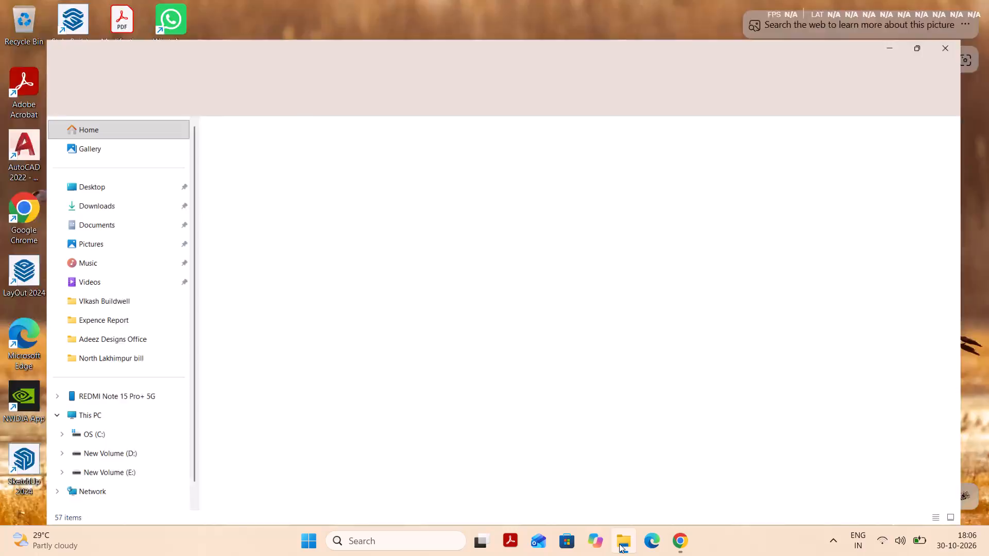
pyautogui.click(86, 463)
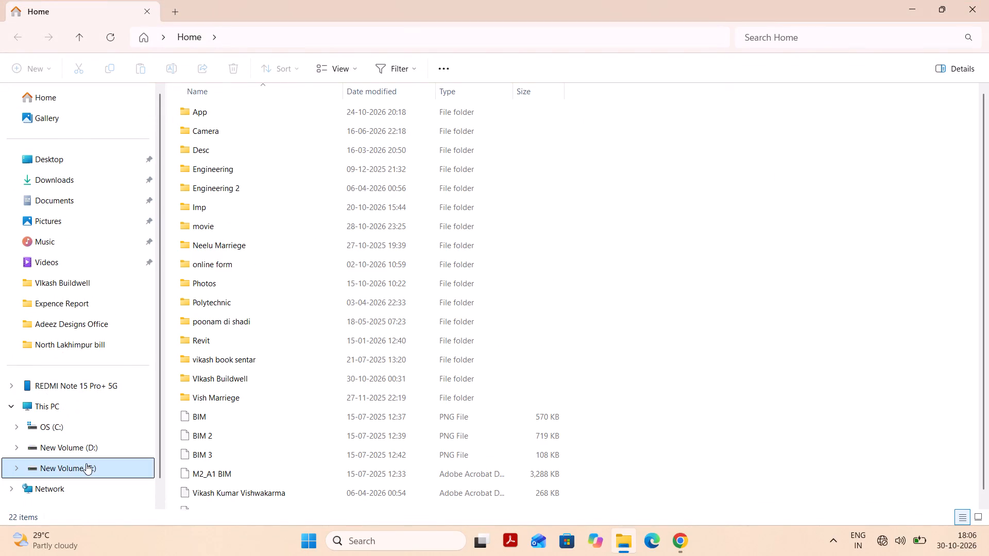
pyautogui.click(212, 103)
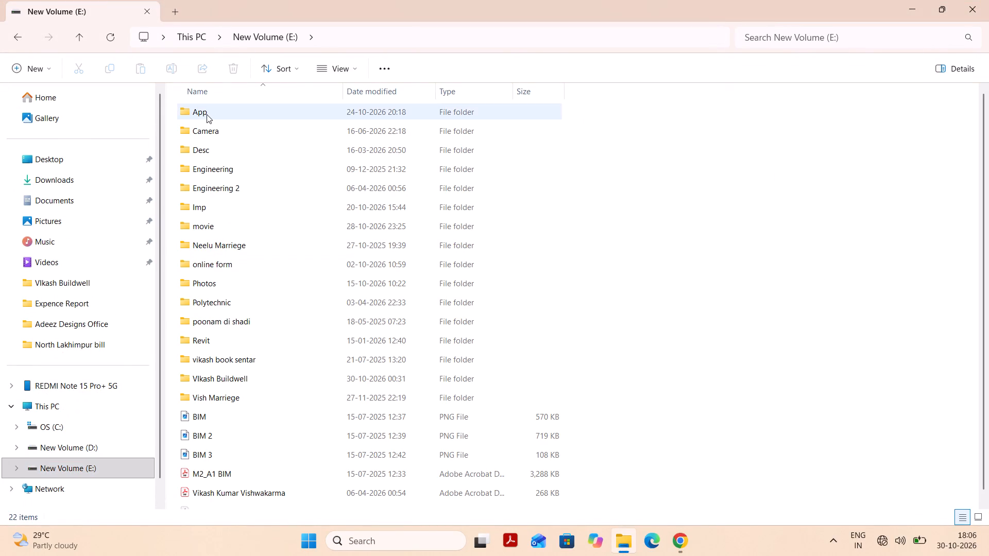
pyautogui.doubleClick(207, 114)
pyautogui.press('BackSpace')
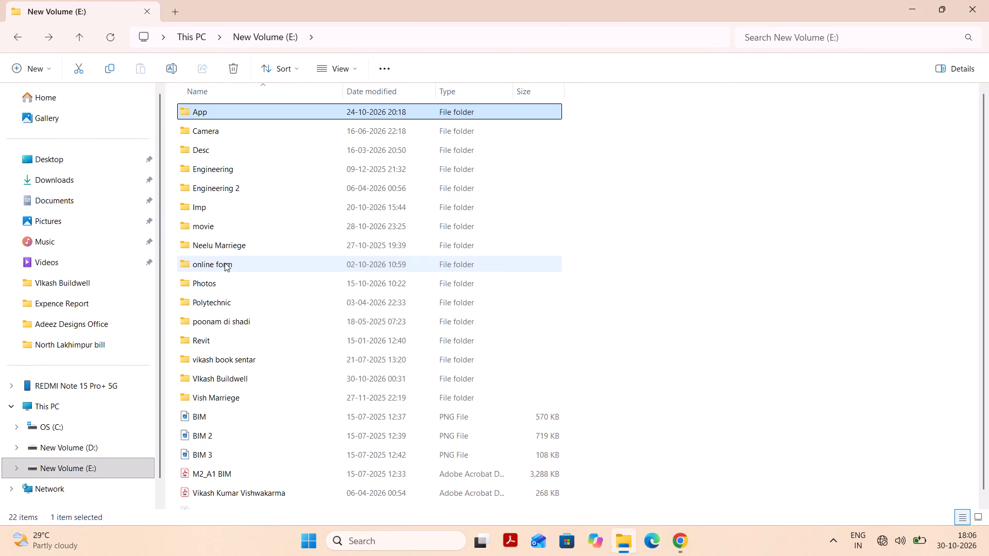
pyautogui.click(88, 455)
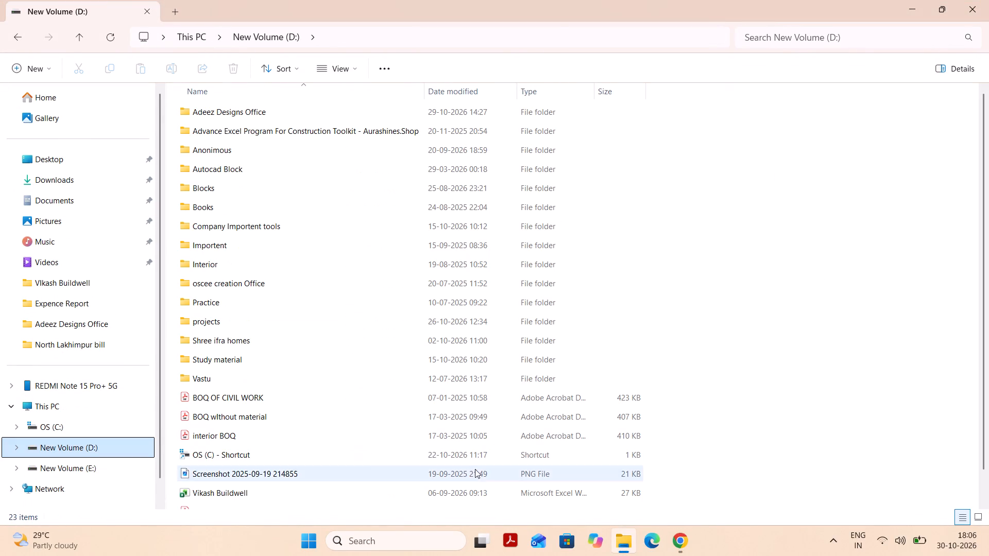
# Open the Showroom Bill 2026 workbook from the North Lakhimpur bill folder.
pyautogui.doubleClick(80, 340)
pyautogui.doubleClick(266, 211)
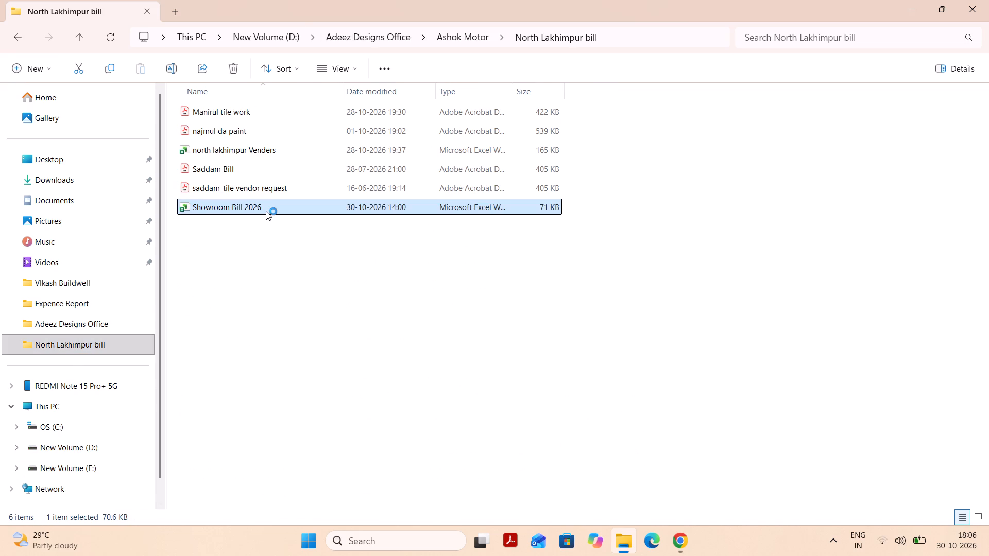
# Look through the Panelling, Wooden partition and Back drop storage sections of the Service area sheet.
pyautogui.scroll(-1, 316, 394)
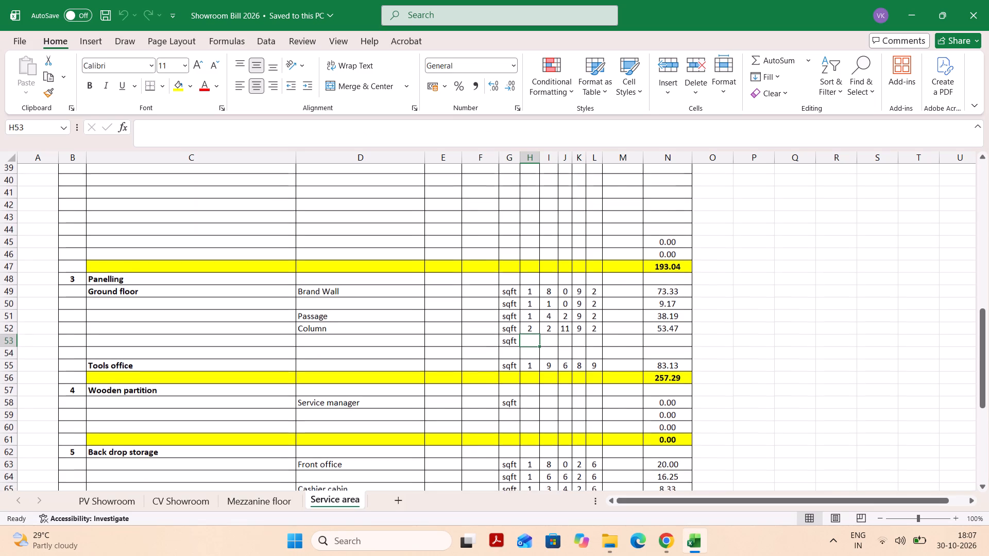
pyautogui.scroll(-1, 316, 394)
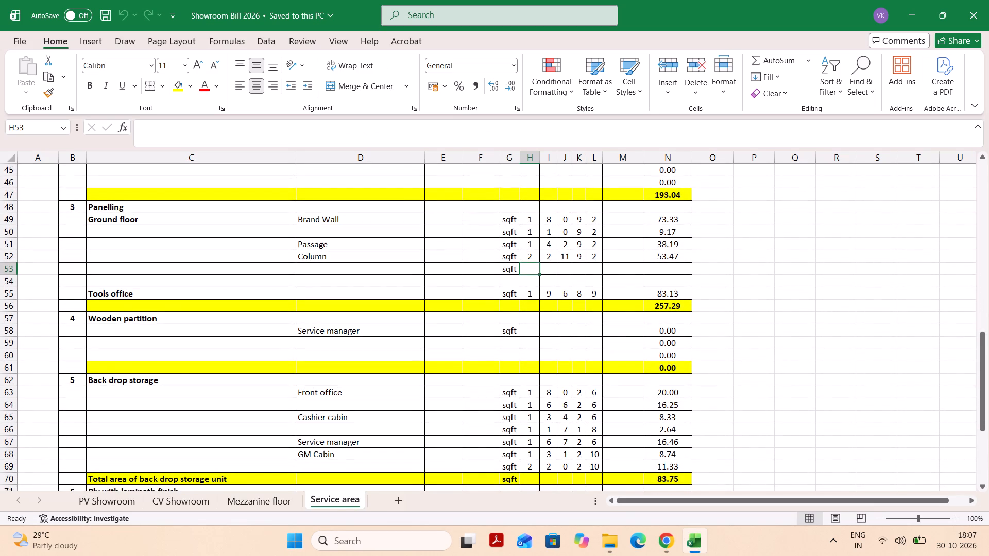
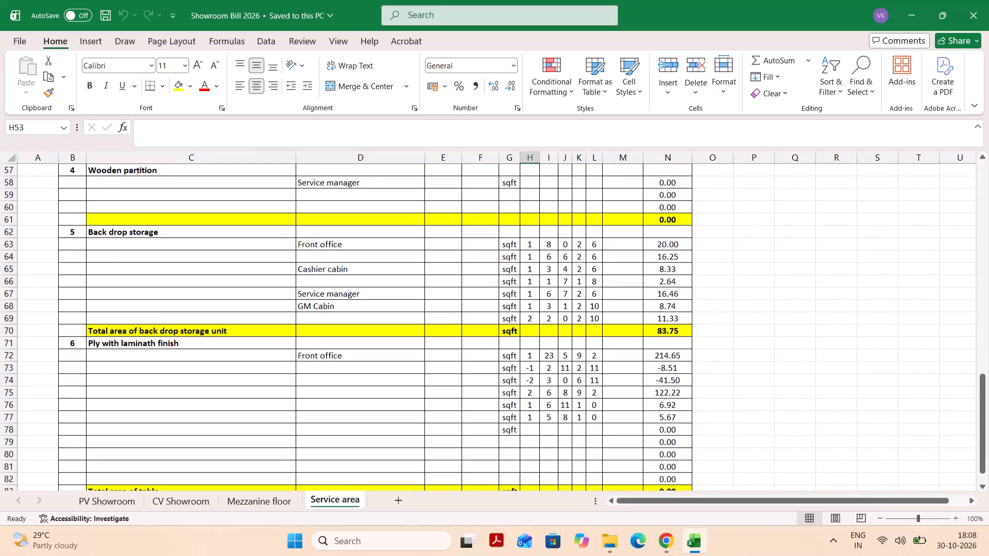
# Review the Ply with laminath finish section and the sections above it, back up to Laminate pasting.
pyautogui.click(307, 392)
pyautogui.scroll(-1, 307, 392)
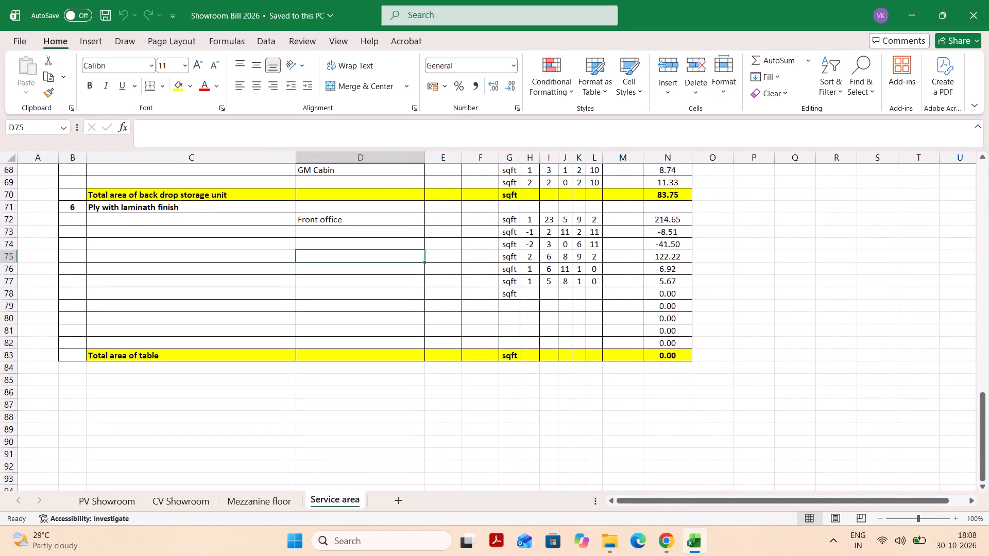
pyautogui.scroll(1, 285, 373)
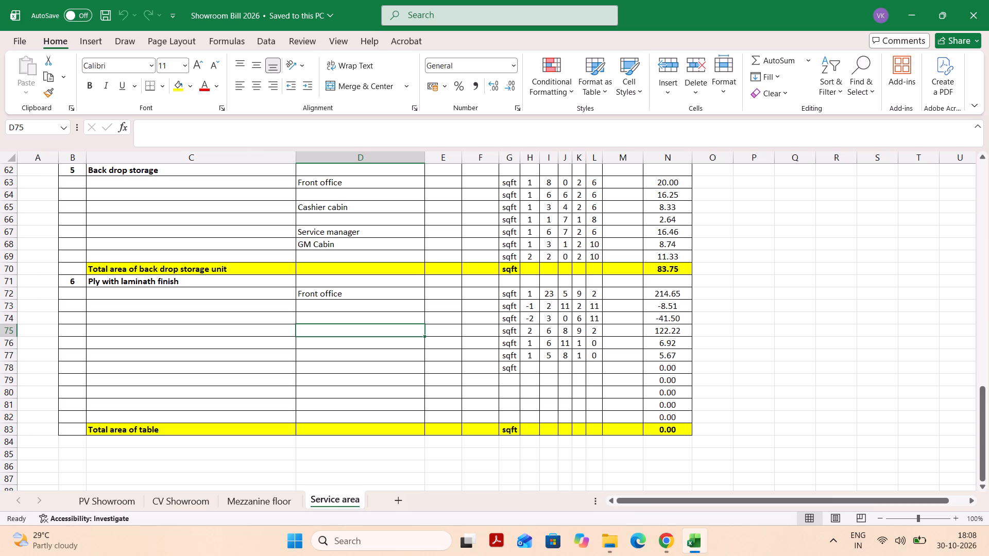
pyautogui.click(221, 290)
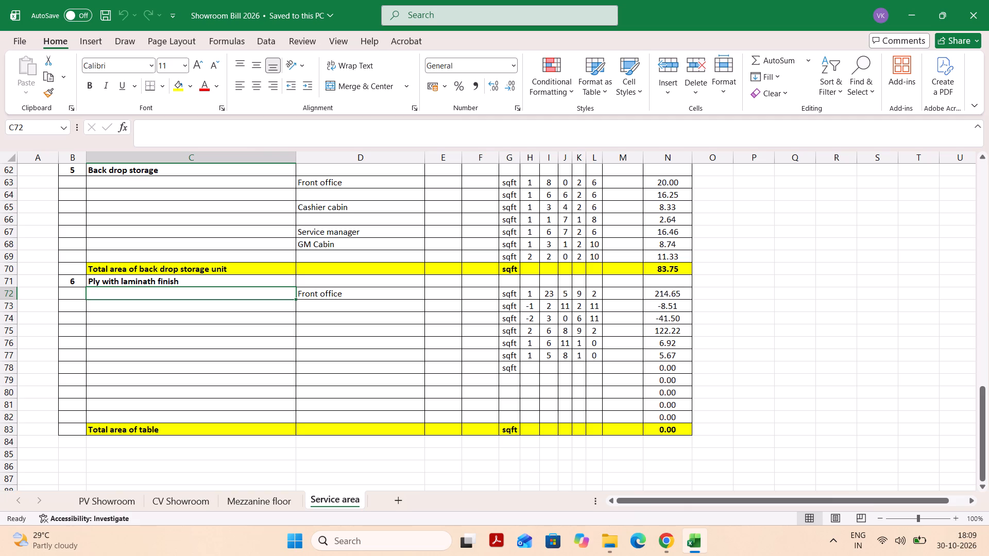
pyautogui.scroll(2, 516, 336)
pyautogui.scroll(-1, 516, 336)
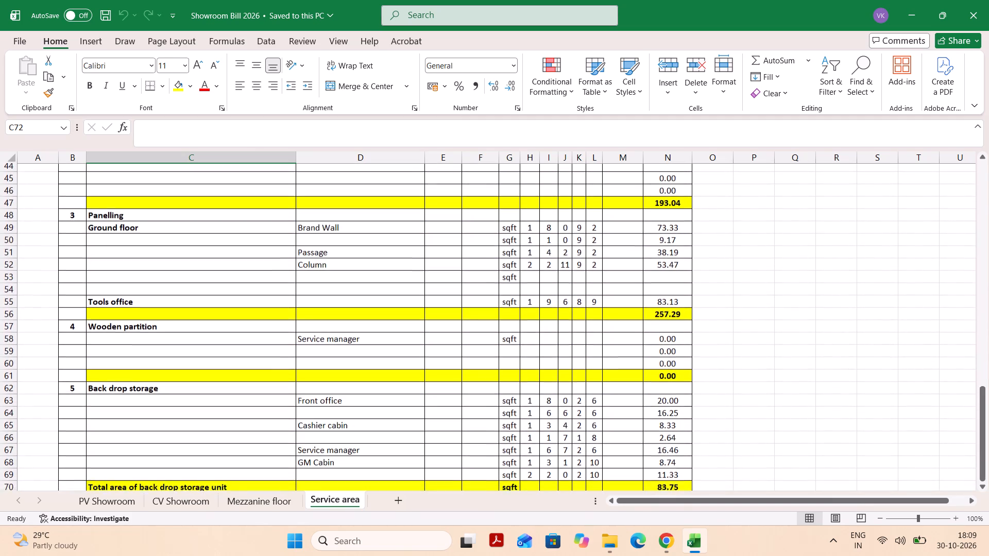
pyautogui.scroll(2, 501, 319)
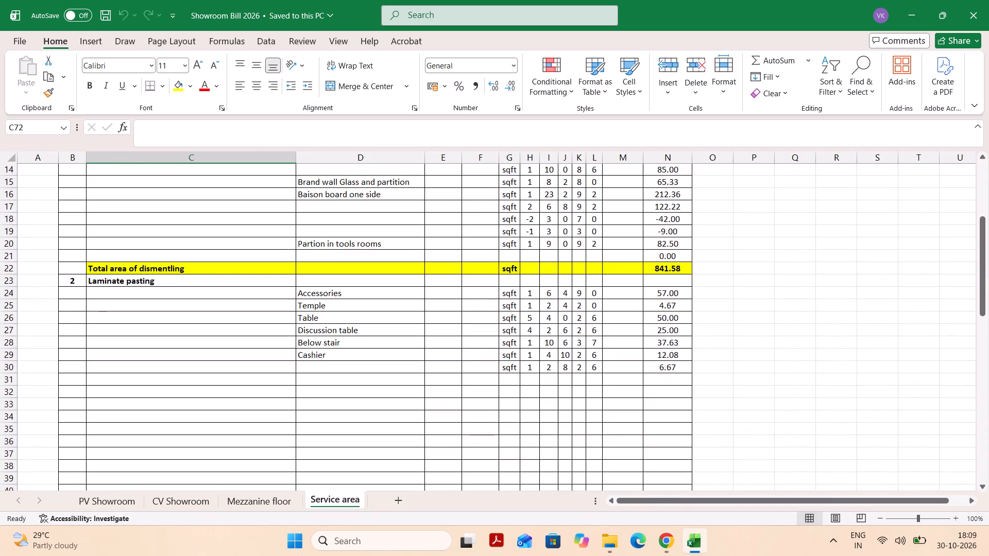
# Add a "Discution room" item with the unit sqft in row 31, below the Cashier entries under Laminate pasting.
pyautogui.click(363, 371)
pyautogui.click(352, 379)
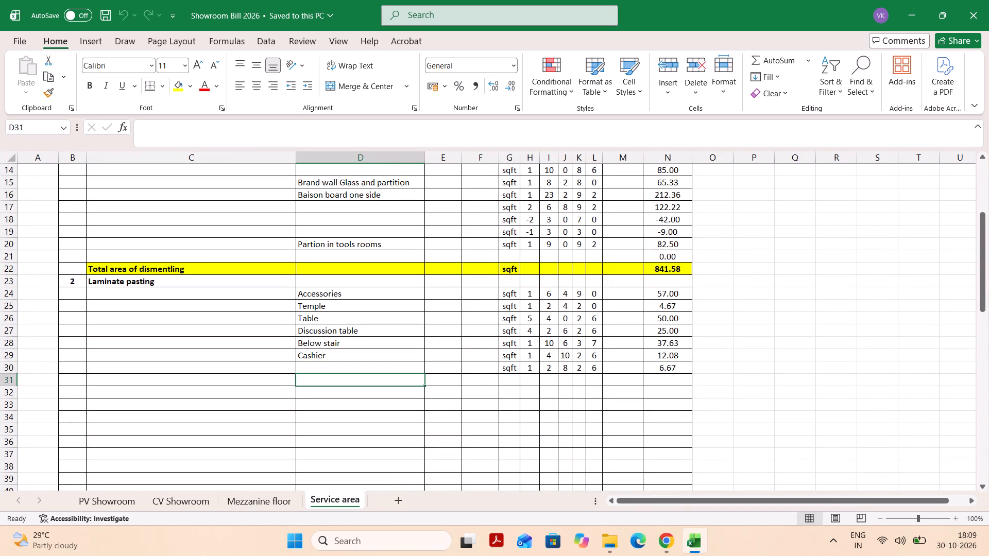
pyautogui.write('Di')
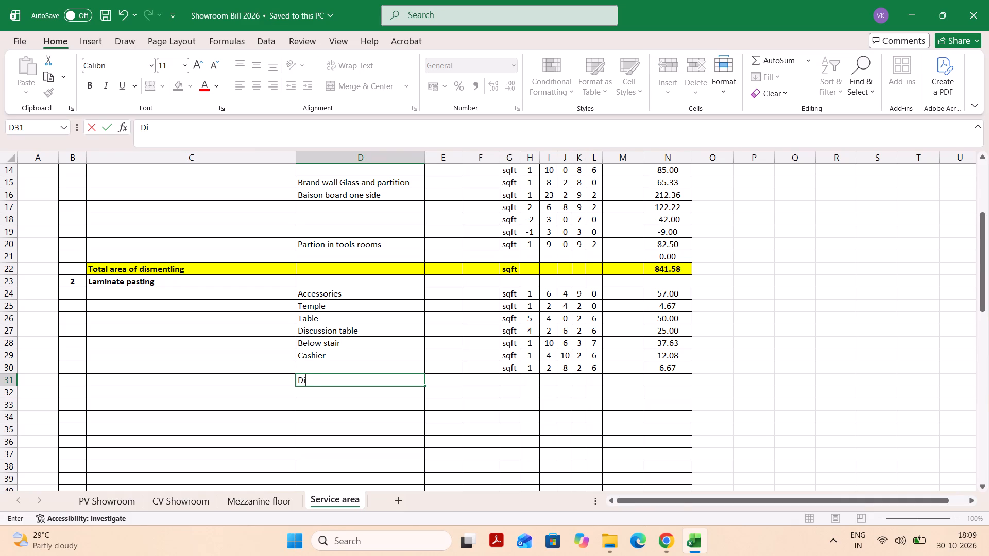
pyautogui.write('scuti')
pyautogui.write('on room')
pyautogui.press('Tab')
pyautogui.press('Tab')
pyautogui.press('Tab')
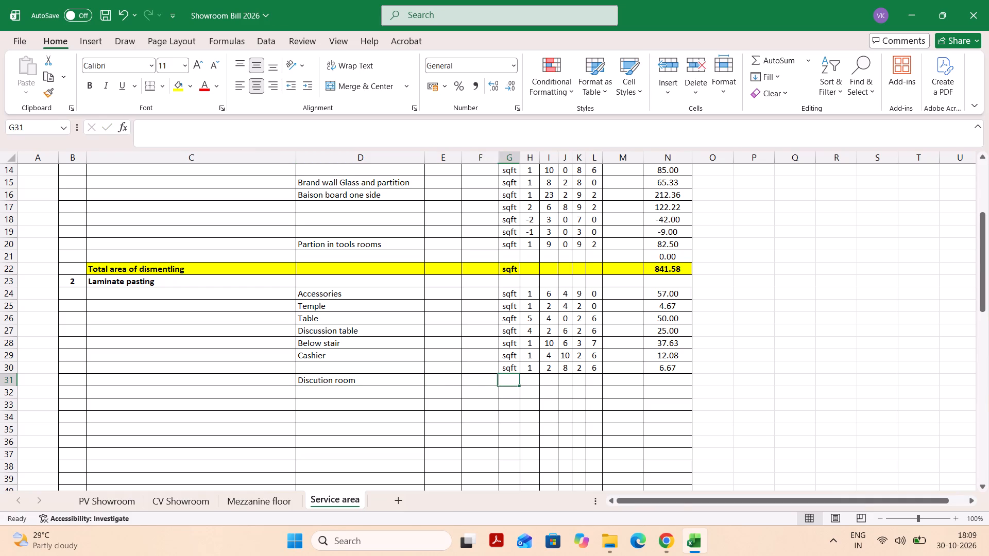
pyautogui.write('sq')
pyautogui.press('Tab')
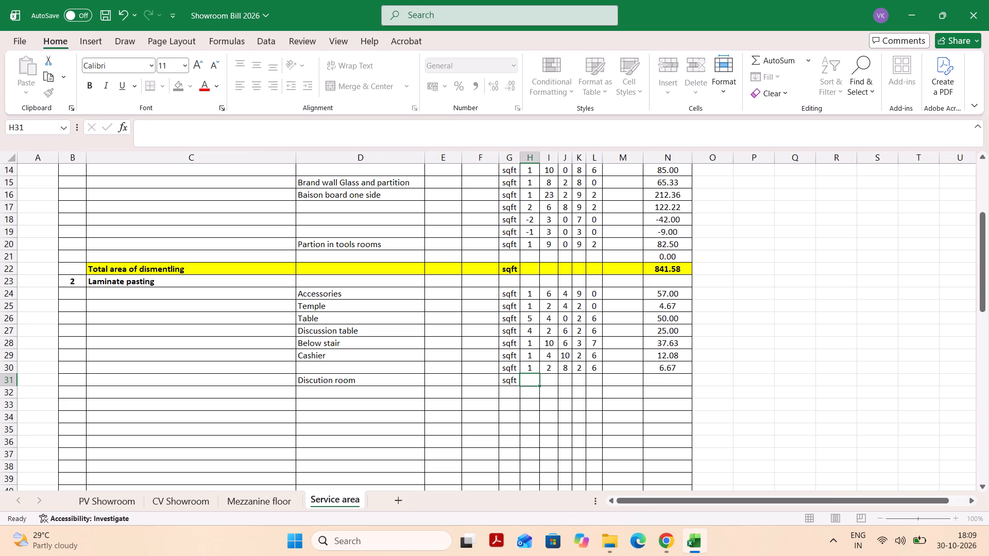
# Fill in the Discution room measurements in row 31 with quantity 1 and dimensions 8, 0, 9 and 2.
pyautogui.press('1')
pyautogui.press('Tab')
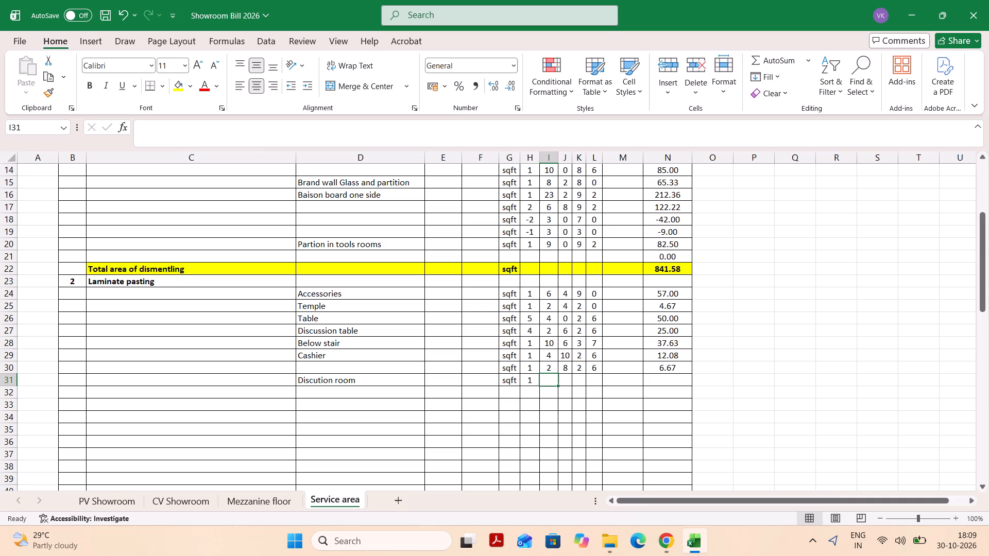
pyautogui.press('8')
pyautogui.press('Tab')
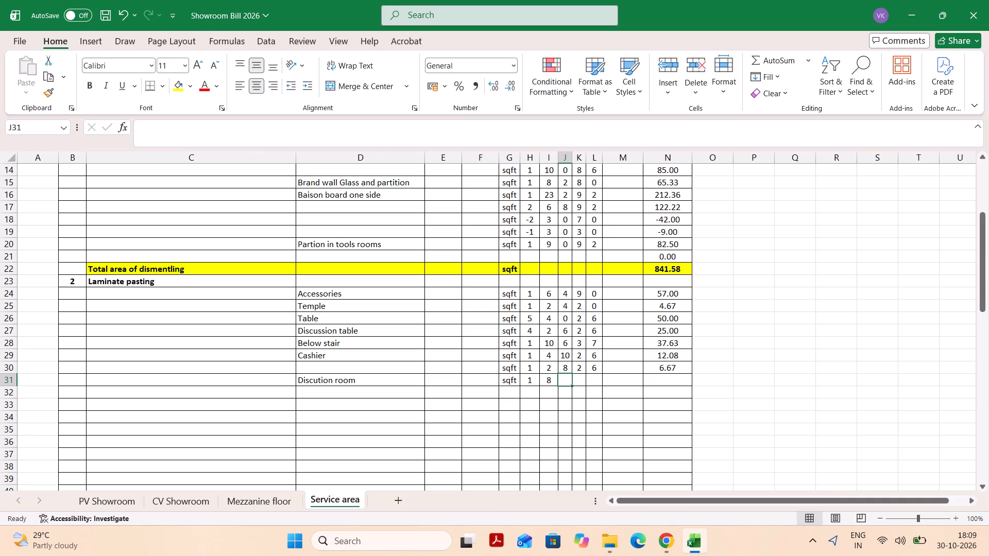
pyautogui.press('0')
pyautogui.press('Tab')
pyautogui.press('9')
pyautogui.press('Tab')
pyautogui.press('Tab')
pyautogui.hotkey('shift', 'Tab')
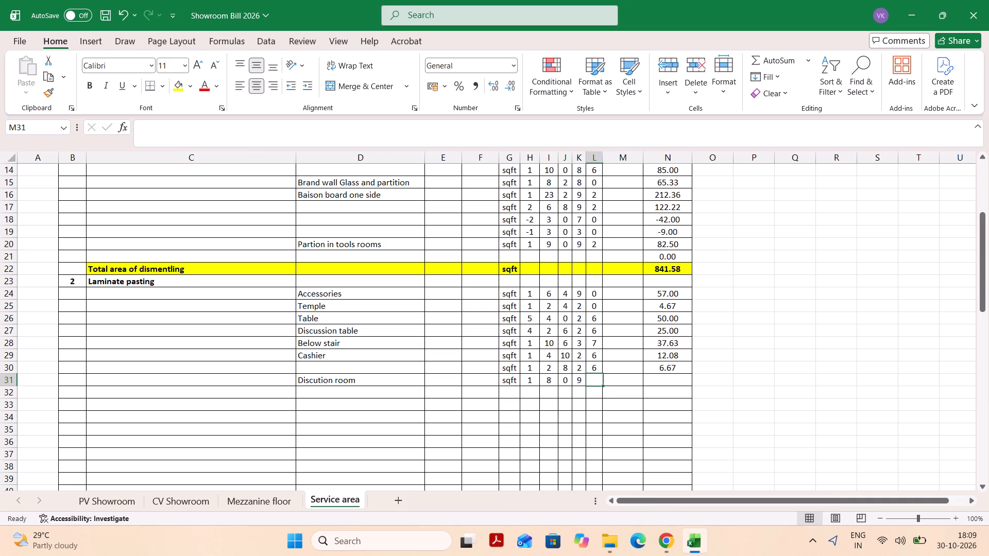
pyautogui.press('1')
pyautogui.press('BackSpace')
pyautogui.press('2')
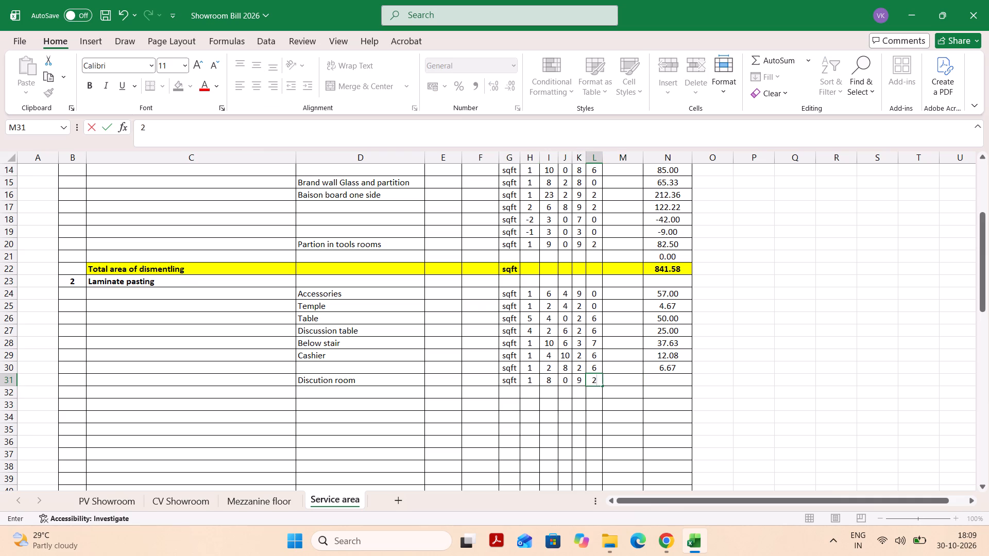
pyautogui.press('Tab')
pyautogui.press('Return')
# Enter a second Discution room measurement in row 32 with unit sqft, quantity 1 and dimensions 2, 11, 6 and 11.
pyautogui.press('Tab')
pyautogui.press('Tab')
pyautogui.press('Tab')
pyautogui.write('sq')
pyautogui.press('Tab')
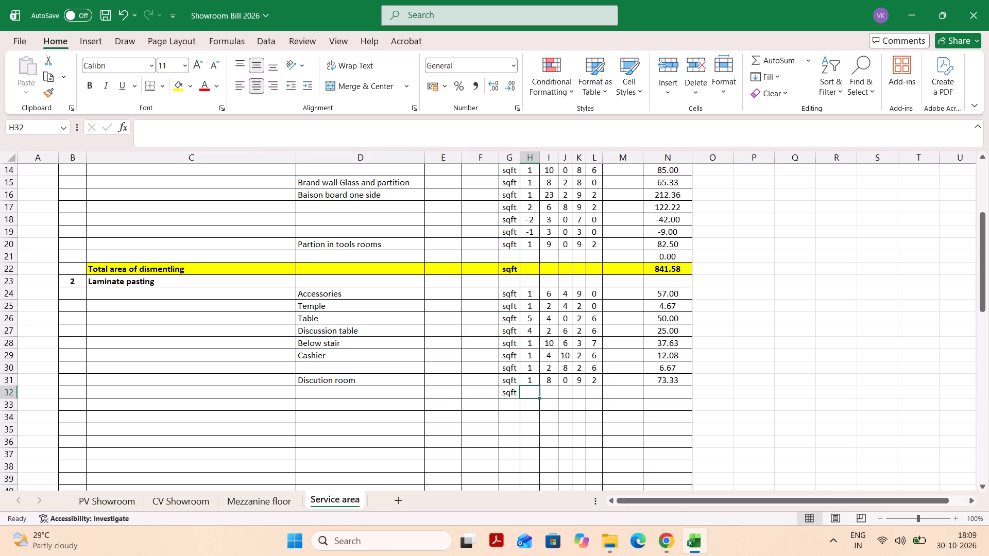
pyautogui.press('1')
pyautogui.press('Tab')
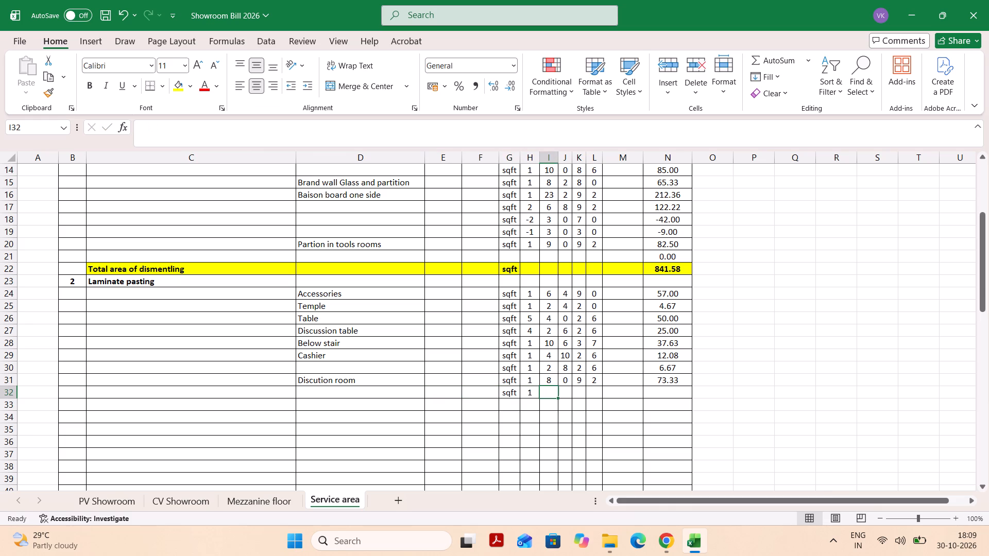
pyautogui.press('2')
pyautogui.press('Tab')
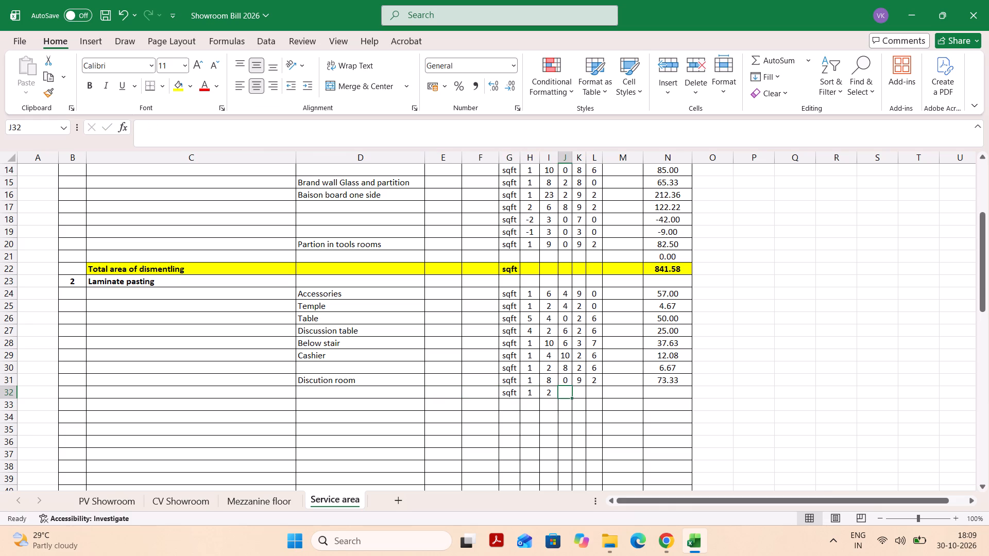
pyautogui.write('11')
pyautogui.press('Tab')
pyautogui.press('6')
pyautogui.press('Tab')
pyautogui.press('6')
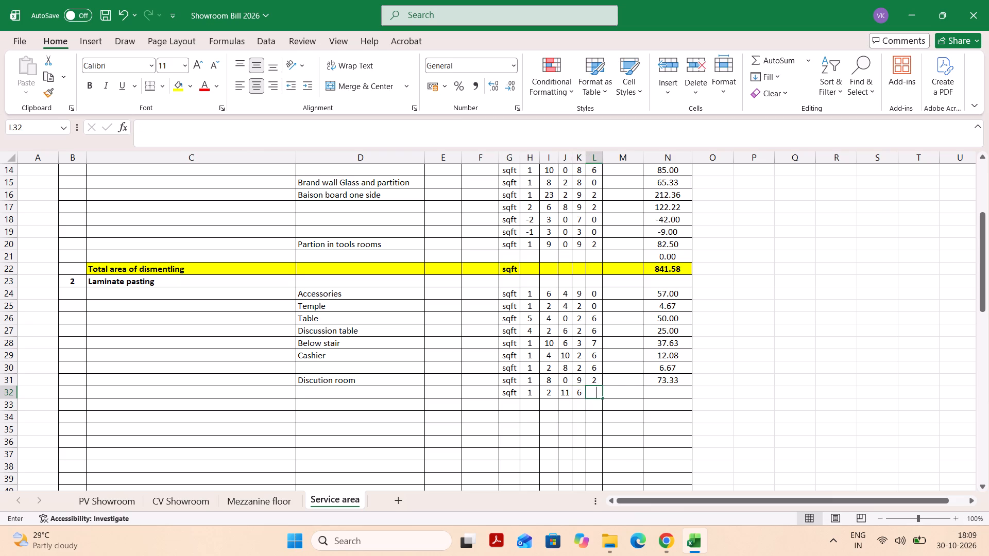
pyautogui.press('Tab')
pyautogui.hotkey('shift', 'Tab')
pyautogui.write('11')
pyautogui.press('Tab')
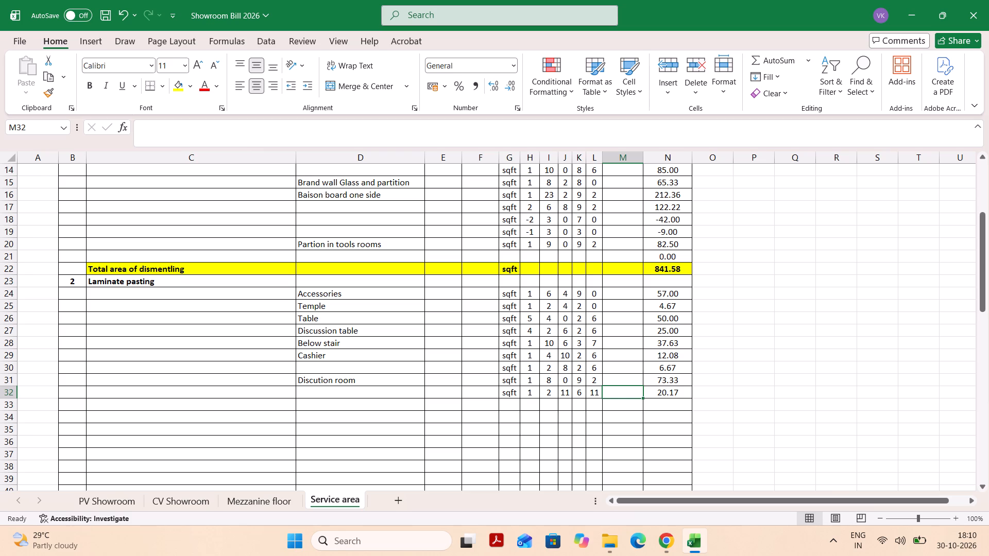
# Correct the row 32 measurement by setting its second dimension value (column J) to 10 and its quantity to -1.
pyautogui.click(556, 395)
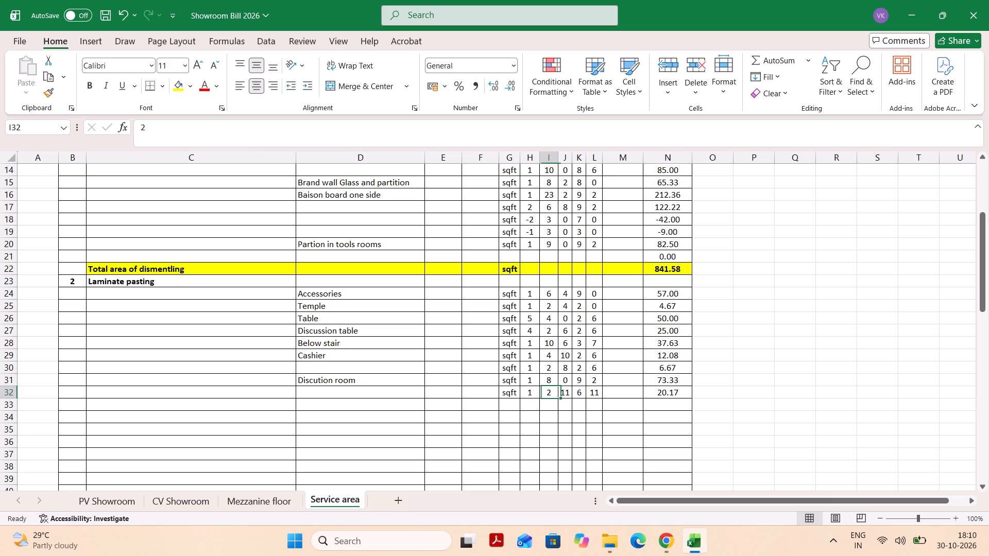
pyautogui.click(569, 395)
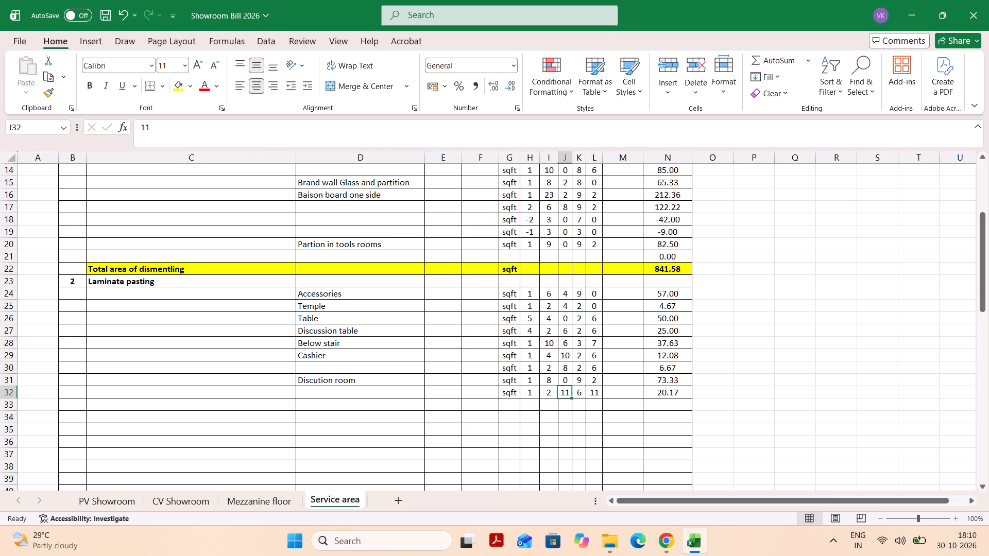
pyautogui.write('10')
pyautogui.press('Return')
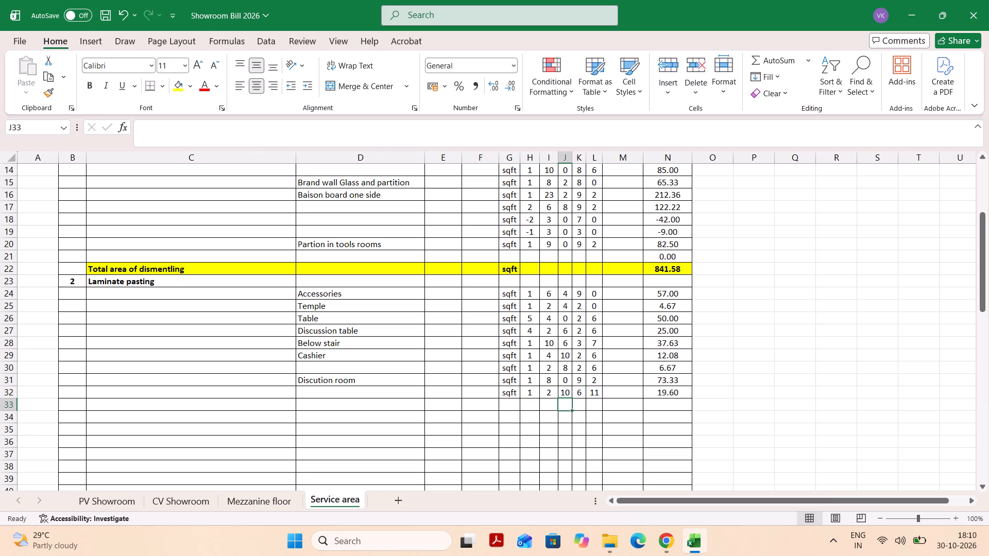
pyautogui.click(526, 393)
pyautogui.write('-1')
pyautogui.press('Return')
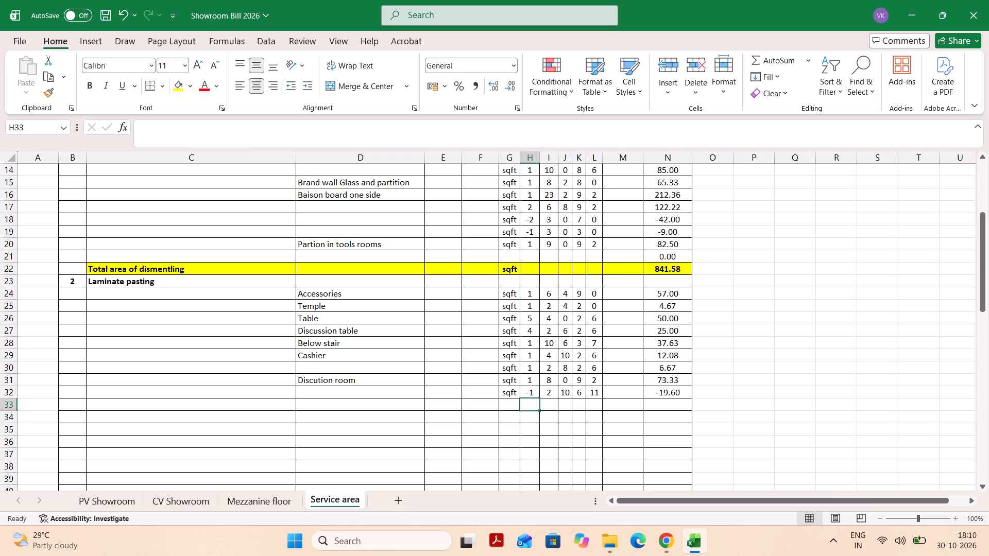
# Start another Laminate pasting measurement in row 33 with the unit sqft.
pyautogui.click(506, 406)
pyautogui.write('sq')
pyautogui.press('Tab')
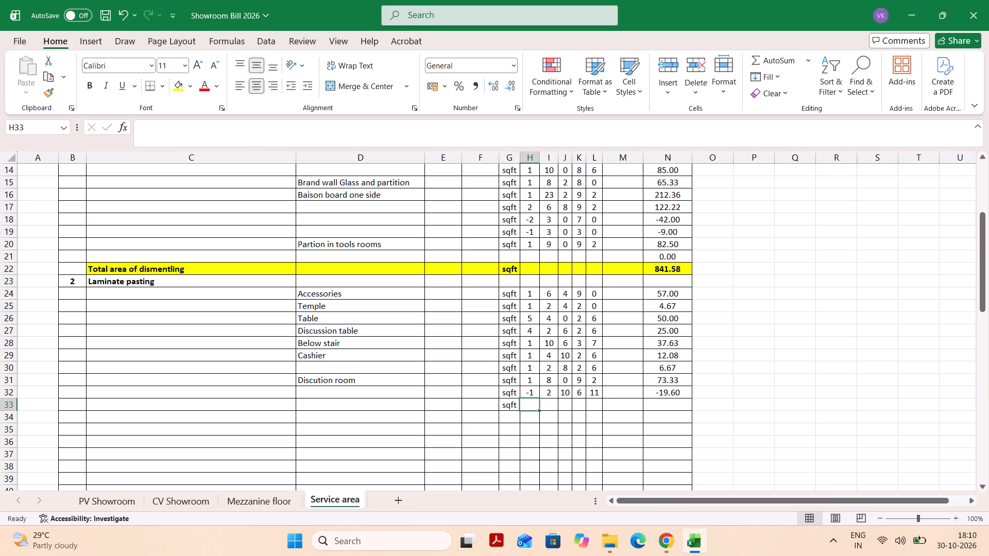
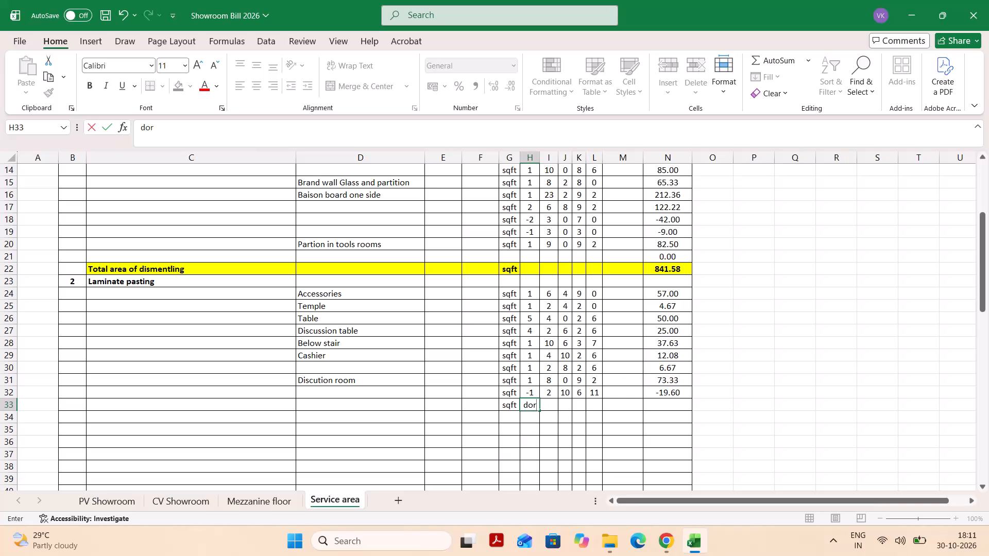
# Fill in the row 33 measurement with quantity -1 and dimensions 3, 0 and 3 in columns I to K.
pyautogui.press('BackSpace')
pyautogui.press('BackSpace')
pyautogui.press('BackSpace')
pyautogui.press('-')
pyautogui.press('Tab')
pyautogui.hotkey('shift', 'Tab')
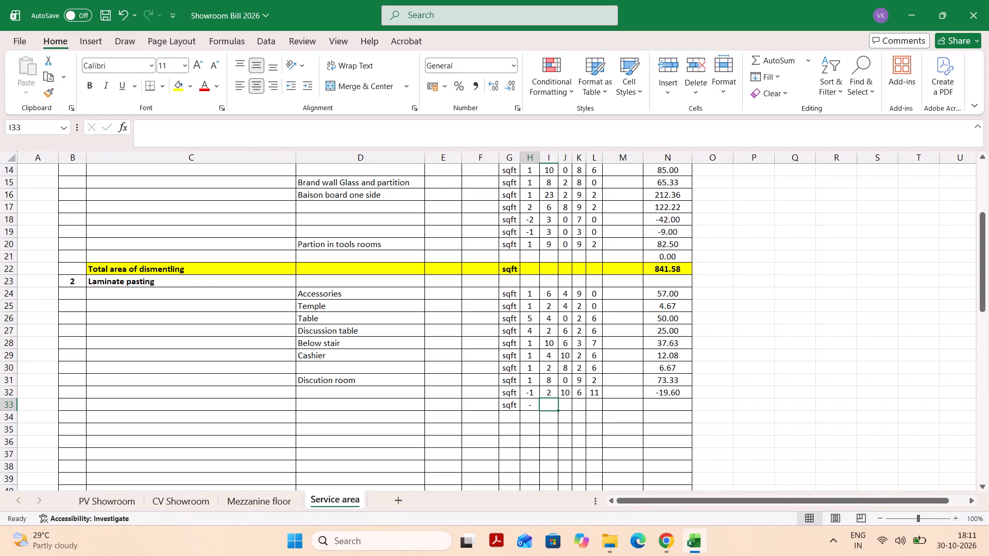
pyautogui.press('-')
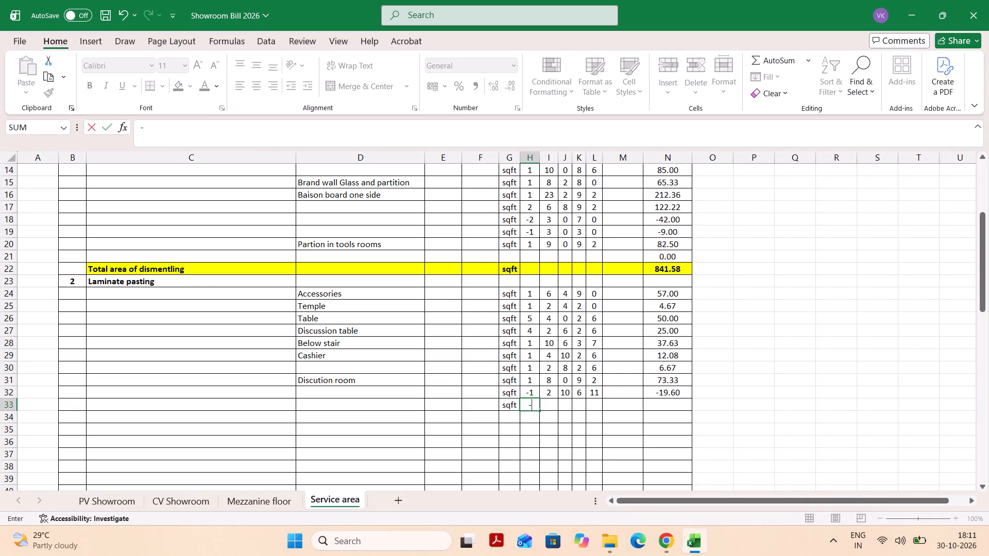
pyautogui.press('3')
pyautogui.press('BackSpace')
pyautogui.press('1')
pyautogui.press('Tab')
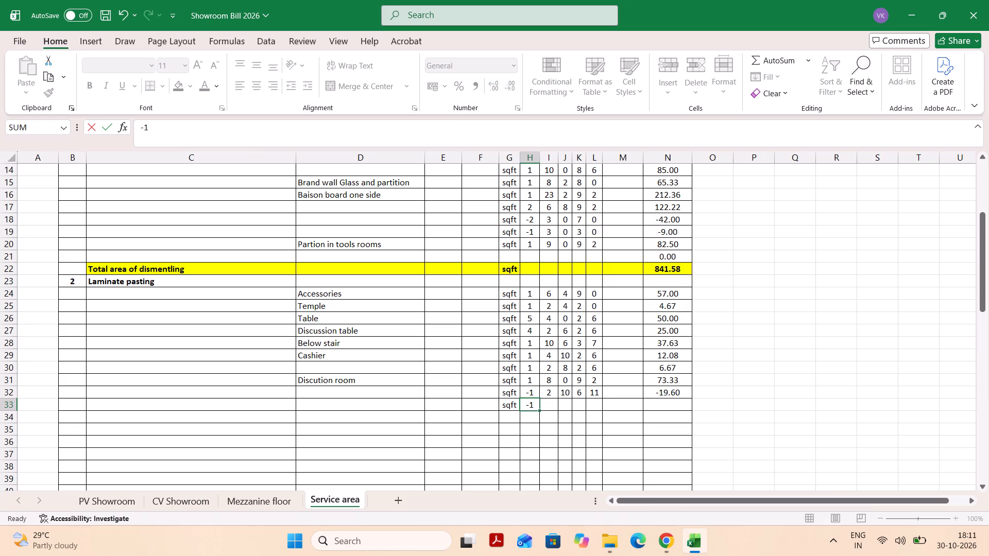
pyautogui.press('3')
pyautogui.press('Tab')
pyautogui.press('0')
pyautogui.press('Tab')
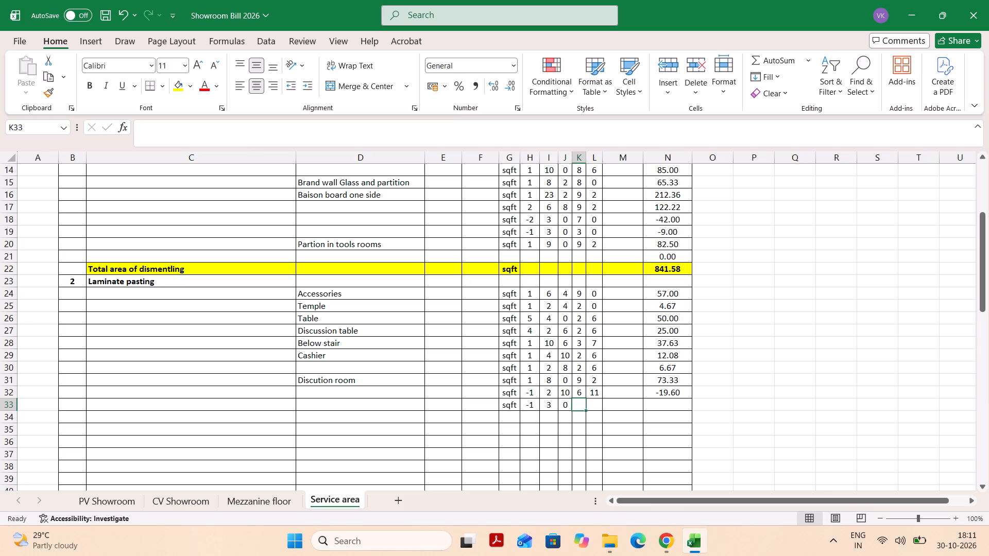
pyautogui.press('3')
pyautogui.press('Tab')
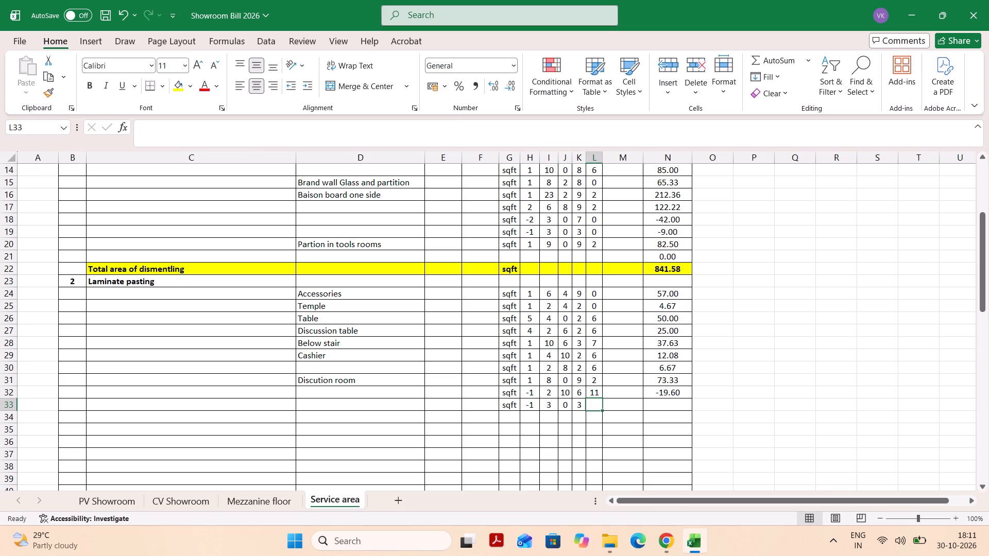
# Delete the whole of row 33 from the Laminate pasting section.
pyautogui.hotkey('shift', 'Tab')
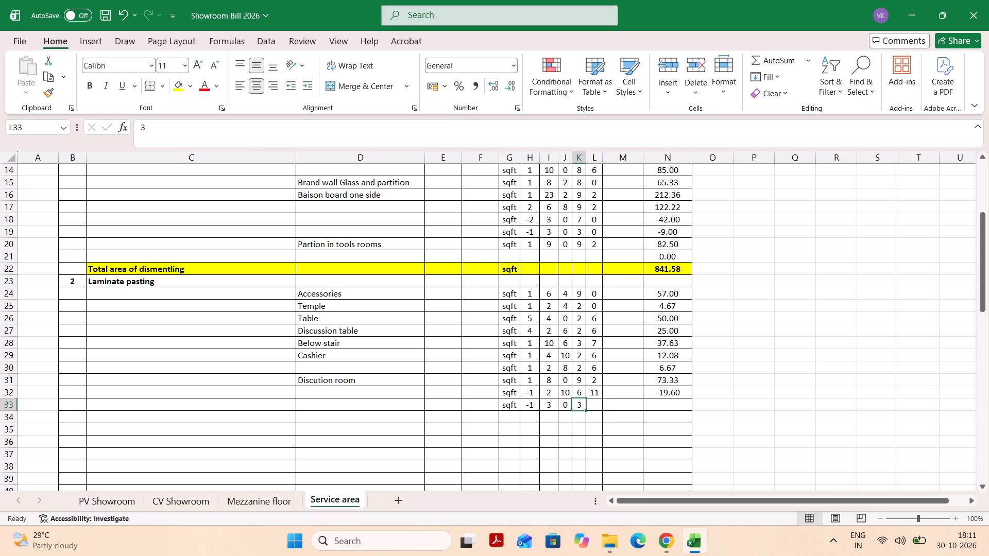
pyautogui.hotkey('shift', 'Tab')
pyautogui.hotkey('shift', 'Tab')
pyautogui.hotkey('shift', 'Tab')
pyautogui.hotkey('shift', 'space')
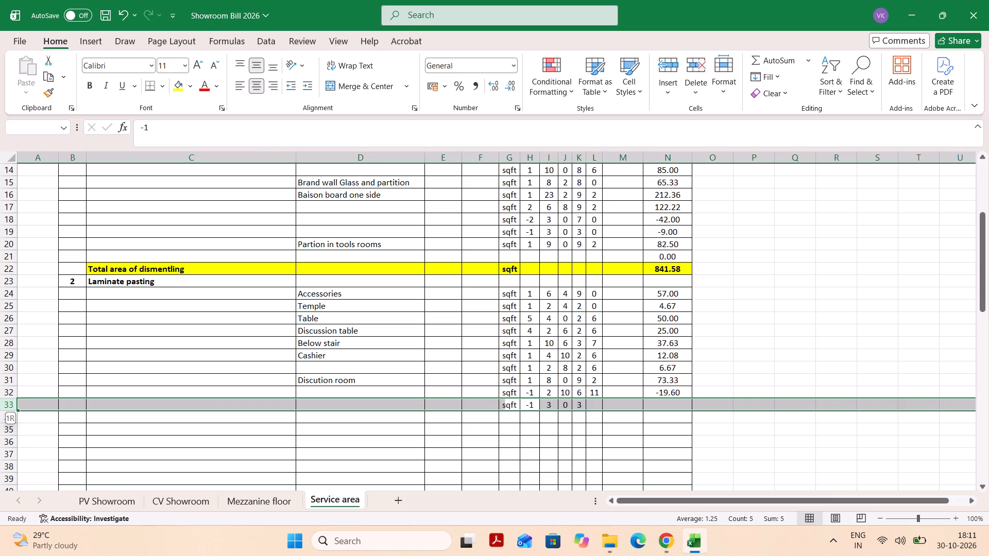
pyautogui.hotkey('ctrl', '-')
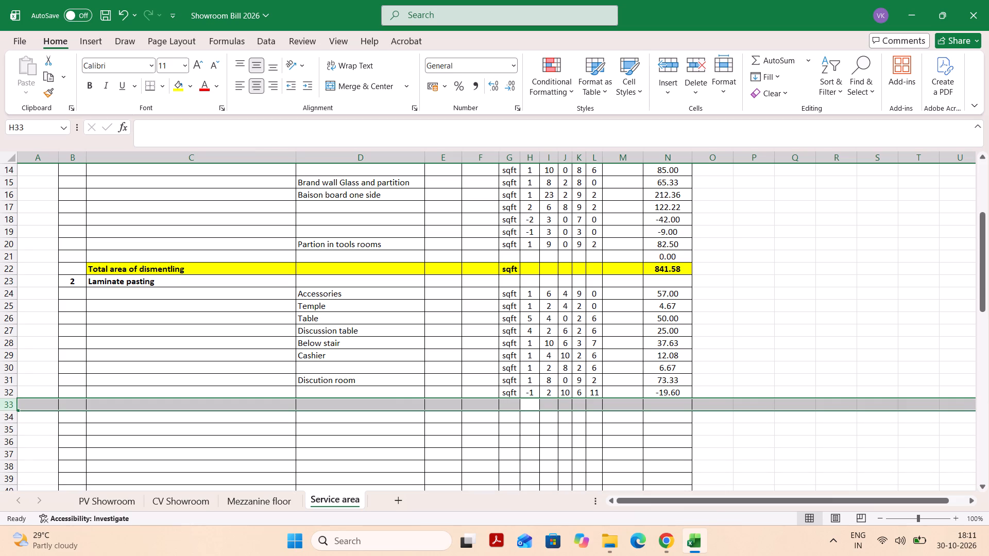
# Review the Laminate pasting entries, the blank rows beneath them and the Panelling section that follows.
pyautogui.click(337, 409)
pyautogui.click(313, 421)
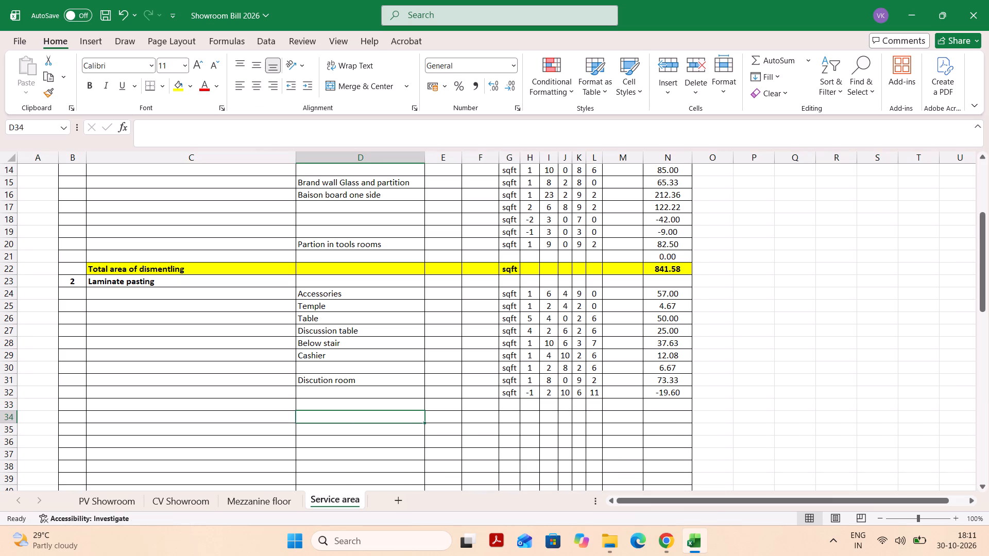
pyautogui.scroll(-1, 205, 404)
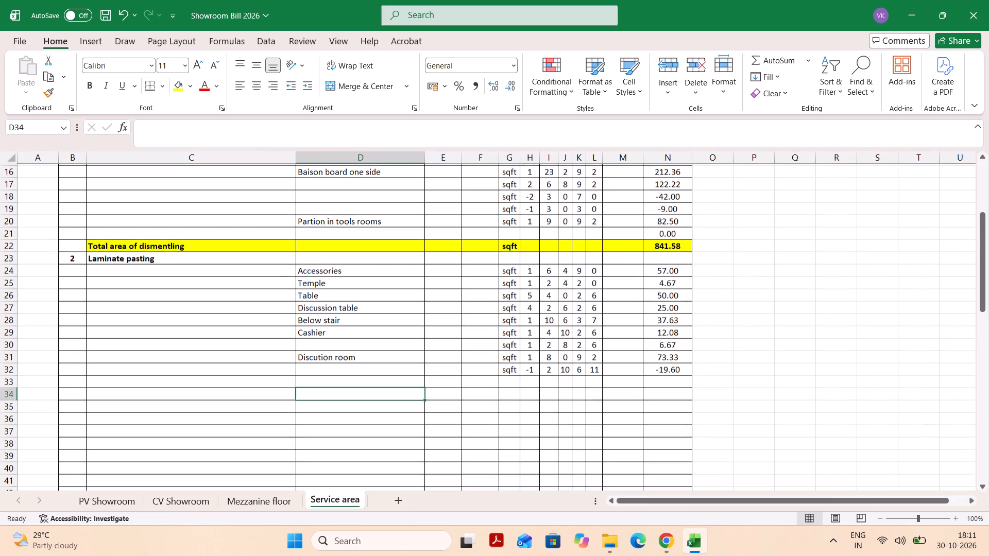
pyautogui.click(333, 395)
pyautogui.scroll(1, 333, 395)
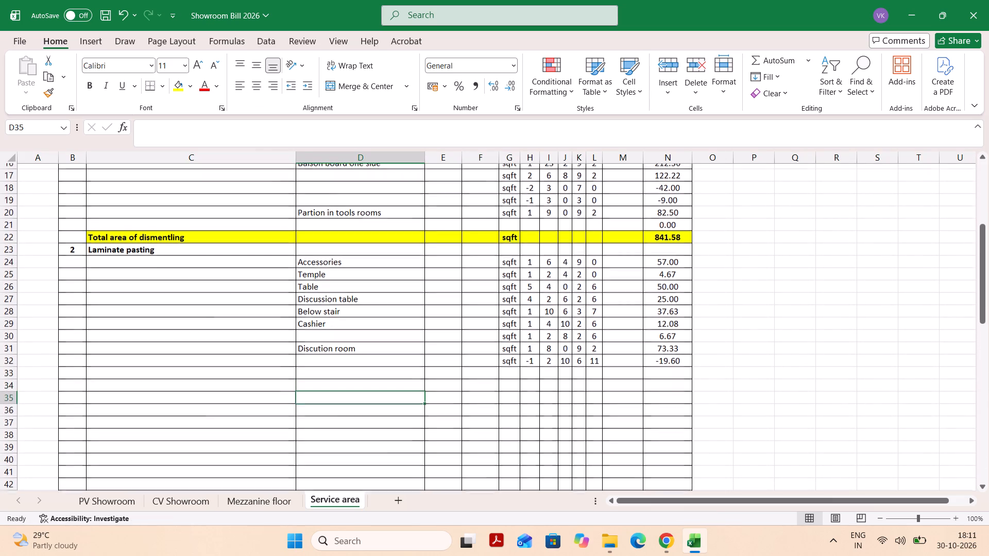
pyautogui.scroll(1, 333, 395)
pyautogui.scroll(-1, 333, 395)
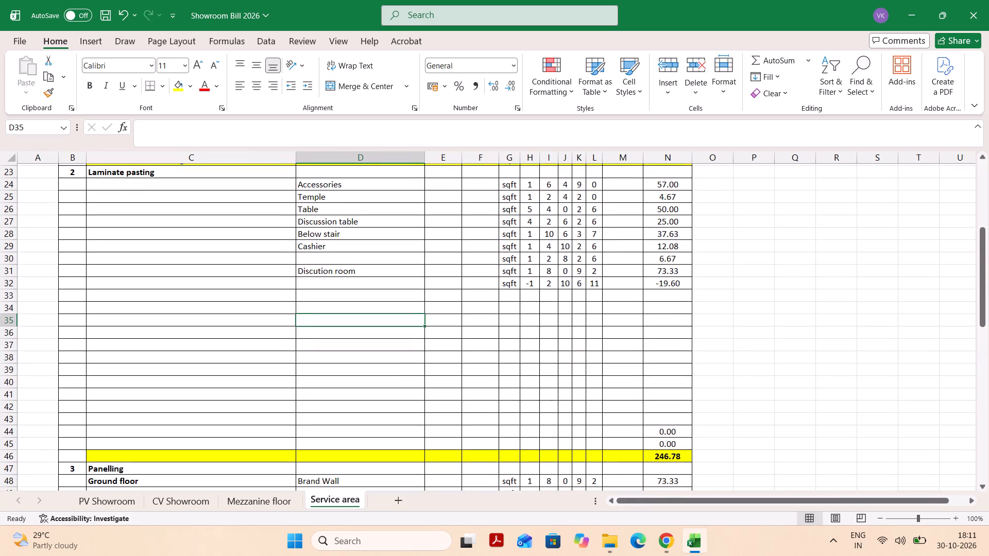
pyautogui.scroll(-1, 353, 448)
pyautogui.scroll(1, 353, 448)
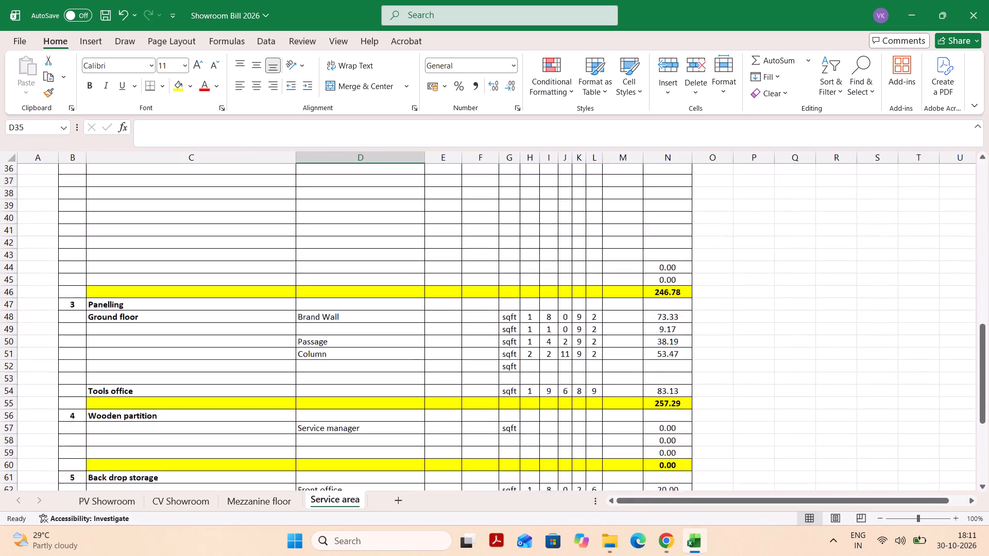
pyautogui.scroll(1, 353, 448)
pyautogui.scroll(-1, 377, 324)
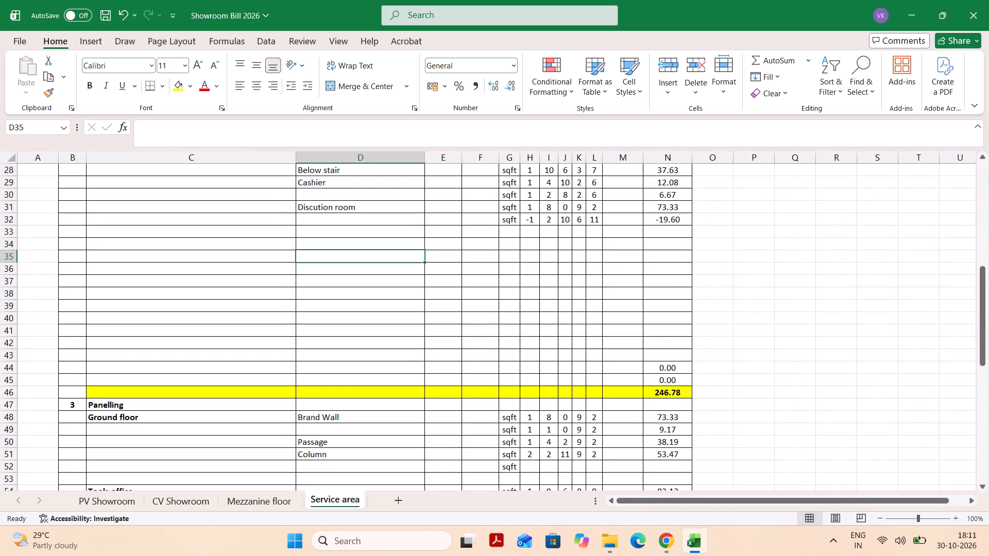
# Inspect the cell range summed by the Laminate pasting total formula in N46.
pyautogui.click(672, 396)
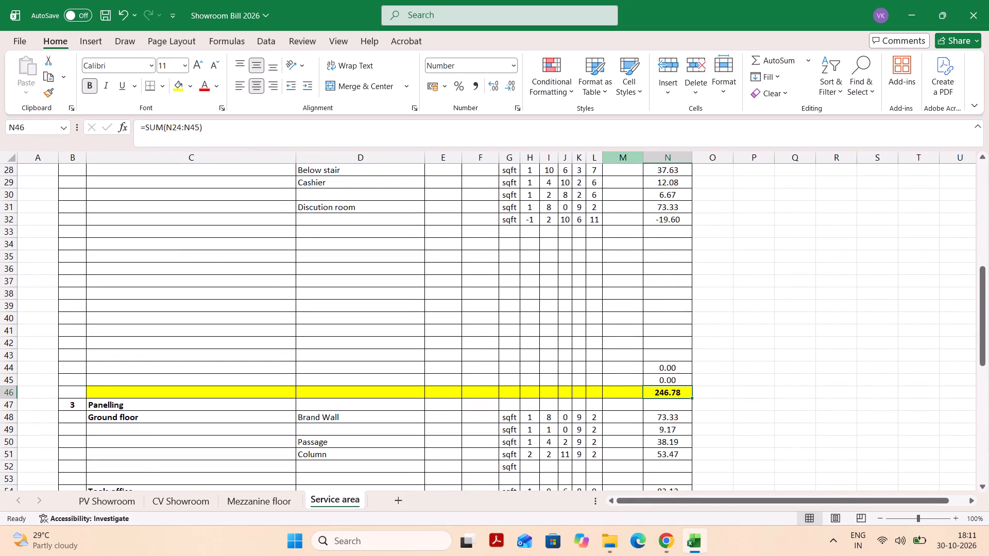
pyautogui.click(607, 137)
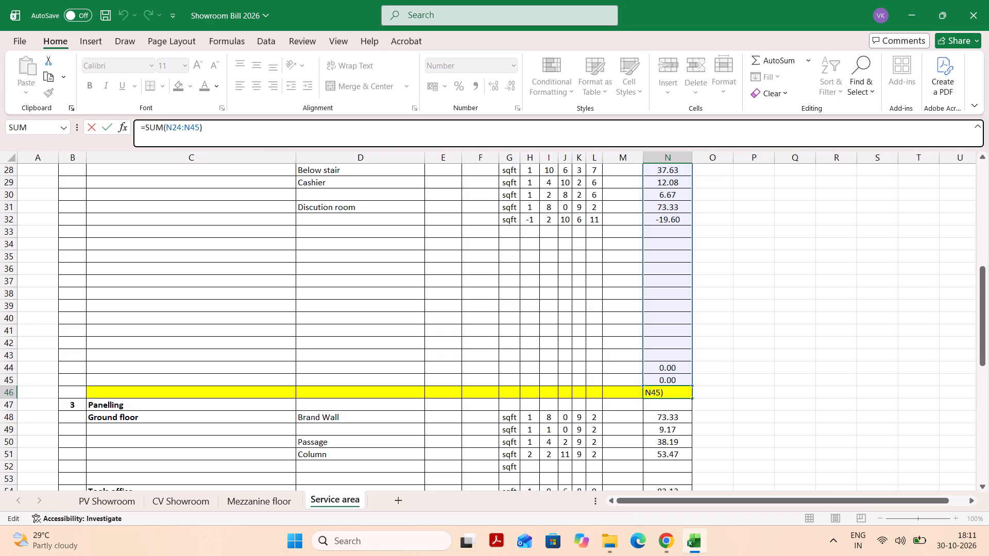
pyautogui.scroll(-1, 642, 249)
pyautogui.click(642, 249)
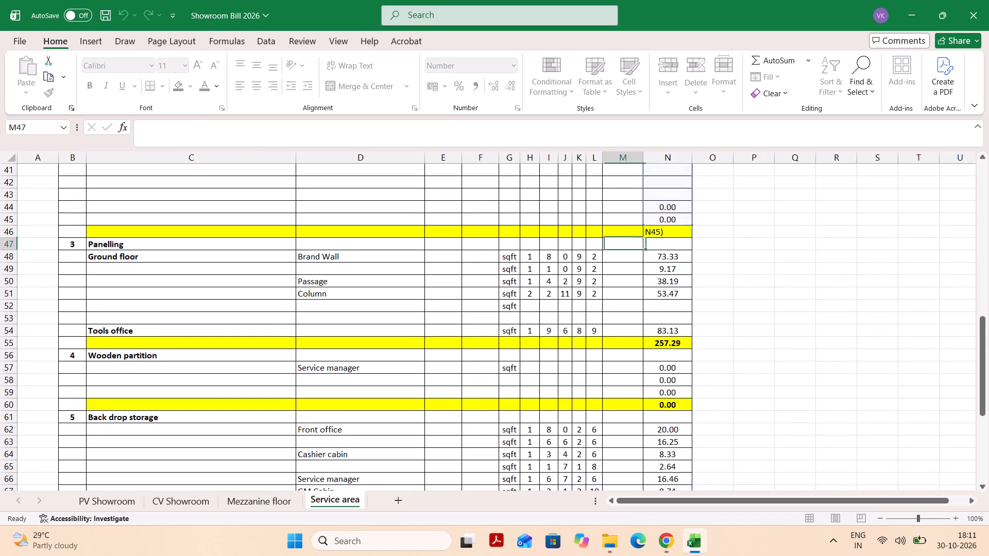
# Replace the item 4 heading "Wooden partition" in C56 with a new heading starting with "Ply".
pyautogui.click(401, 410)
pyautogui.scroll(-1, 401, 410)
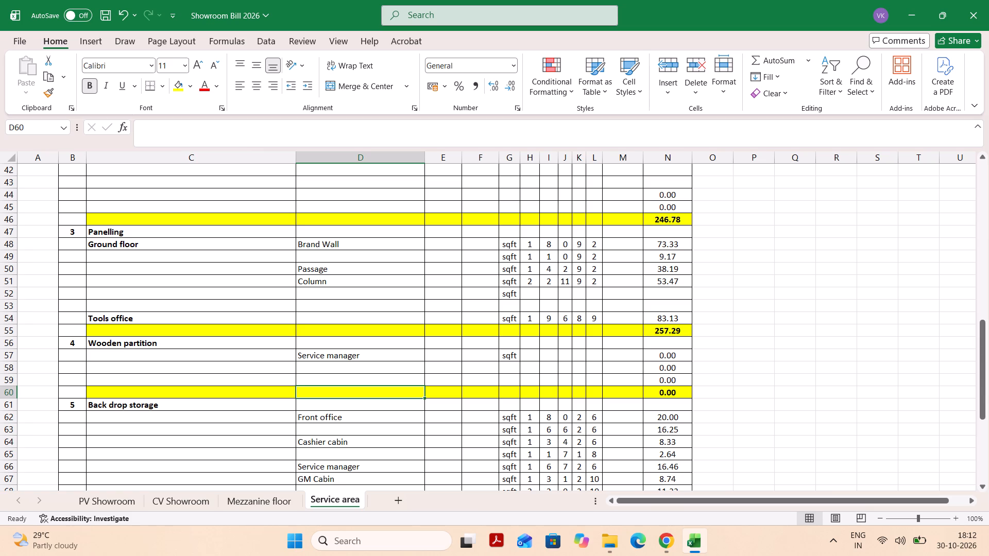
pyautogui.scroll(-1, 401, 410)
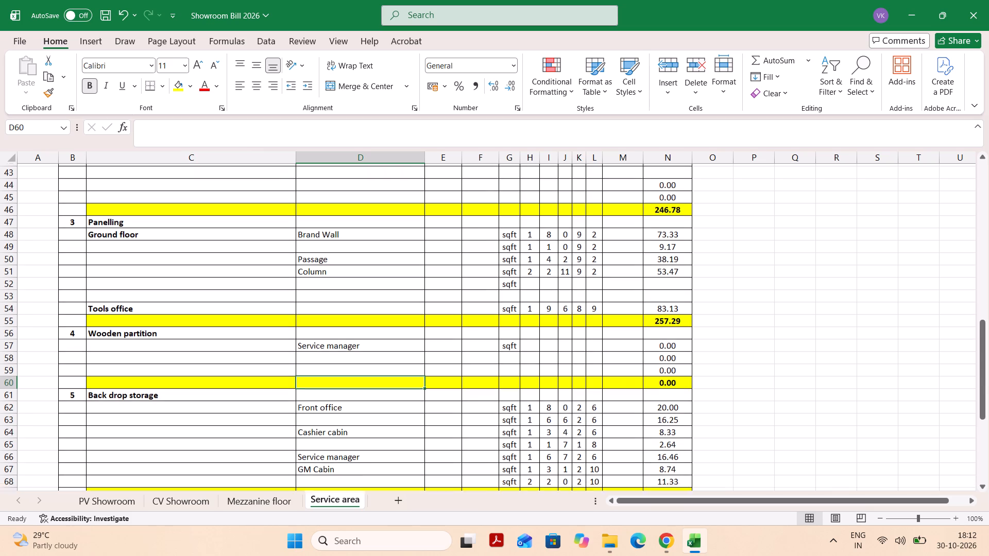
pyautogui.scroll(-2, 401, 410)
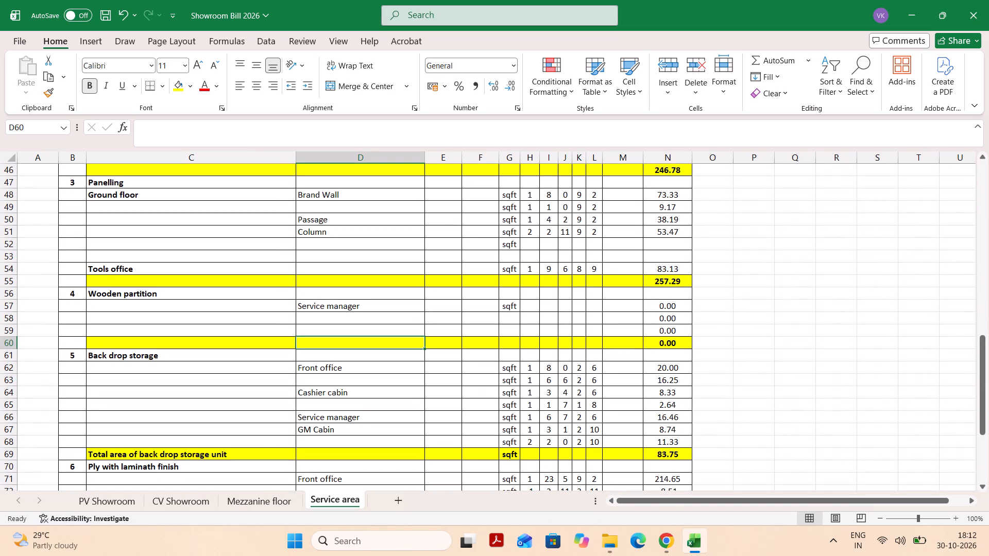
pyautogui.click(243, 297)
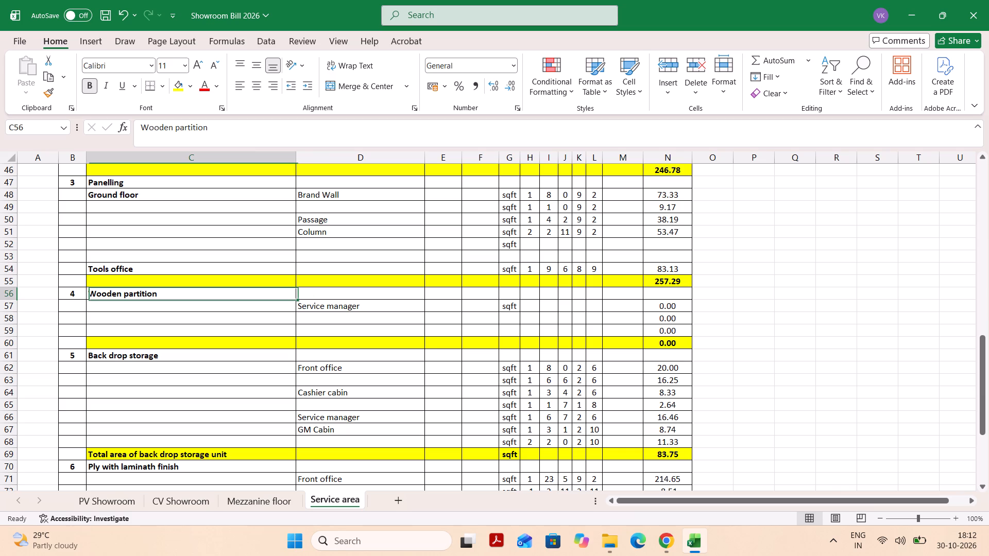
pyautogui.press('BackSpace')
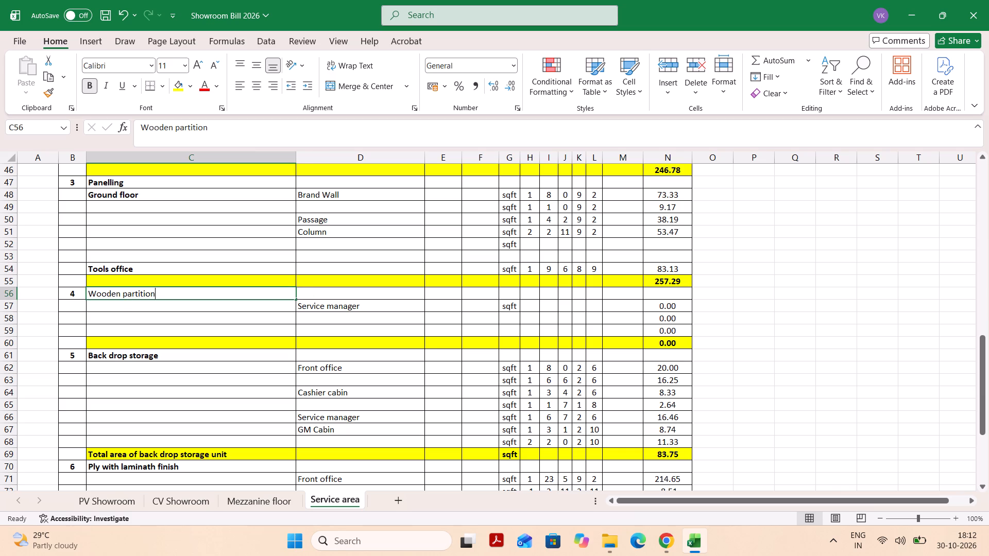
pyautogui.write('Pl')
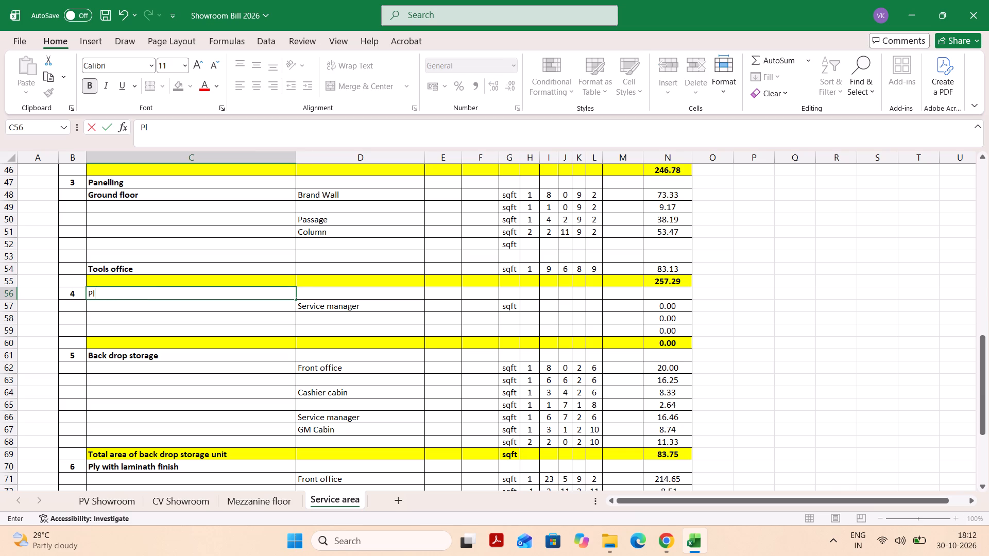
pyautogui.write('ay')
pyautogui.press('BackSpace')
pyautogui.press('BackSpace')
pyautogui.press('y')
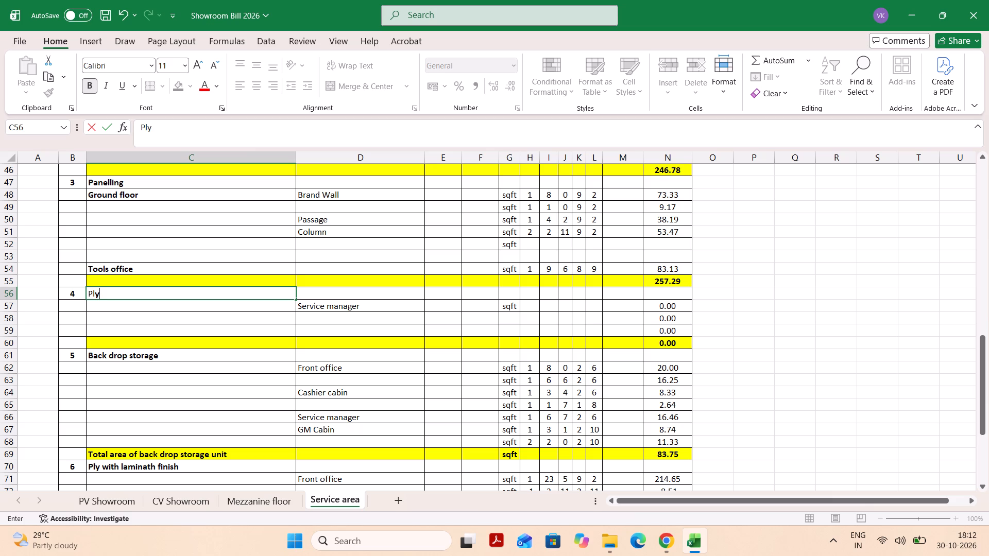
pyautogui.press('BackSpace')
pyautogui.press('BackSpace')
pyautogui.press('BackSpace')
pyautogui.write('pl')
pyautogui.press('BackSpace')
pyautogui.press('BackSpace')
pyautogui.press('BackSpace')
pyautogui.write('Pl')
pyautogui.write('y')
pyautogui.press('space')
pyautogui.write('ca')
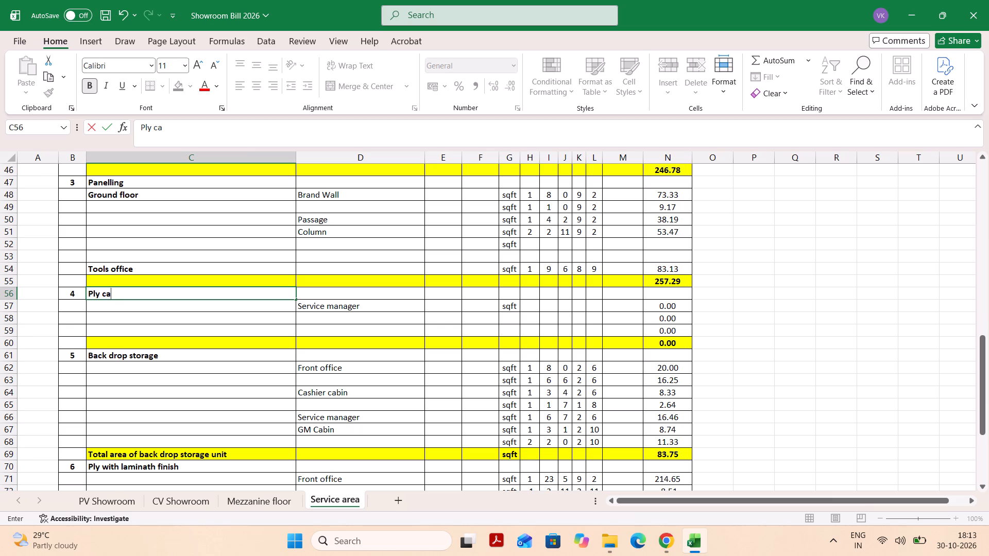
pyautogui.press('BackSpace')
pyautogui.press('BackSpace')
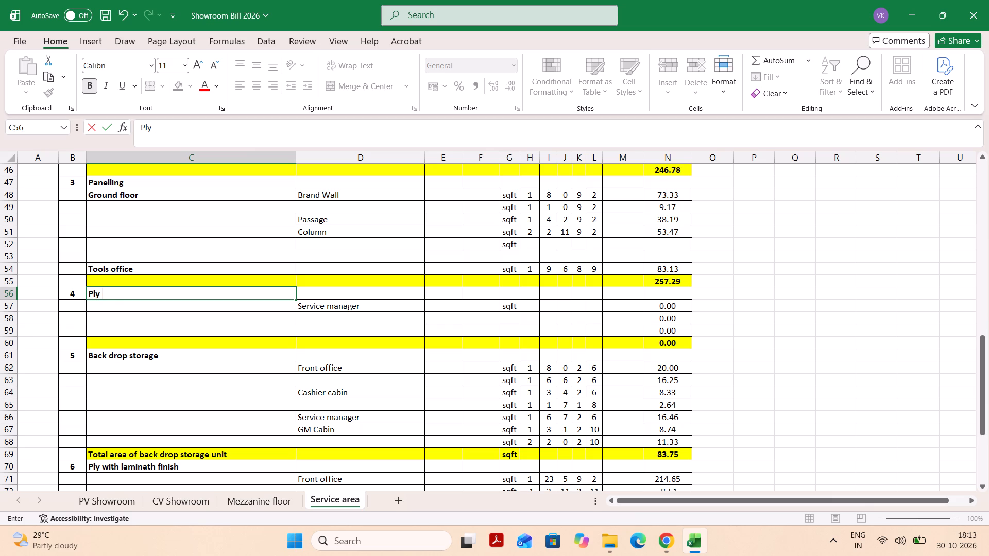
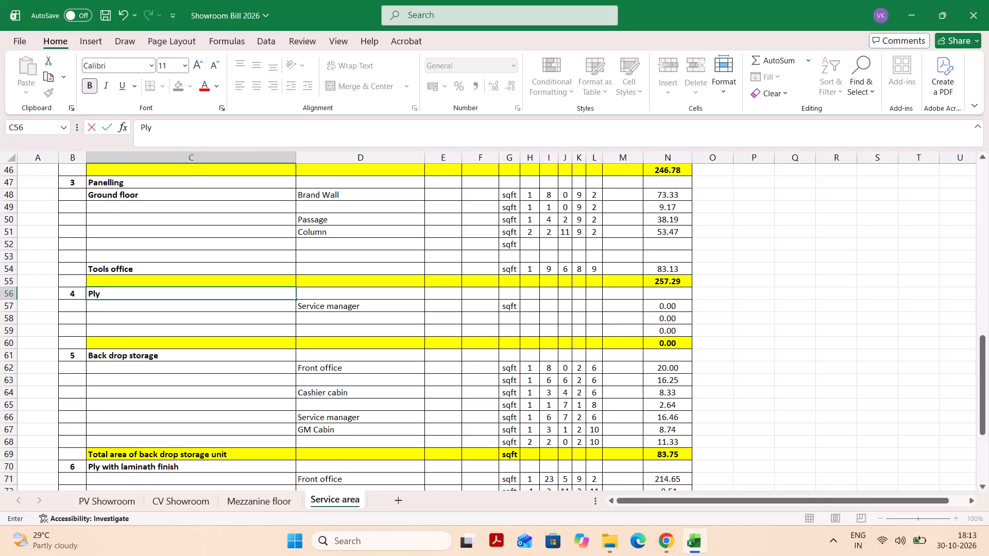
# Finish the item 4 heading in C56 as "Ply".
pyautogui.press('space')
# Insert twelve blank rows directly above the "Total area of dismentling" row in the Dismentaling section.
pyautogui.scroll(1, 243, 297)
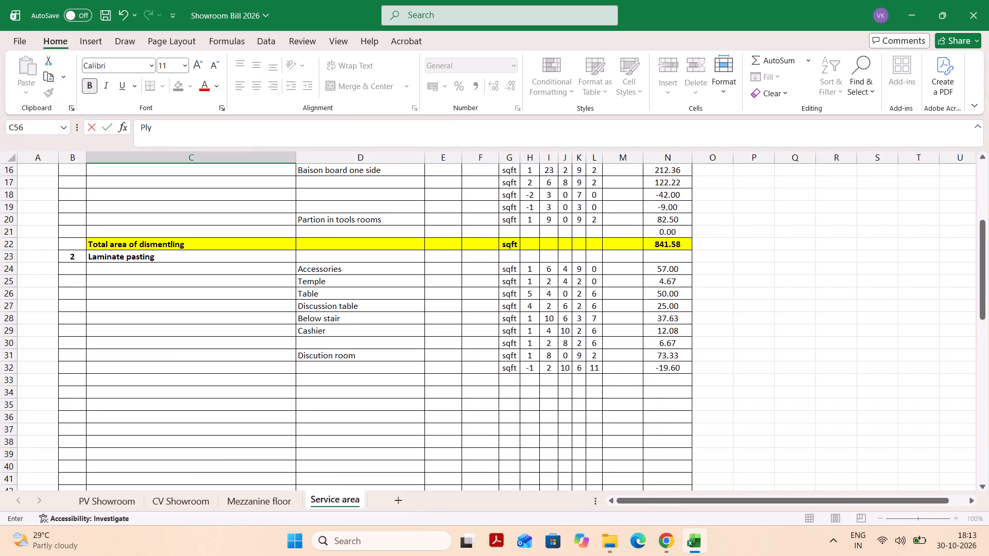
pyautogui.scroll(2, 243, 297)
pyautogui.scroll(-1, 243, 297)
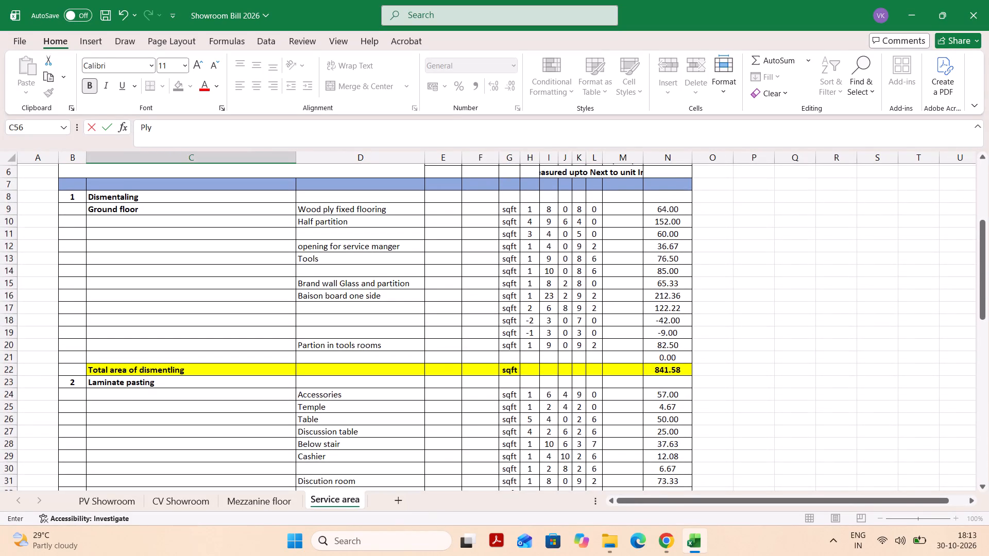
pyautogui.scroll(-1, 243, 297)
pyautogui.scroll(1, 243, 297)
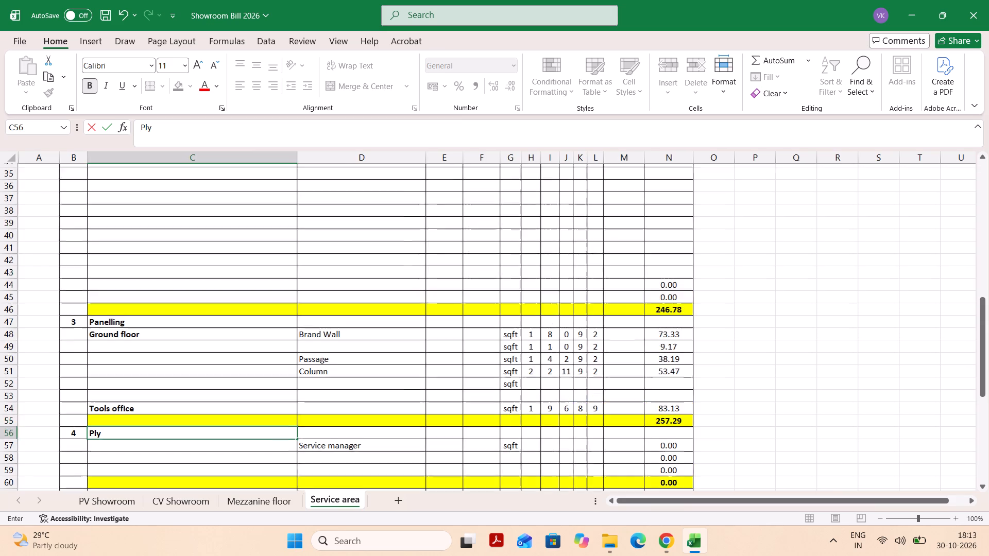
pyautogui.scroll(1, 243, 297)
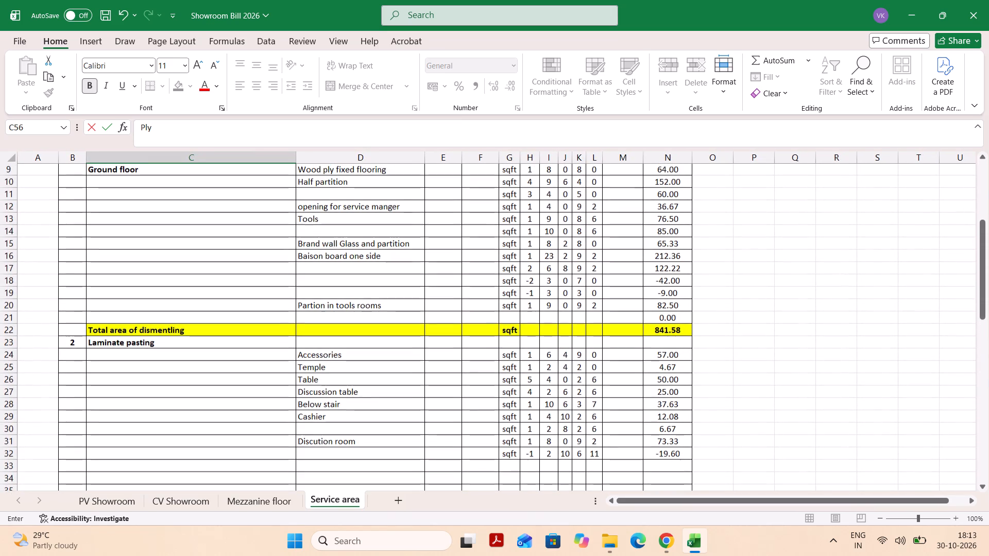
pyautogui.click(83, 332)
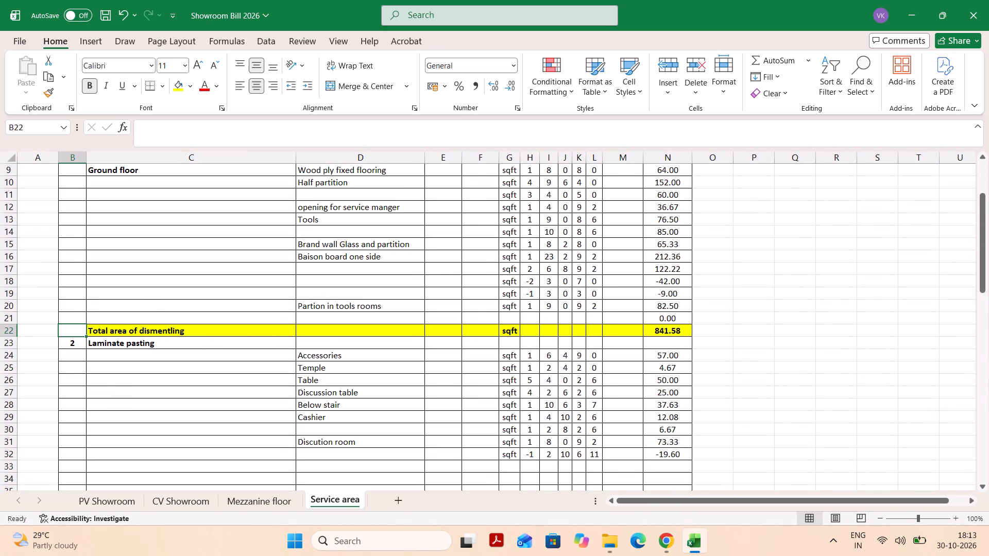
pyautogui.click(7, 332)
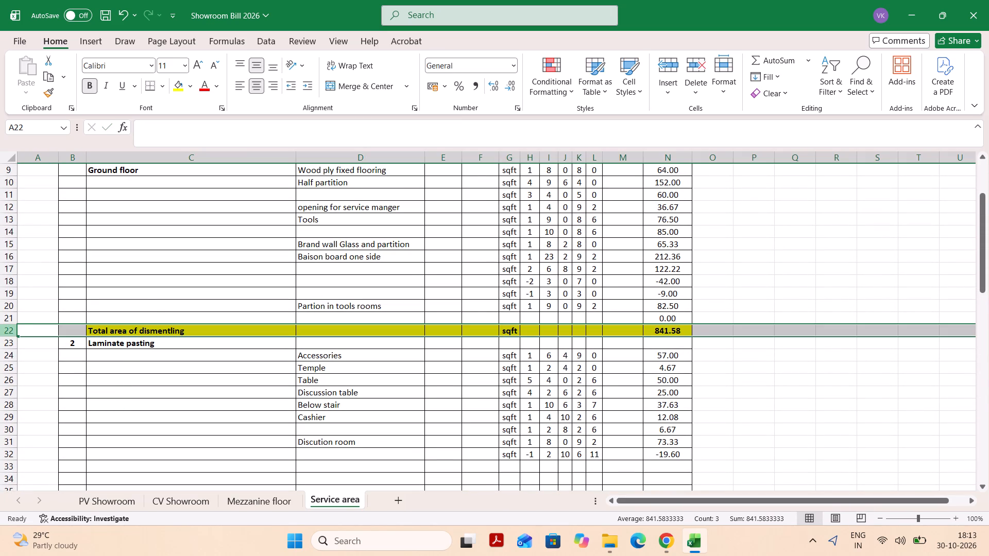
pyautogui.hotkey('ctrl', '+')
pyautogui.hotkey('ctrl', '+')
pyautogui.hotkey('ctrl', '+')
pyautogui.hotkey('ctrl', '+')
pyautogui.hotkey('ctrl', '+')
pyautogui.hotkey('ctrl', '+')
pyautogui.hotkey('ctrl', '+')
pyautogui.hotkey('ctrl', '+')
pyautogui.hotkey('ctrl', '+')
pyautogui.hotkey('ctrl', '+')
pyautogui.hotkey('ctrl', '+')
pyautogui.hotkey('ctrl', '+')
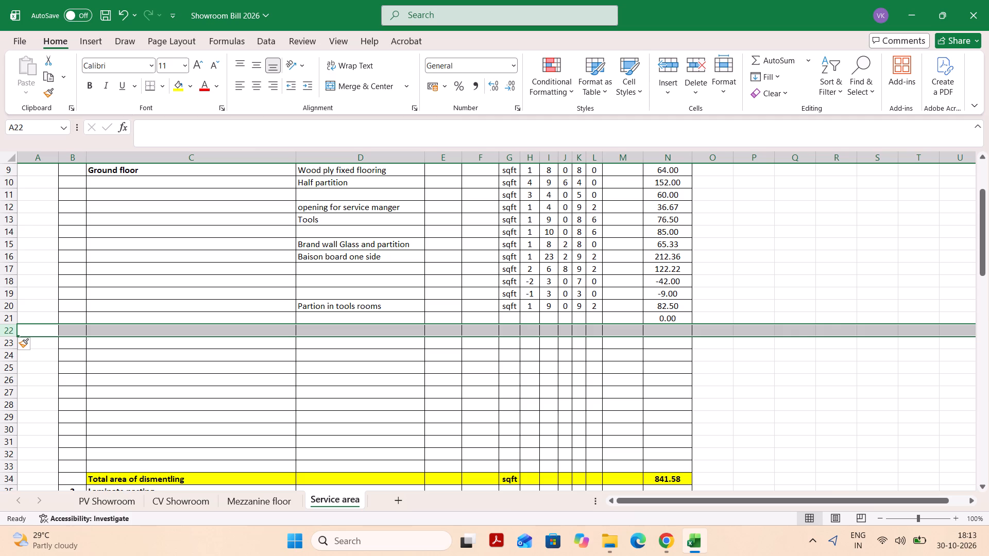
# Start a "Mezzanine" entry in row 21 of the Dismentaling section, with description "Flooring" and unit sqft.
pyautogui.click(124, 314)
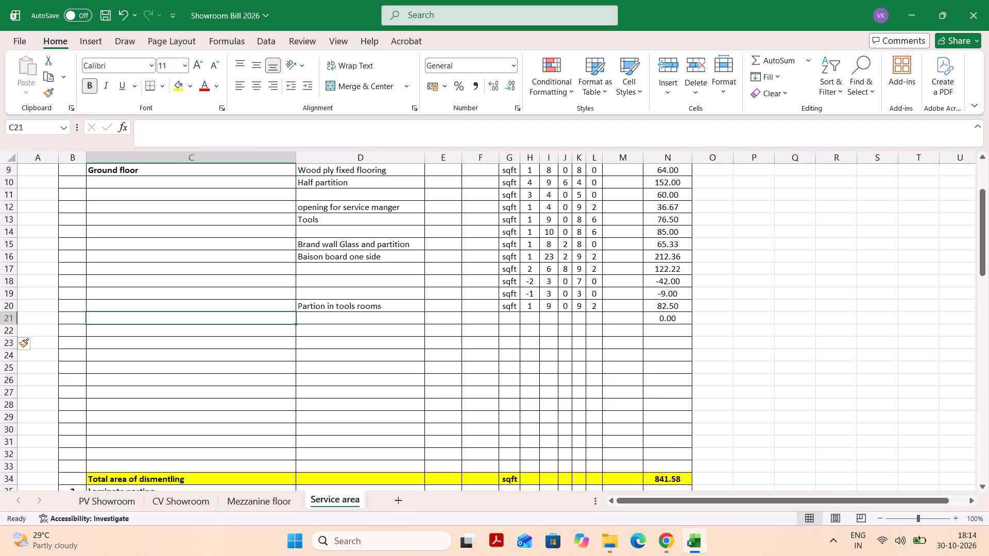
pyautogui.write('Me')
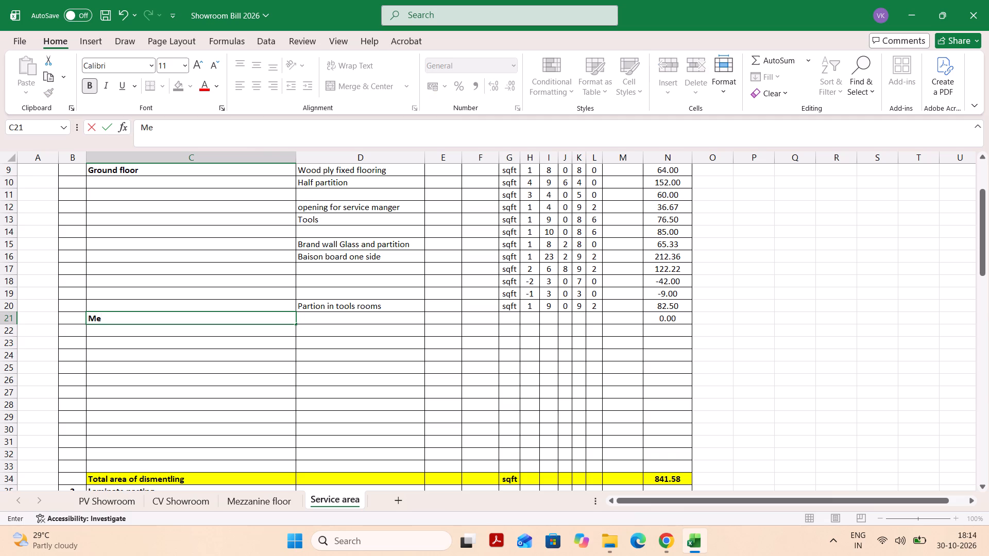
pyautogui.write('zz')
pyautogui.write('anine')
pyautogui.press('Tab')
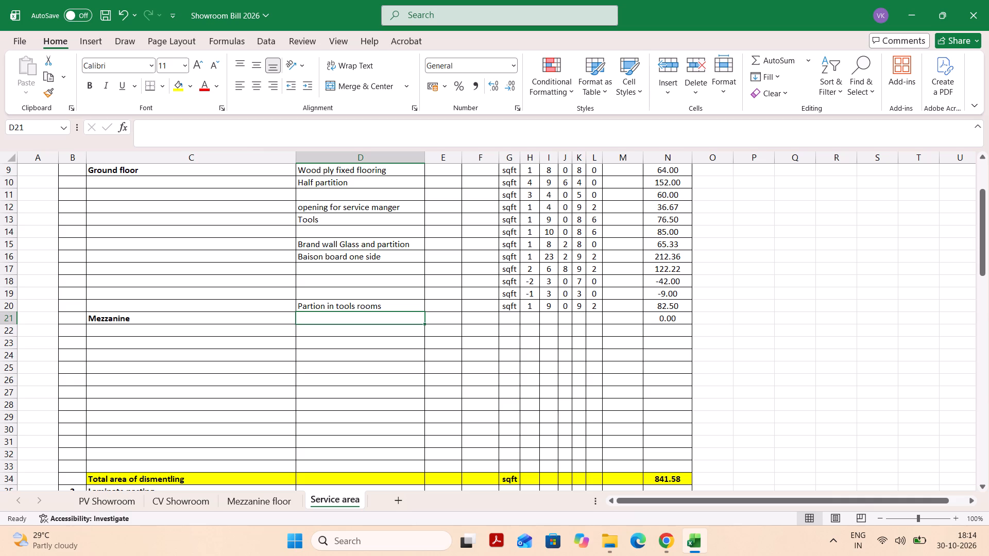
pyautogui.write('Fl')
pyautogui.write('ooring')
pyautogui.press('Tab')
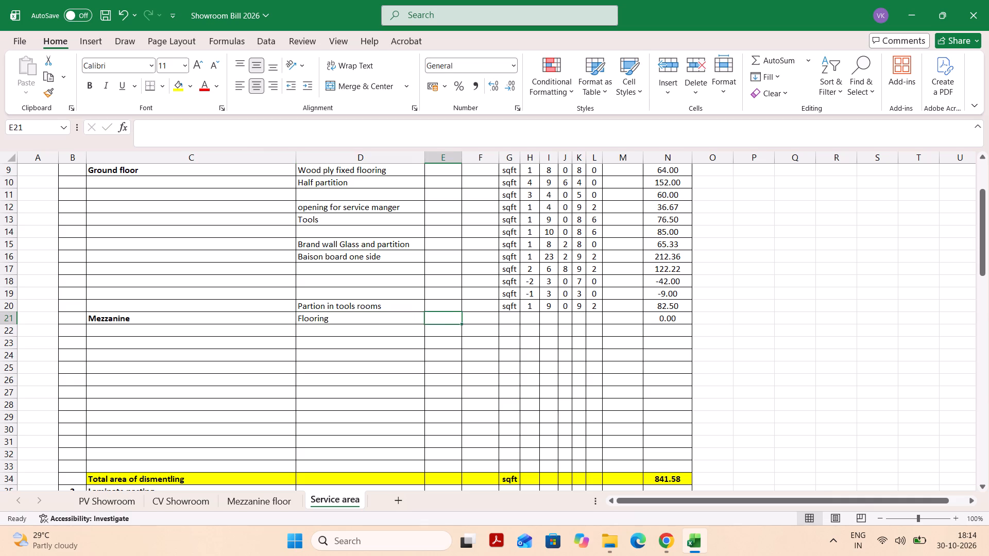
pyautogui.press('Tab')
pyautogui.press('Tab')
pyautogui.write('sq')
pyautogui.press('Tab')
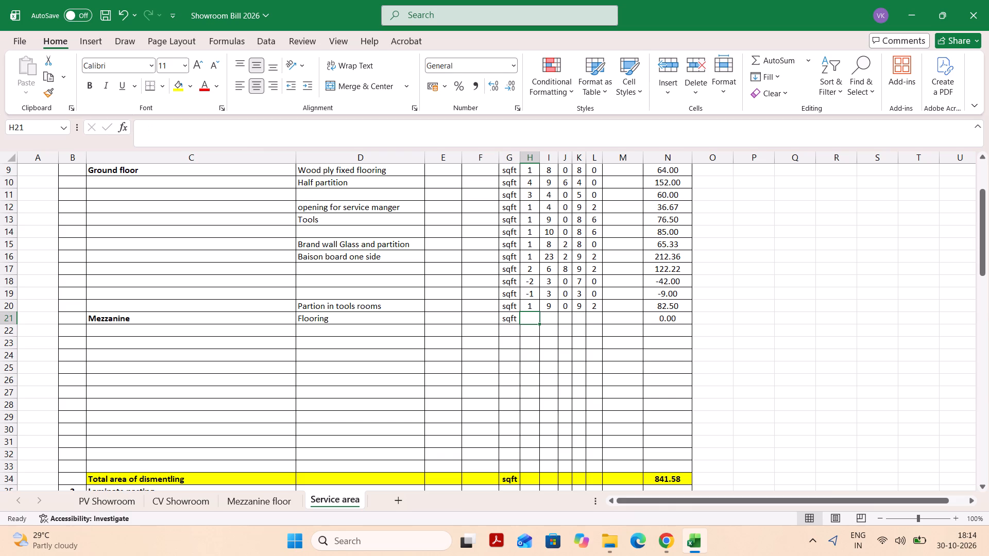
# Enter the Mezzanine flooring measurements in row 21, with 1 in column H and 8 in column I.
pyautogui.press('8')
pyautogui.press('Tab')
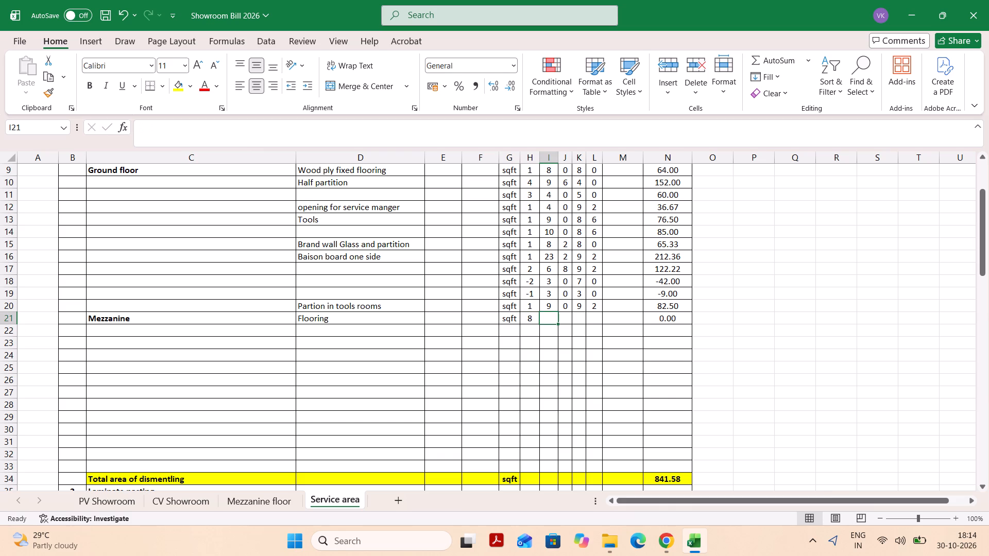
pyautogui.hotkey('shift', 'Tab')
pyautogui.press('1')
pyautogui.press('Tab')
pyautogui.press('8')
pyautogui.press('Tab')
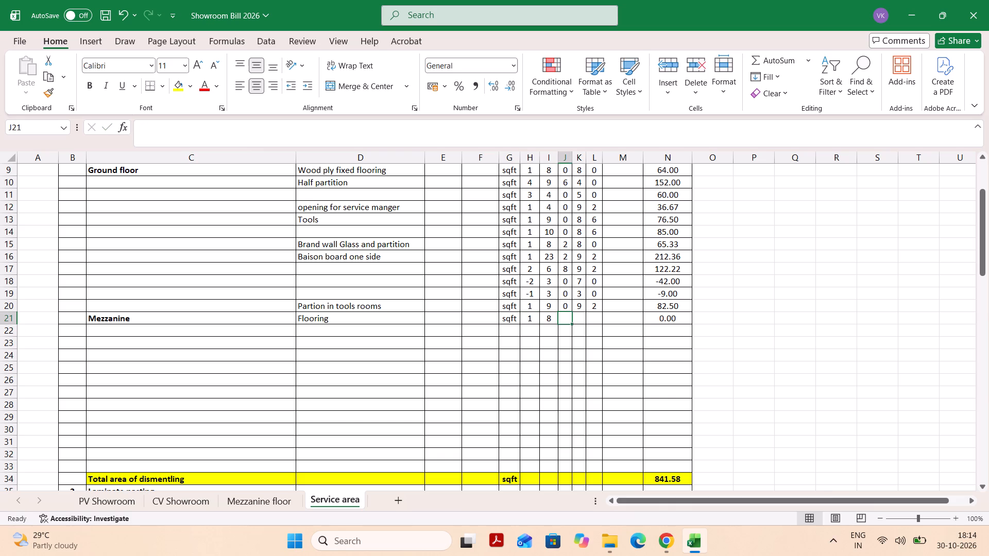
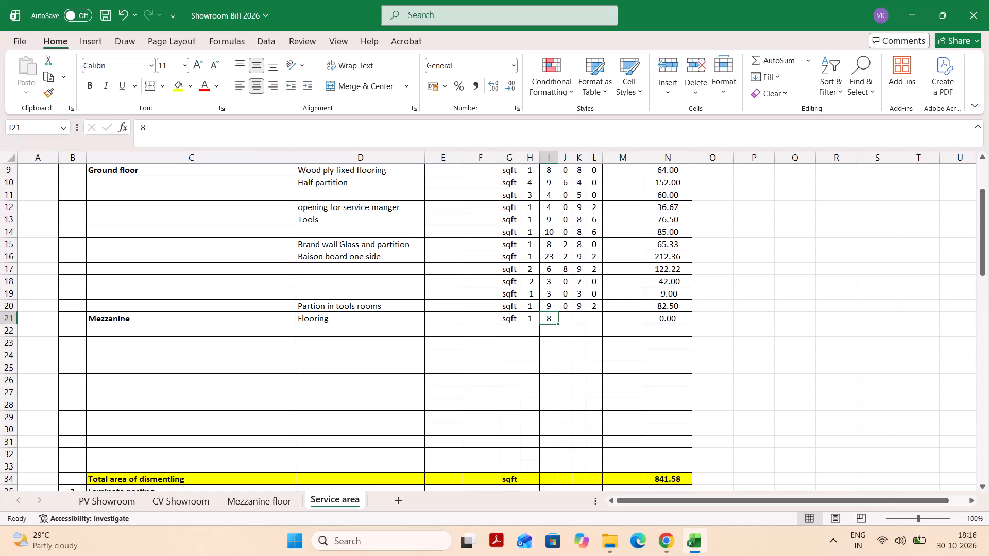
# Set the Mezzanine flooring measurements in row 21 to 10, 0, 19 and 9 in columns I to L.
pyautogui.press('9')
pyautogui.press('Tab')
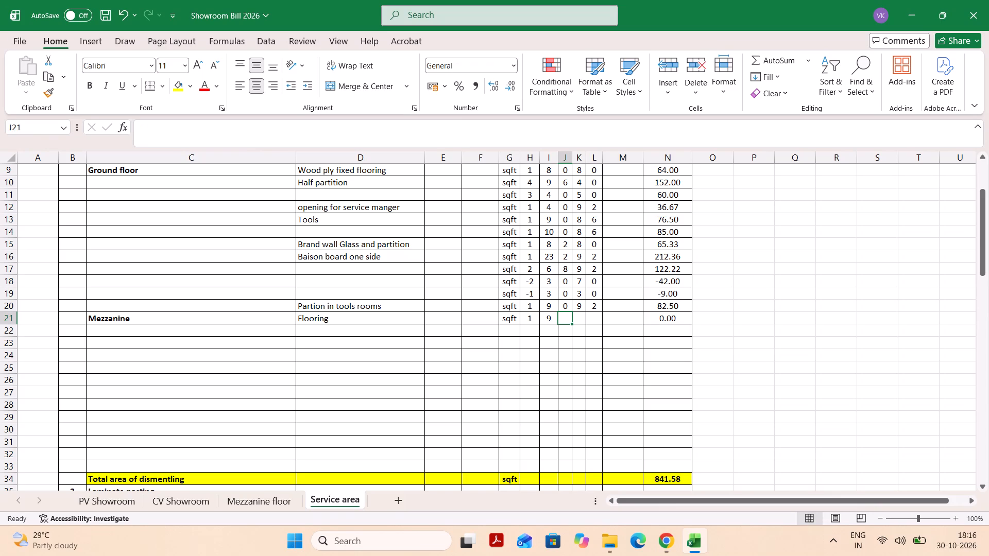
pyautogui.press('0')
pyautogui.press('Tab')
pyautogui.write('12')
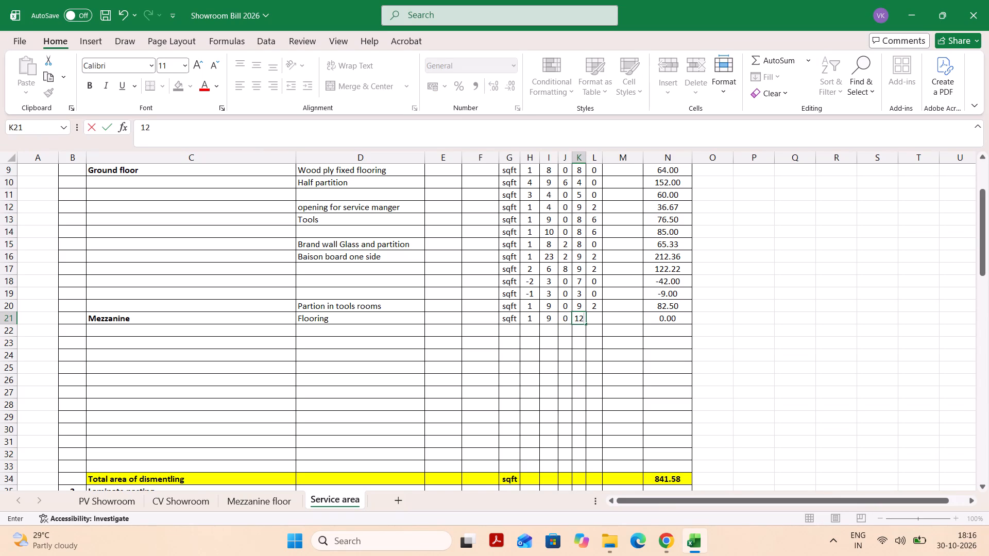
pyautogui.press('BackSpace')
pyautogui.press('BackSpace')
pyautogui.write('20')
pyautogui.click(554, 316)
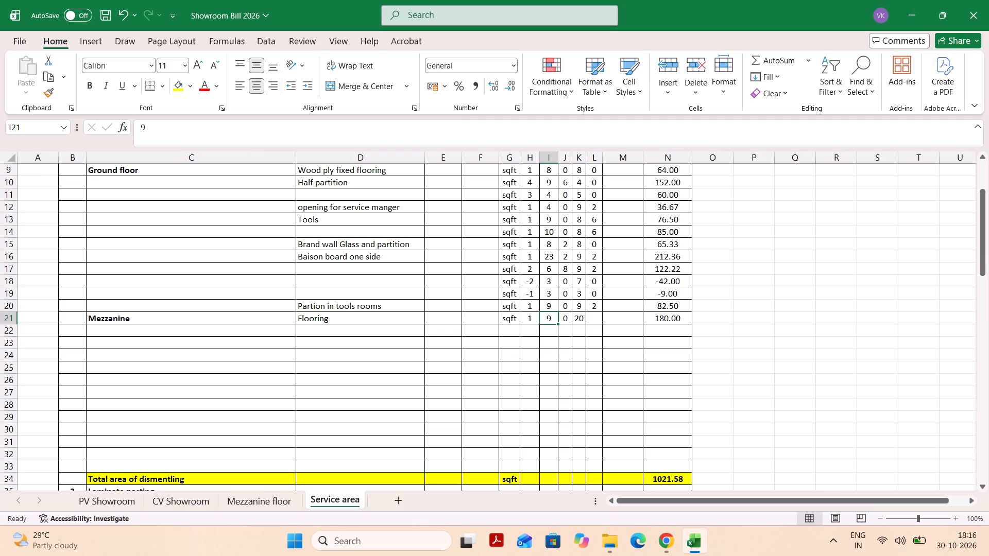
pyautogui.write('10')
pyautogui.press('Tab')
pyautogui.press('Tab')
pyautogui.write('19')
pyautogui.press('Tab')
pyautogui.press('9')
pyautogui.press('Tab')
pyautogui.press('Return')
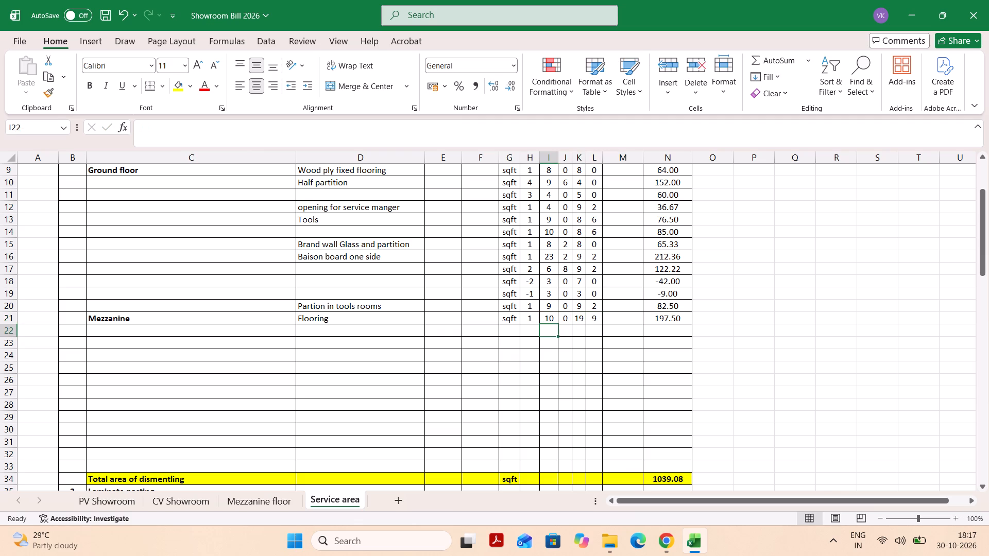
# Add a "Customer lounge ceiling" description in D22 under the Mezzanine flooring entry, with unit sqft.
pyautogui.click(310, 332)
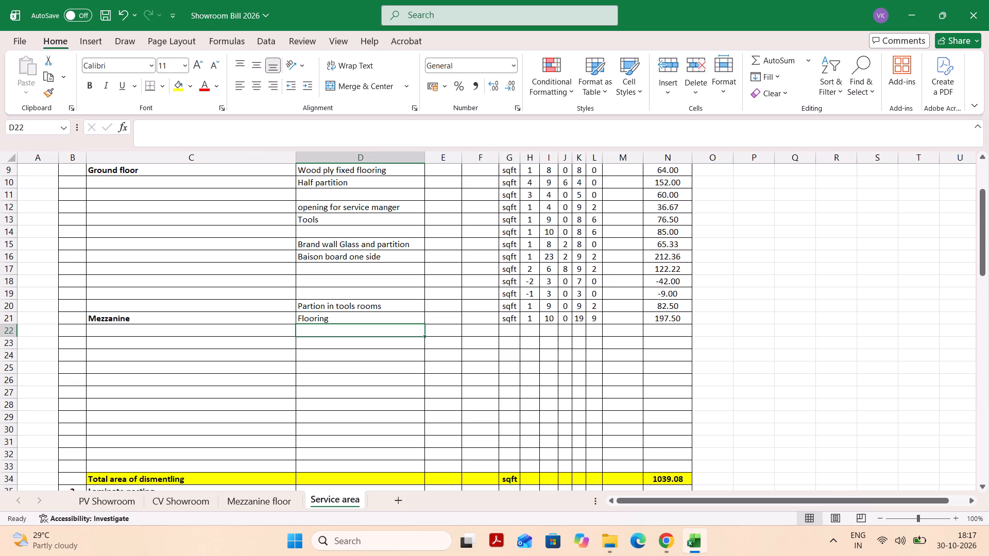
pyautogui.write('Cu')
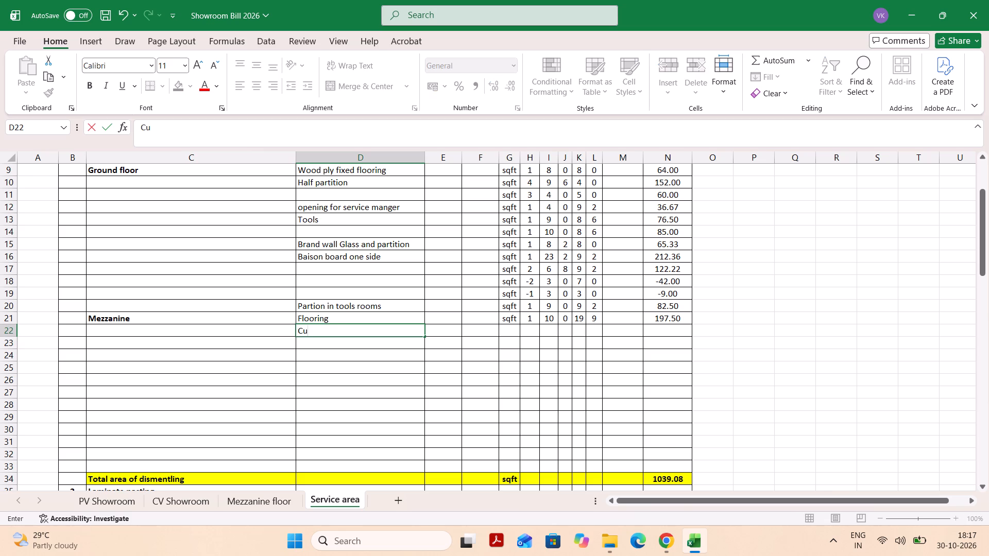
pyautogui.write('stomer loung')
pyautogui.press('space')
pyautogui.press('BackSpace')
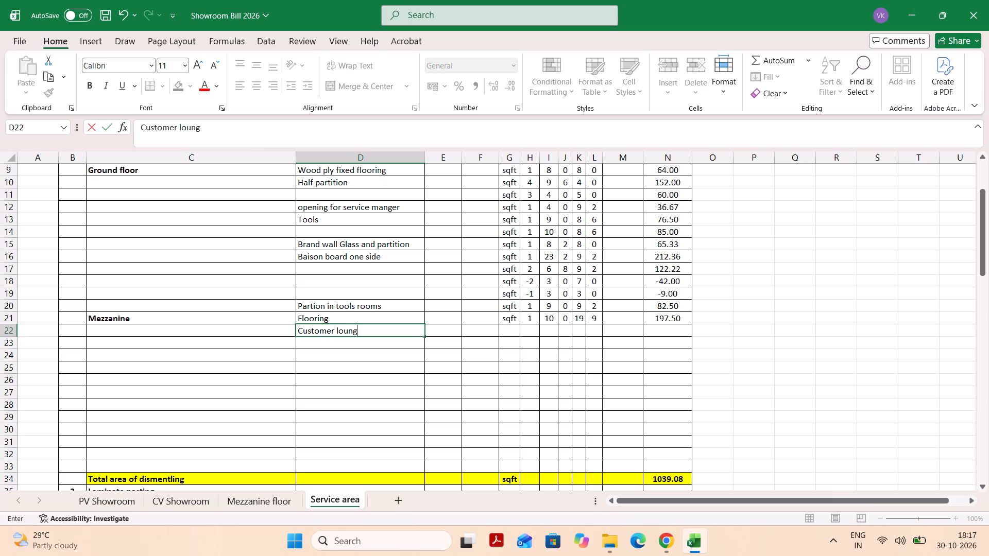
pyautogui.write('e')
pyautogui.press('space')
pyautogui.write('ceiling')
pyautogui.press('Tab')
pyautogui.press('Tab')
pyautogui.press('Tab')
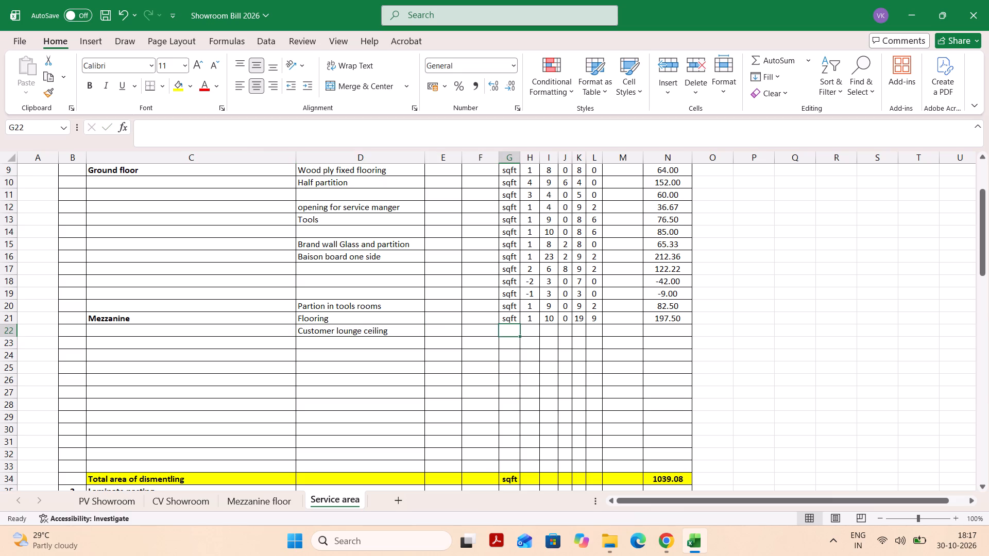
pyautogui.write('sq')
pyautogui.press('Tab')
# Enter the customer lounge ceiling measurements 1, 12, 4, 19 and 9 in columns H to L of row 22.
pyautogui.press('1')
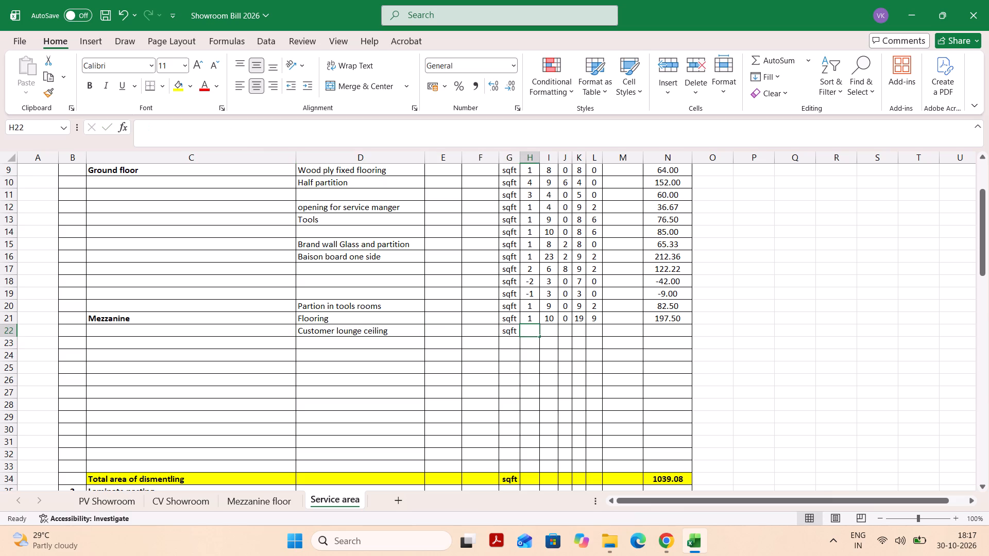
pyautogui.press('Tab')
pyautogui.write('12')
pyautogui.press('Tab')
pyautogui.press('4')
pyautogui.press('Tab')
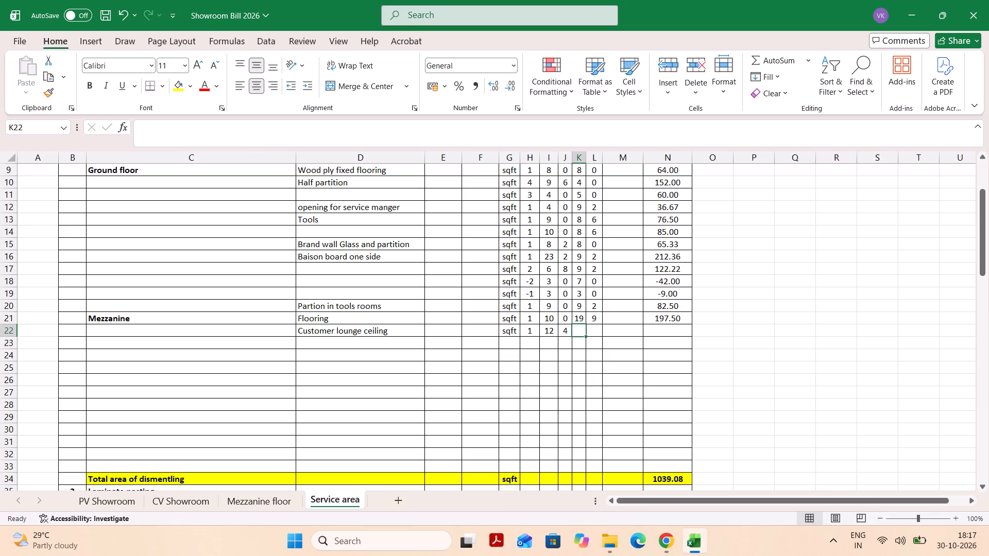
pyautogui.write('19')
pyautogui.press('Tab')
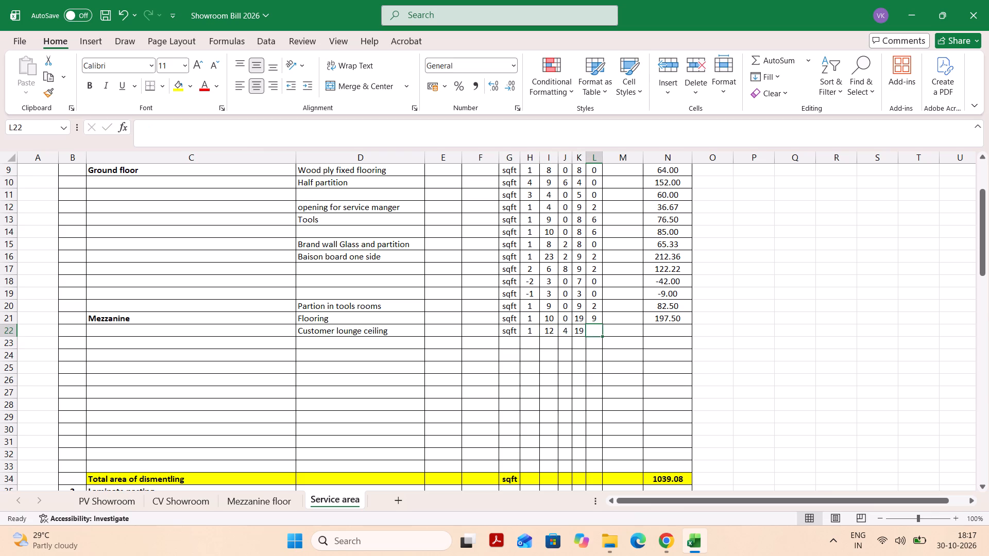
pyautogui.press('9')
pyautogui.press('Tab')
pyautogui.press('Return')
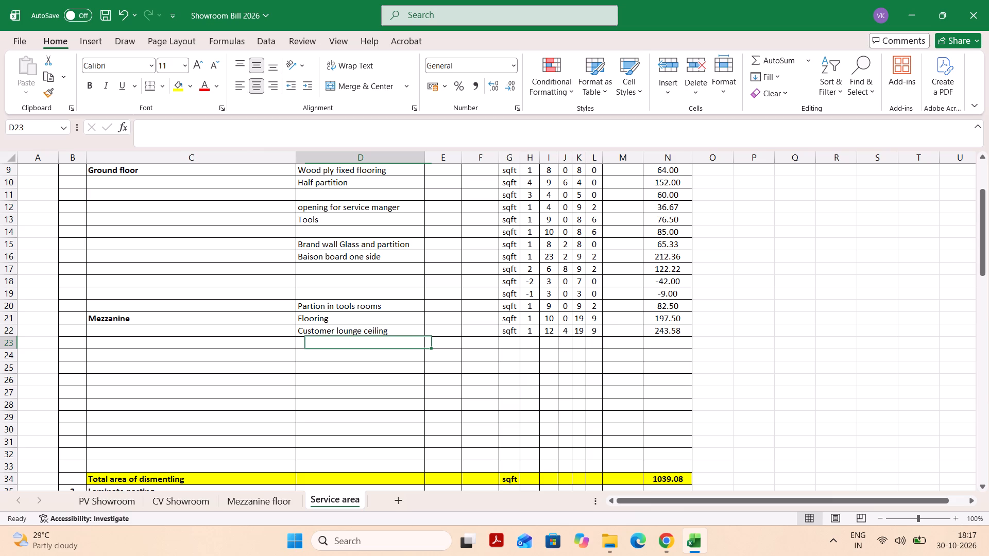
# Add a "Glass partition removal" description in D23 with unit sqft.
pyautogui.hotkey('shift', 'g')
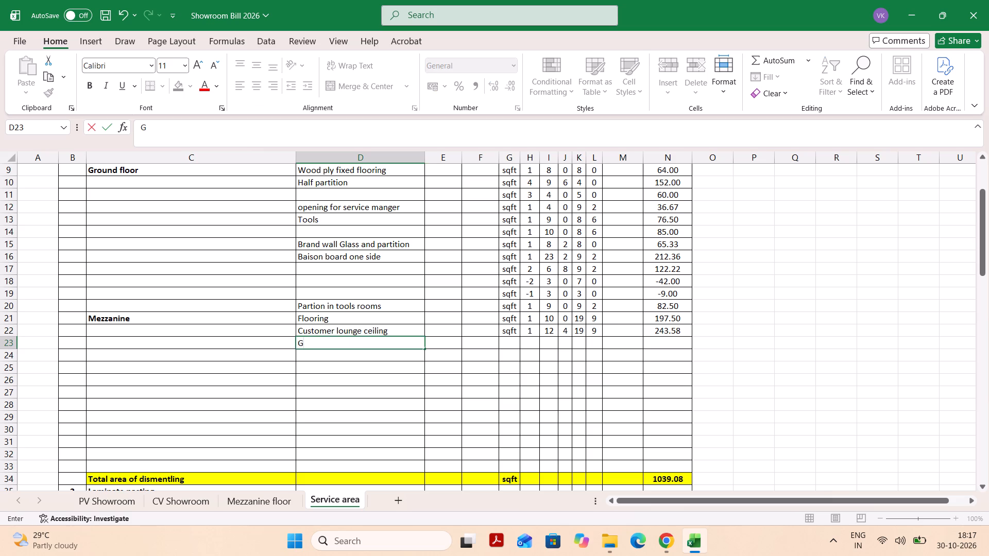
pyautogui.write('lass partition re')
pyautogui.write('mo')
pyautogui.write('val')
pyautogui.press('Tab')
pyautogui.press('Tab')
pyautogui.press('Tab')
pyautogui.write('sq')
pyautogui.press('Tab')
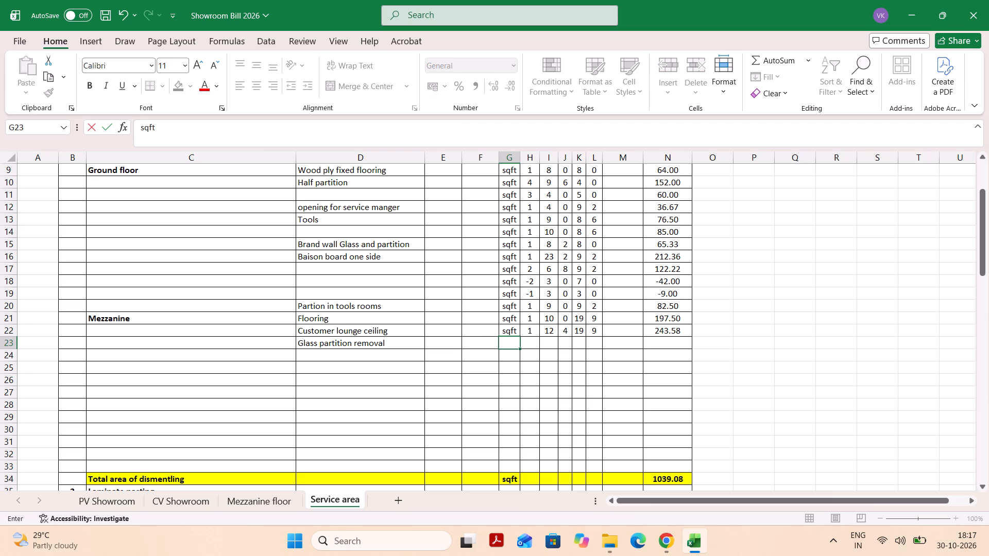
# Enter the glass partition removal measurements 1, 8, 1, 8 and 9 in columns H to L of row 23.
pyautogui.press('1')
pyautogui.press('Tab')
pyautogui.press('8')
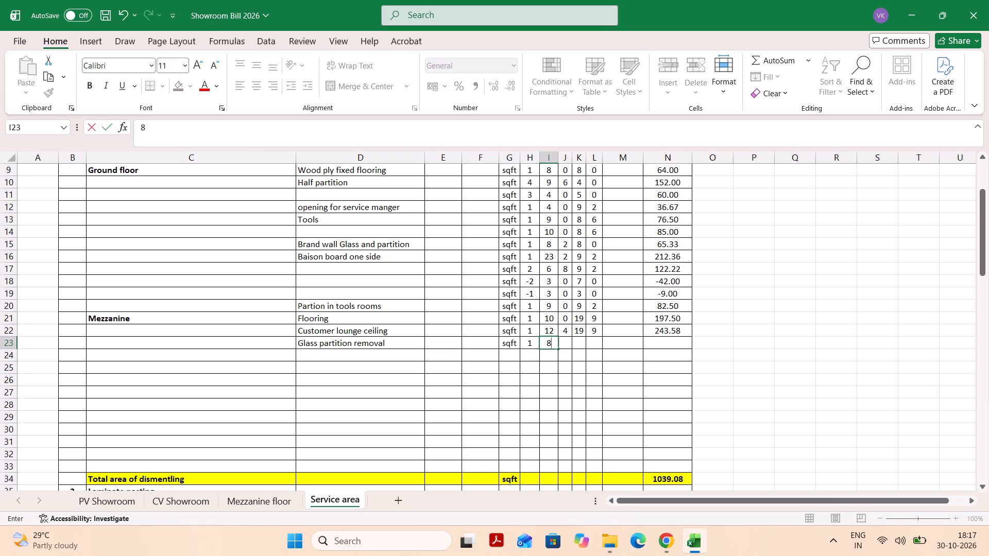
pyautogui.press('Tab')
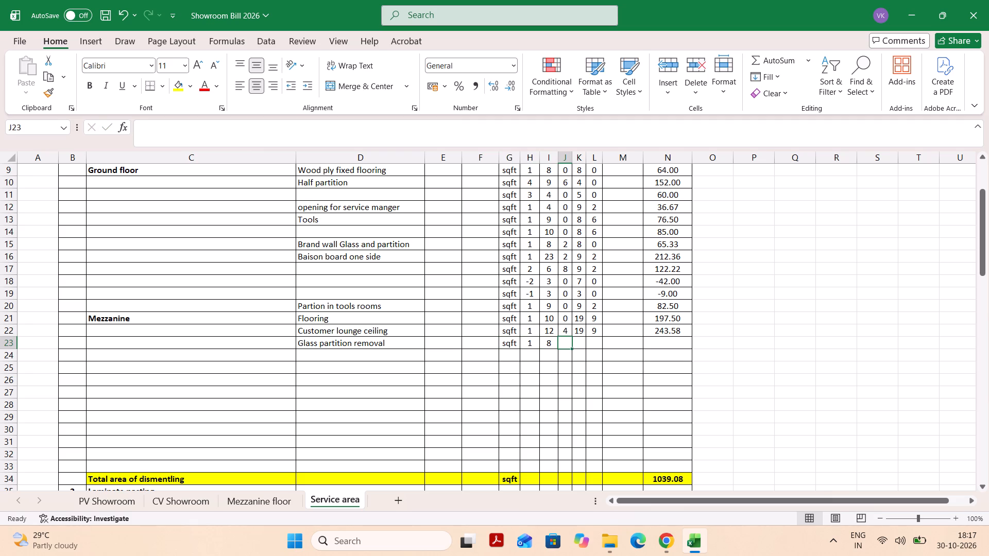
pyautogui.press('1')
pyautogui.press('Tab')
pyautogui.press('9')
pyautogui.press('BackSpace')
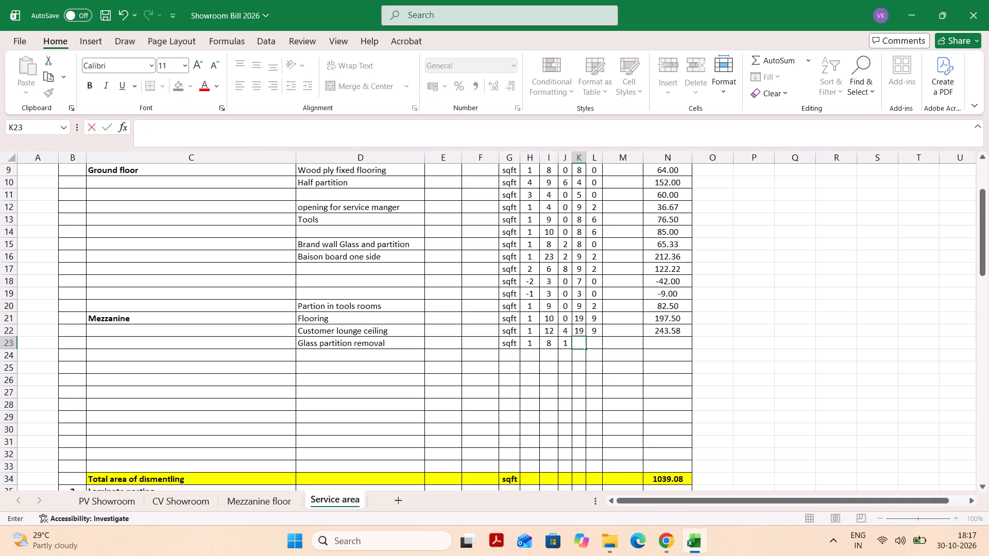
pyautogui.press('Tab')
pyautogui.press('8')
pyautogui.hotkey('shift', 'Tab')
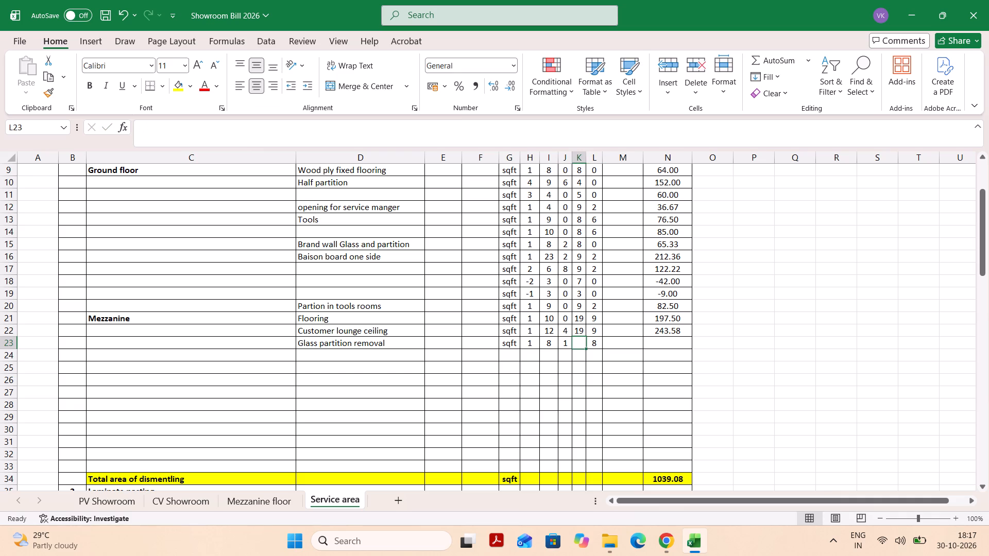
pyautogui.press('8')
pyautogui.press('Tab')
pyautogui.press('9')
pyautogui.press('Tab')
pyautogui.press('Return')
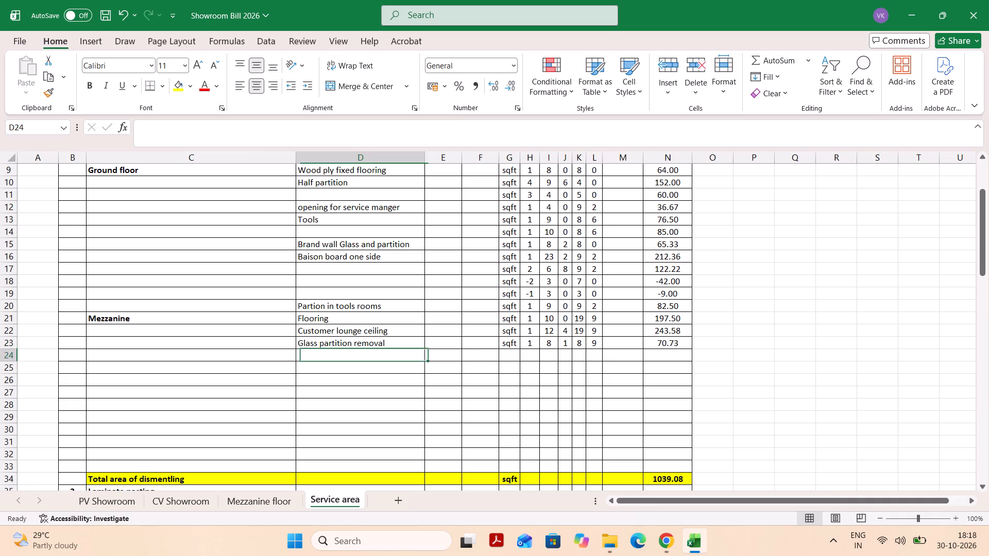
# Add a second glass partition measurement line in row 24 without a description: unit sqft, with 1, 10, 0, 5 and 5 in columns H to L.
pyautogui.press('Tab')
pyautogui.press('Tab')
pyautogui.press('Tab')
pyautogui.write('sq')
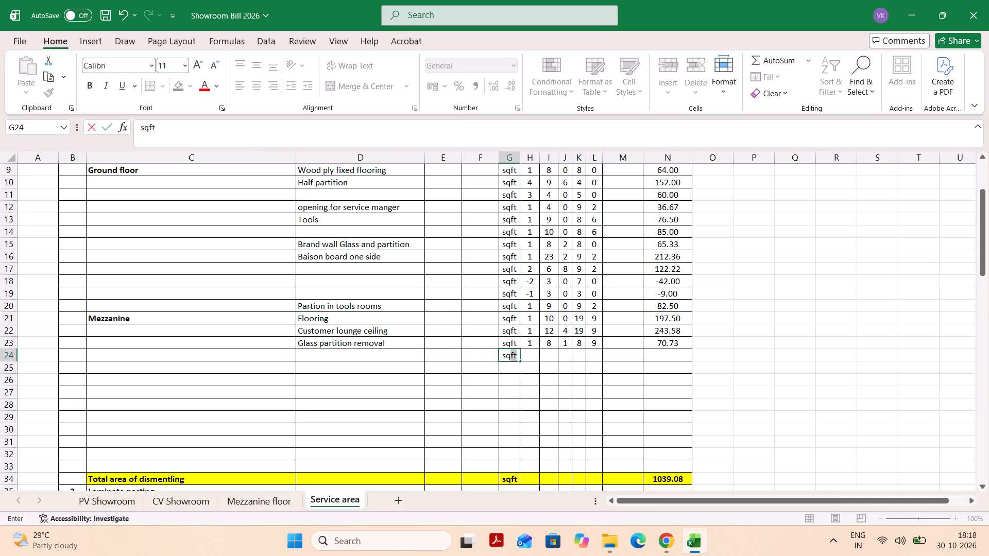
pyautogui.press('Tab')
pyautogui.press('1')
pyautogui.press('Tab')
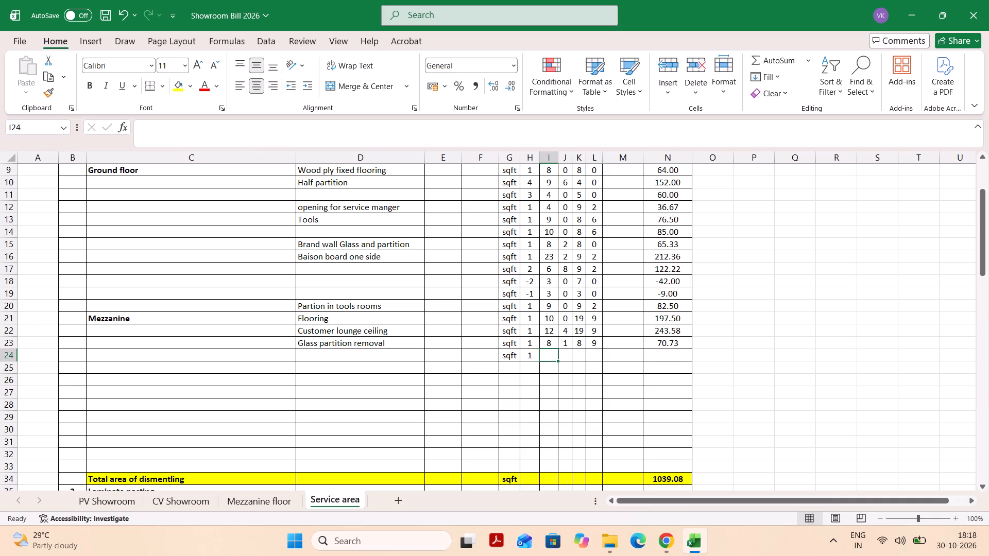
pyautogui.write('10')
pyautogui.press('Tab')
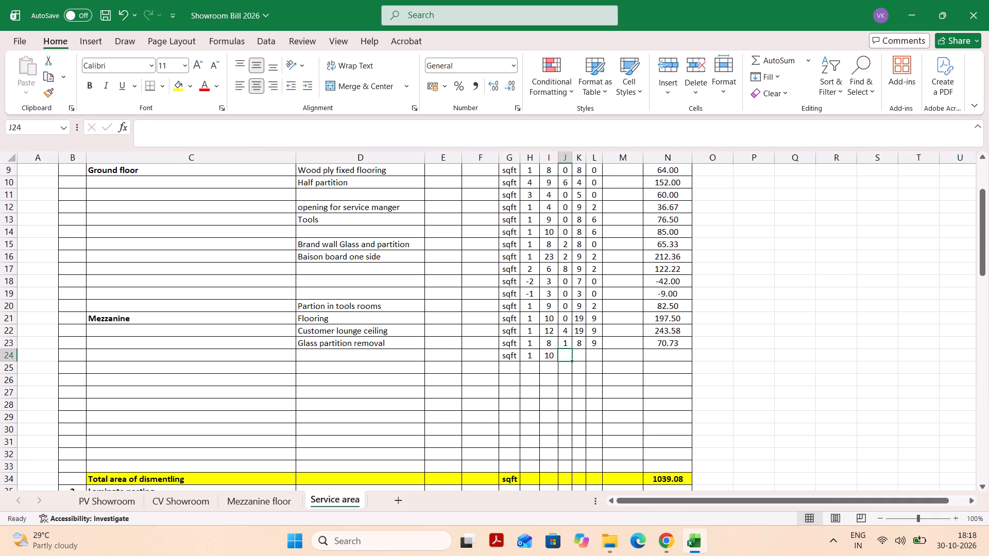
pyautogui.press('1')
pyautogui.press('BackSpace')
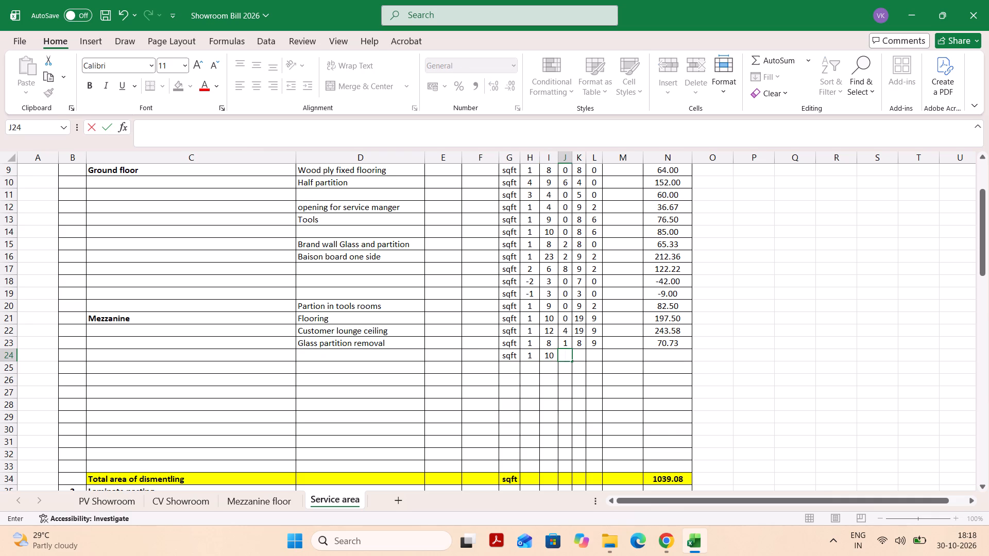
pyautogui.press('0')
pyautogui.press('Tab')
pyautogui.press('5')
pyautogui.press('Tab')
pyautogui.press('5')
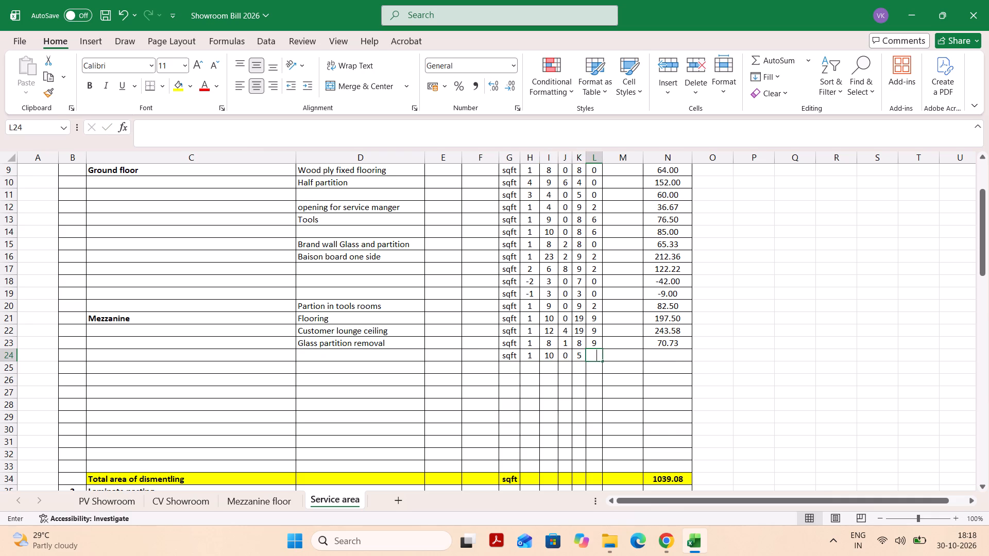
pyautogui.press('Tab')
pyautogui.press('Return')
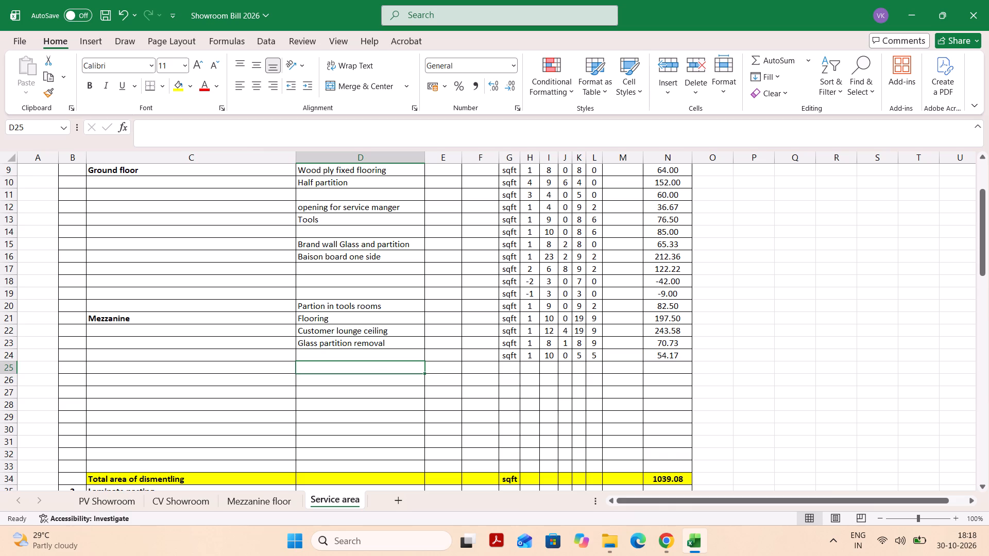
# Extend the table grid below the table total by applying all borders to B95:N145.
pyautogui.scroll(-3, 310, 332)
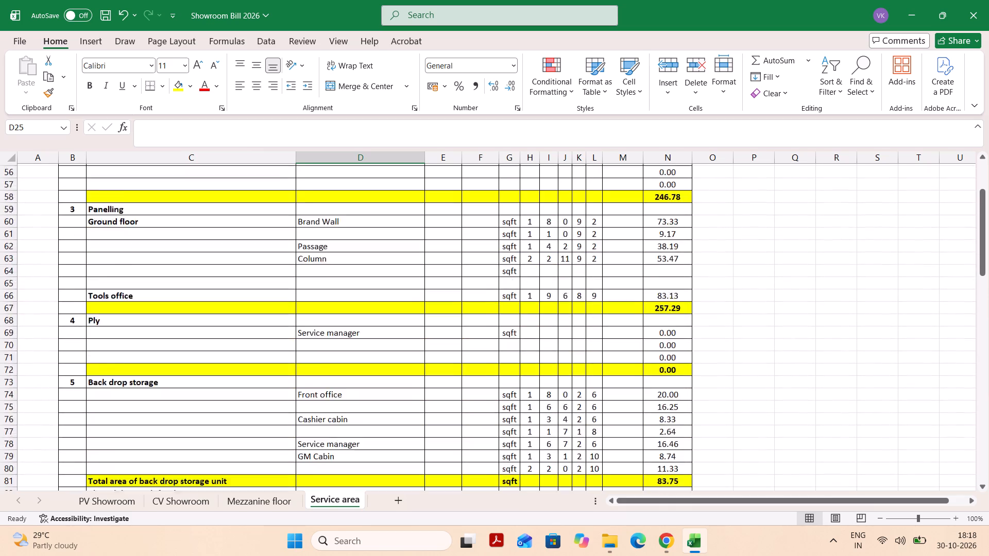
pyautogui.scroll(-1, 310, 332)
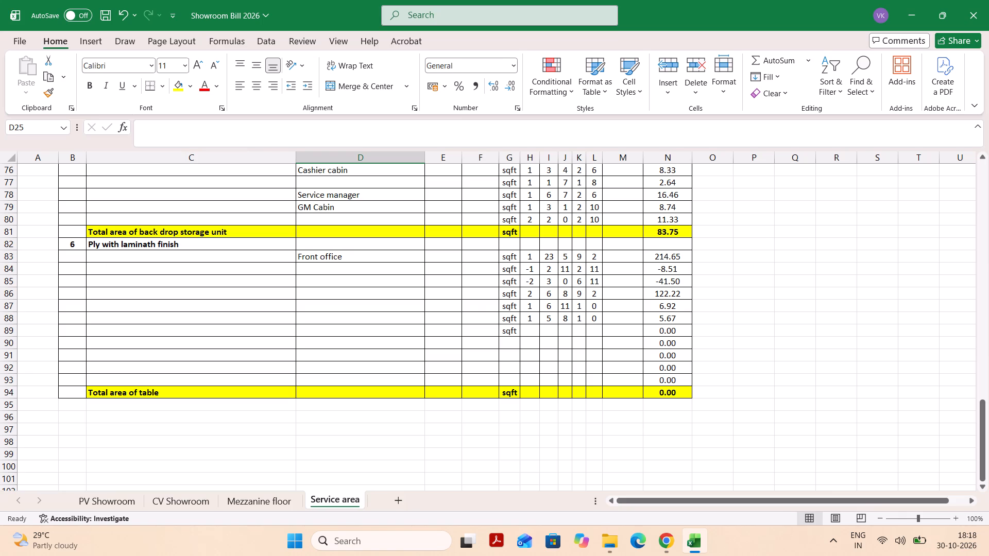
pyautogui.moveTo(71, 244); pyautogui.dragTo(323, 318)
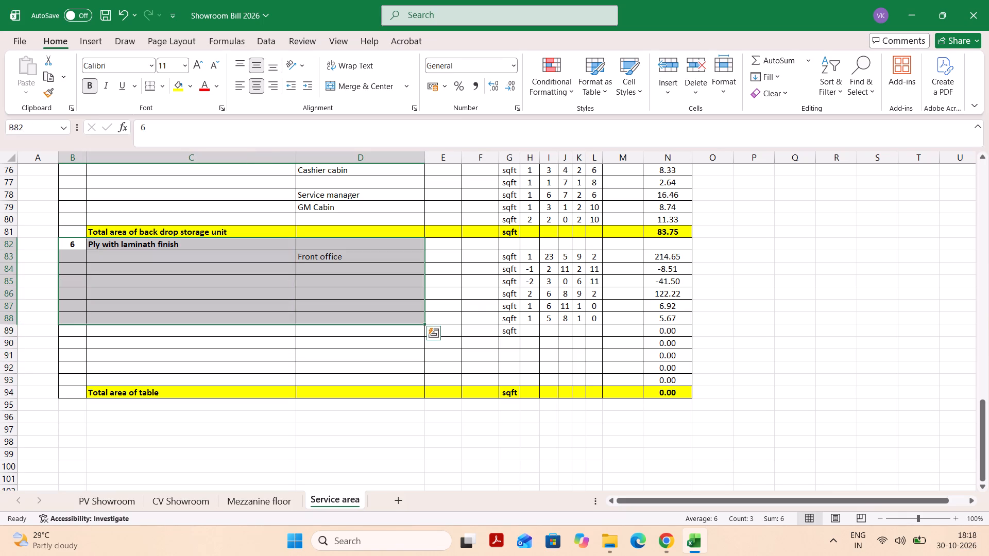
pyautogui.click(77, 415)
pyautogui.moveTo(73, 408); pyautogui.dragTo(349, 514)
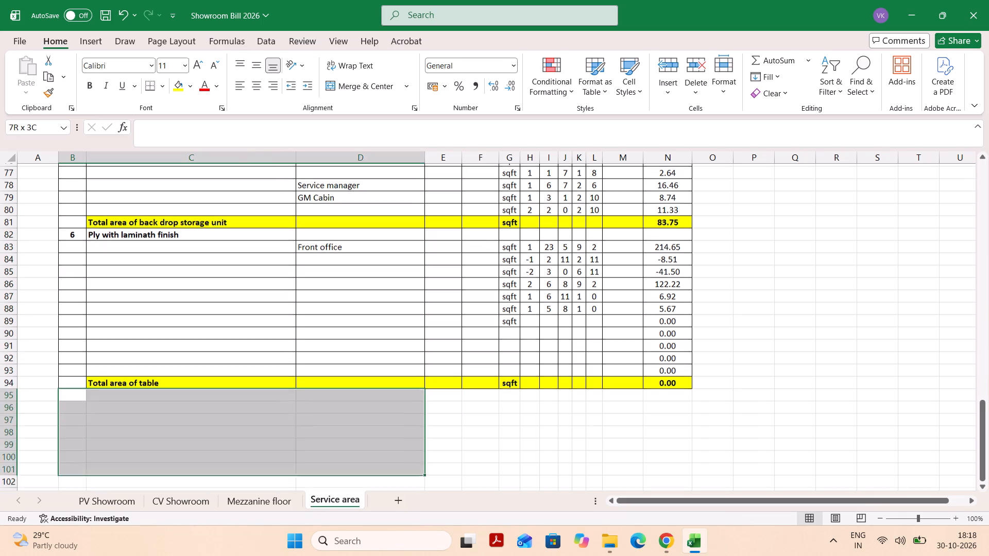
pyautogui.moveTo(349, 514); pyautogui.dragTo(562, 516)
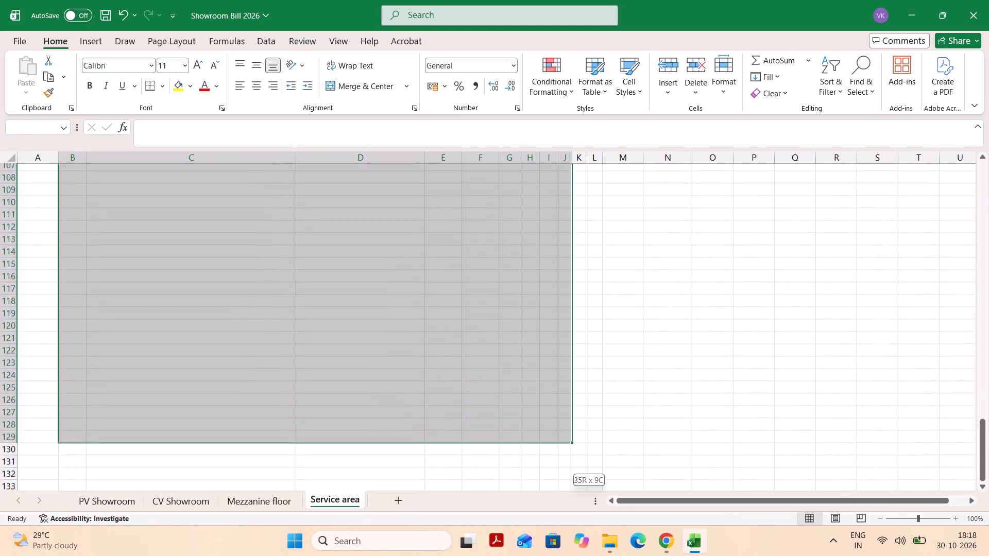
pyautogui.moveTo(562, 516); pyautogui.dragTo(685, 472)
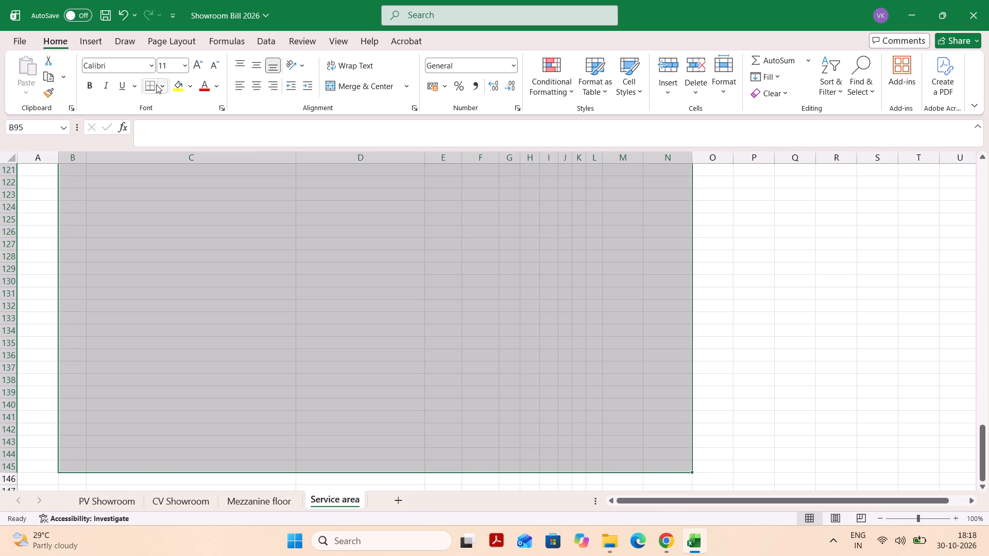
pyautogui.click(166, 86)
pyautogui.click(177, 219)
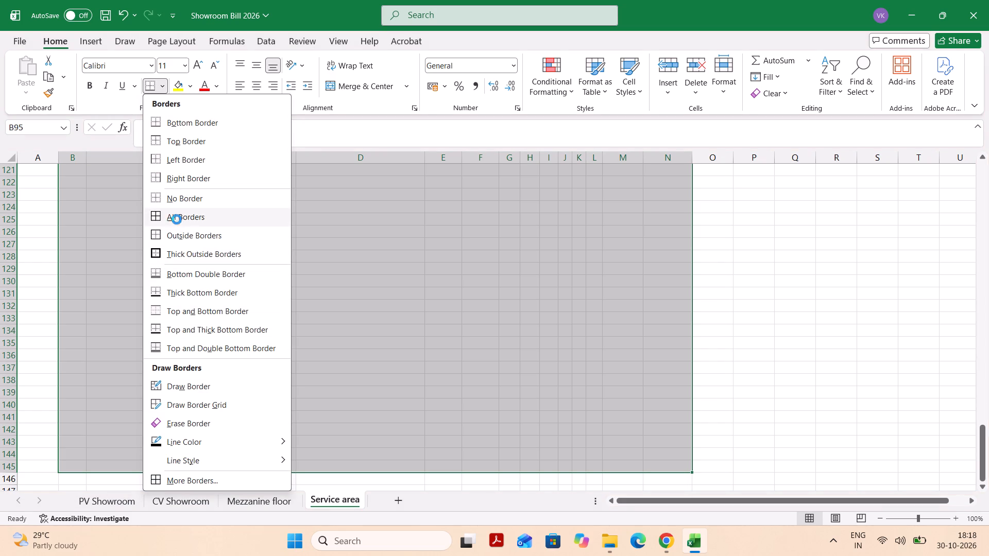
pyautogui.click(300, 288)
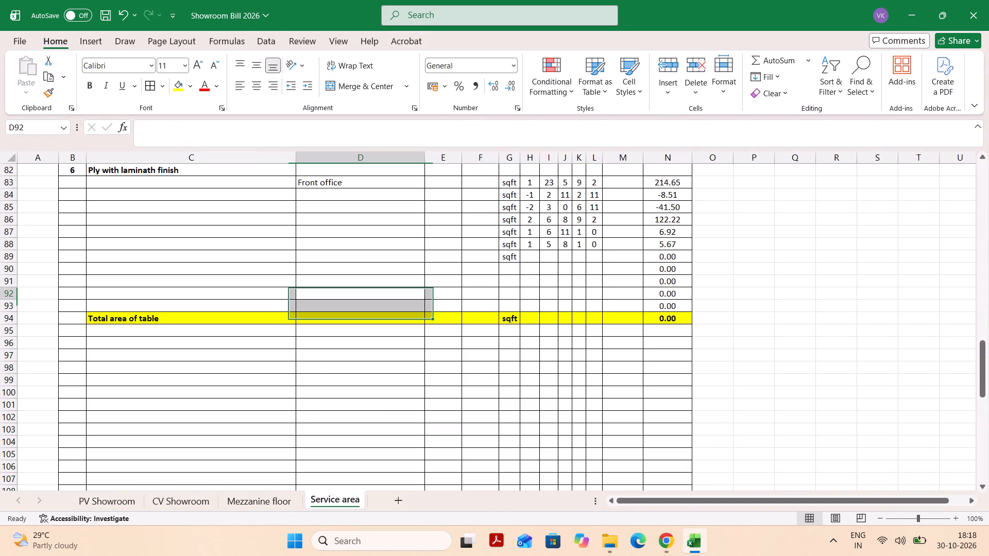
# Add item 7 in row 95 with the bold heading "Glass Installation" in column C.
pyautogui.click(82, 328)
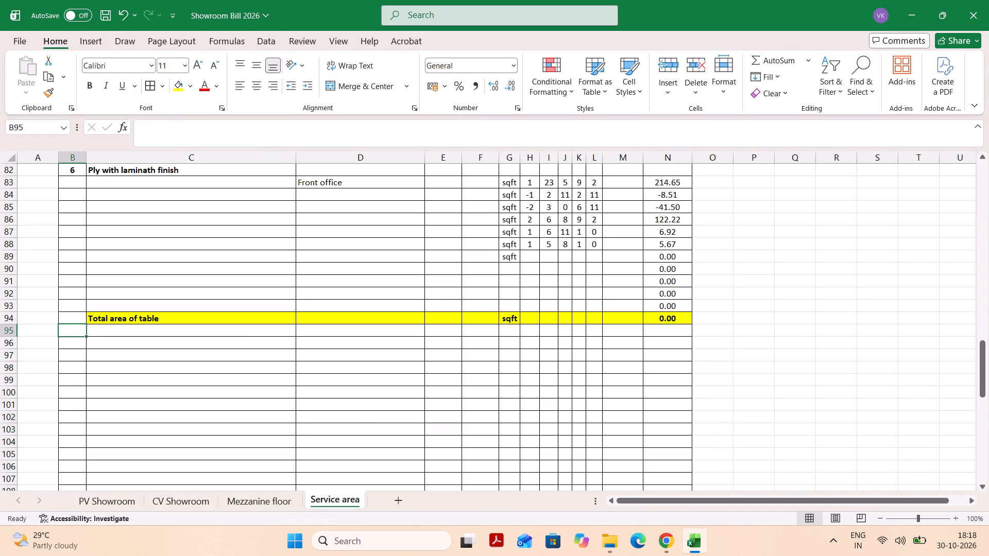
pyautogui.press('7')
pyautogui.press('Tab')
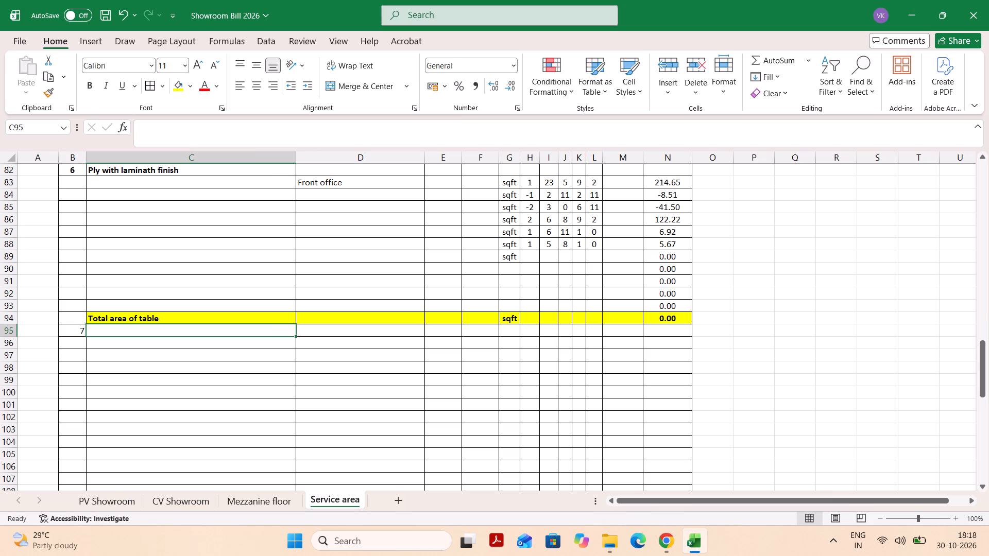
pyautogui.hotkey('ctrl', 'b')
pyautogui.write('Glass Insta')
pyautogui.write('llation')
pyautogui.press('Tab')
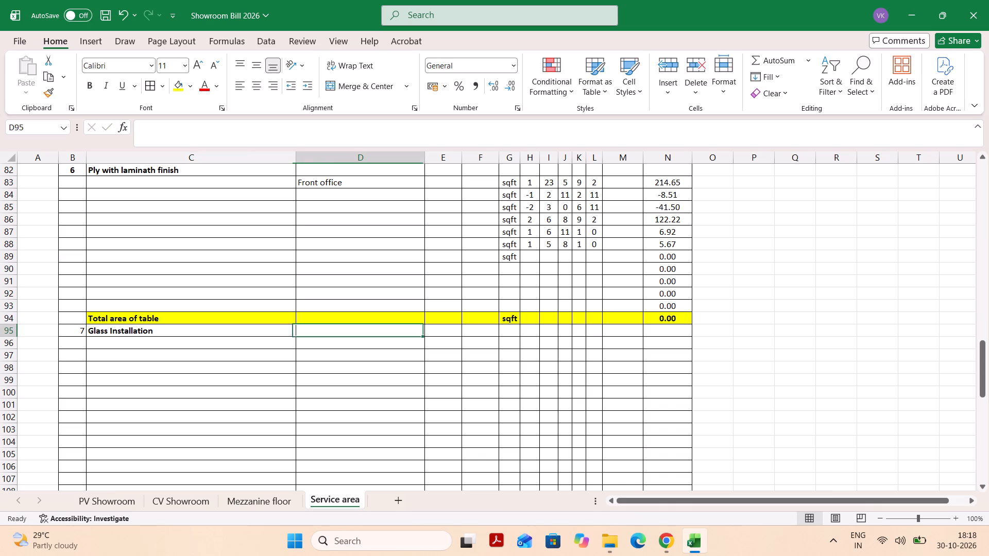
# Enter the description "Cutomer Loung" in D96 under the Glass Installation heading.
pyautogui.press('Return')
pyautogui.press('Tab')
pyautogui.press('Tab')
pyautogui.press('Tab')
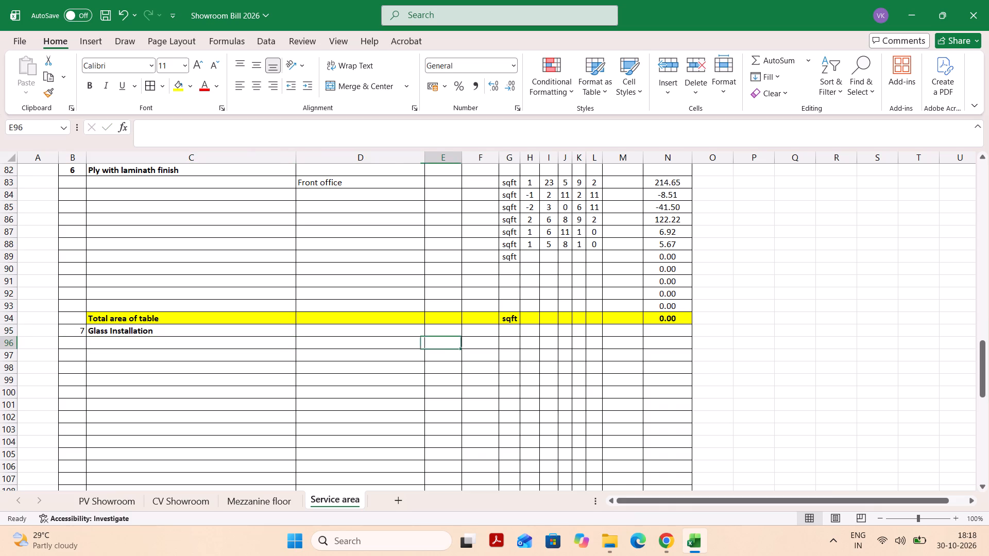
pyautogui.press('Tab')
pyautogui.hotkey('shift', 'Tab')
pyautogui.hotkey('shift', 'Tab')
pyautogui.write('Cutomer LOung')
pyautogui.press('space')
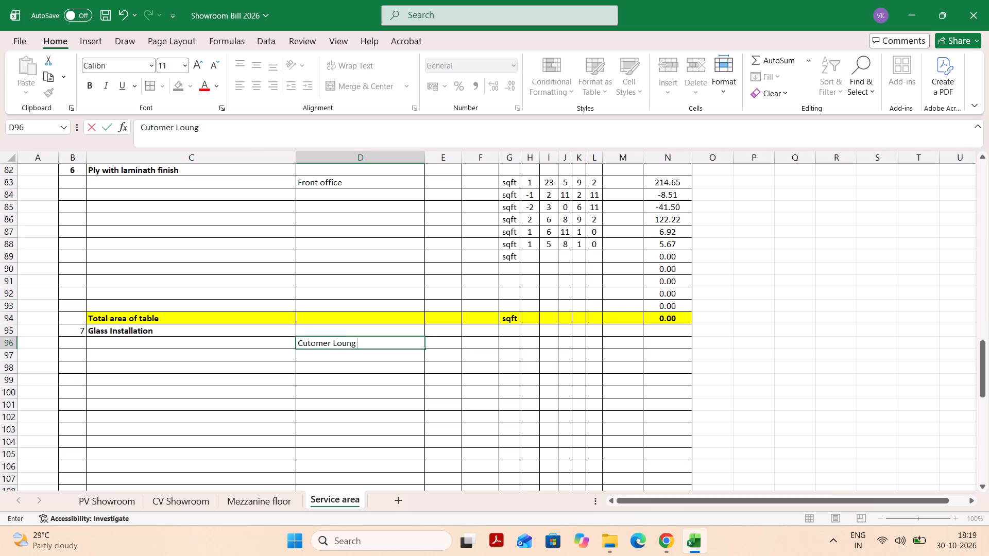
# Enter the unit sqft in G96 for the glass installation line.
pyautogui.press('Tab')
pyautogui.press('Tab')
pyautogui.press('Tab')
pyautogui.write('sq')
pyautogui.press('Tab')
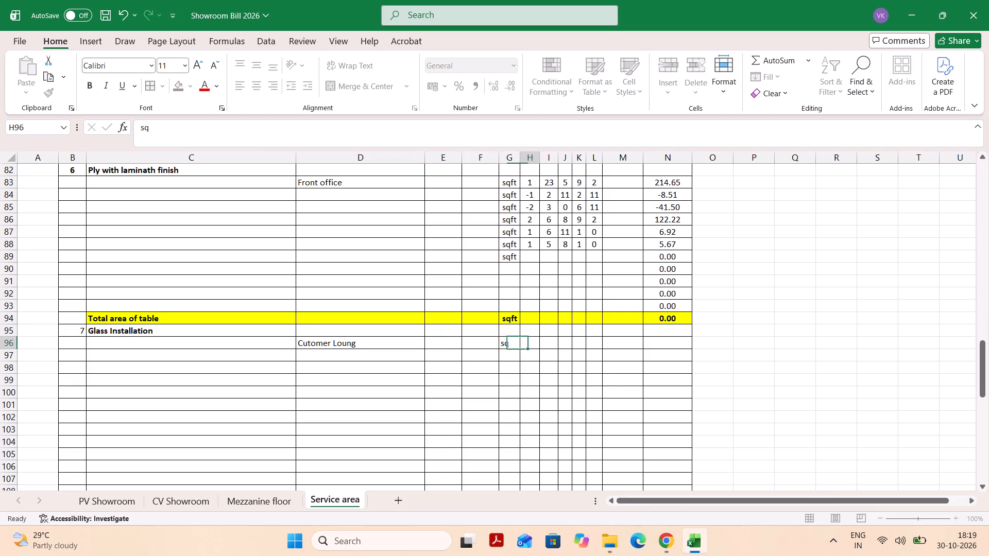
pyautogui.hotkey('shift', 'Tab')
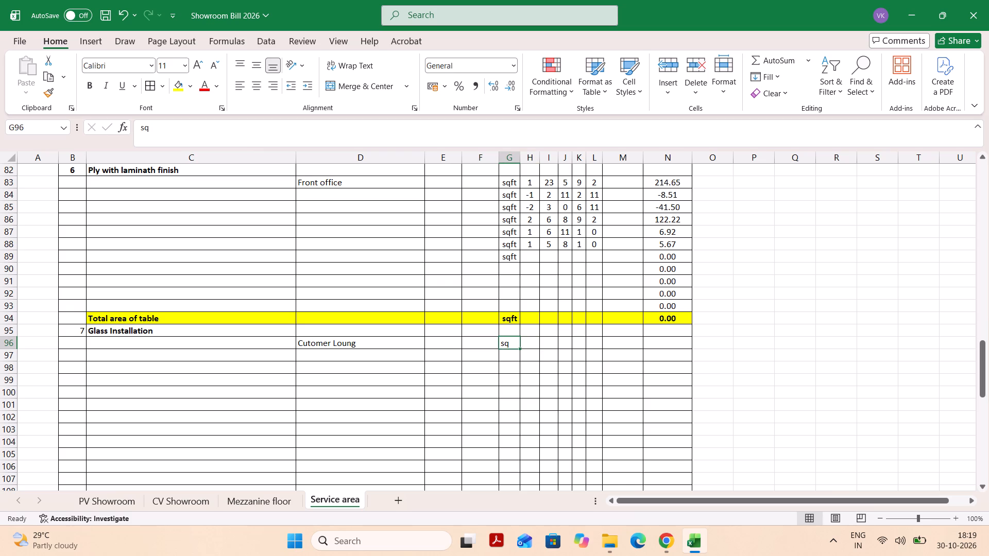
pyautogui.write('sq')
pyautogui.write('ft')
pyautogui.press('Tab')
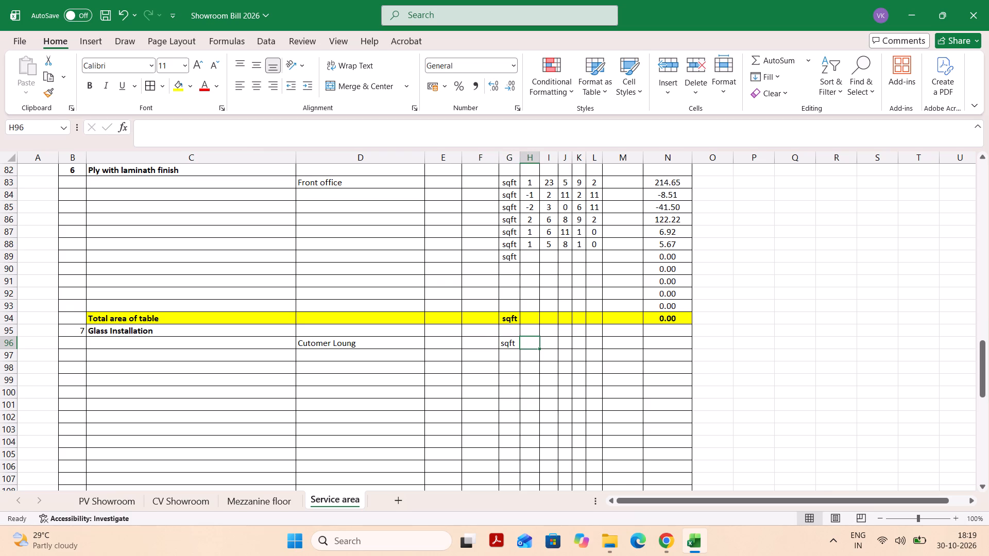
# Centre the cells E95:N145 horizontally and align them to the middle vertically.
pyautogui.moveTo(440, 328); pyautogui.dragTo(595, 366)
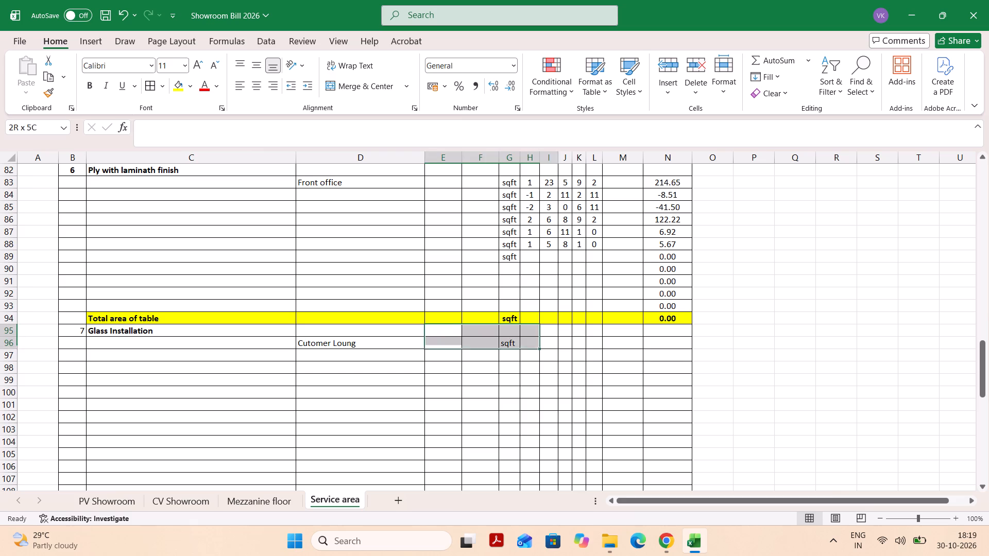
pyautogui.moveTo(595, 366); pyautogui.dragTo(684, 498)
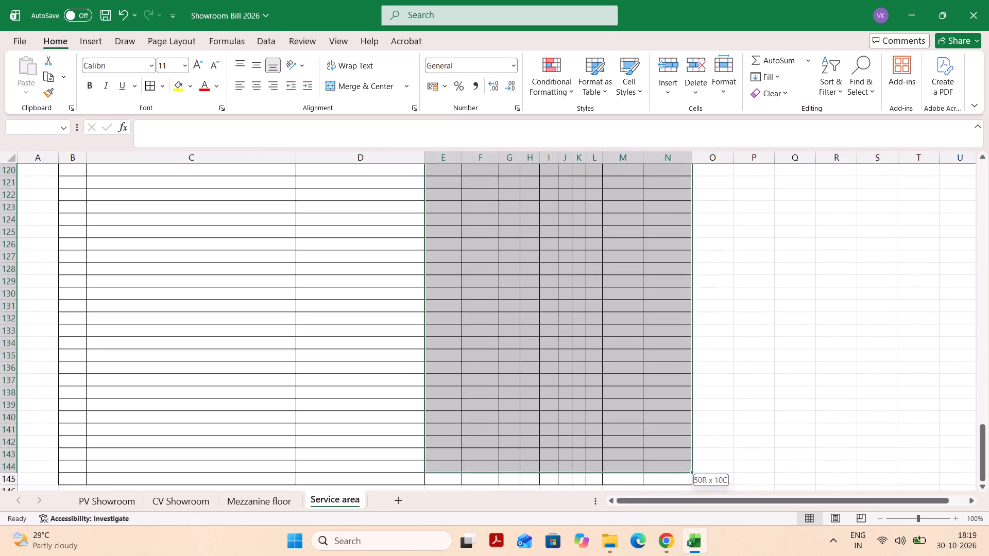
pyautogui.moveTo(684, 498); pyautogui.dragTo(677, 470)
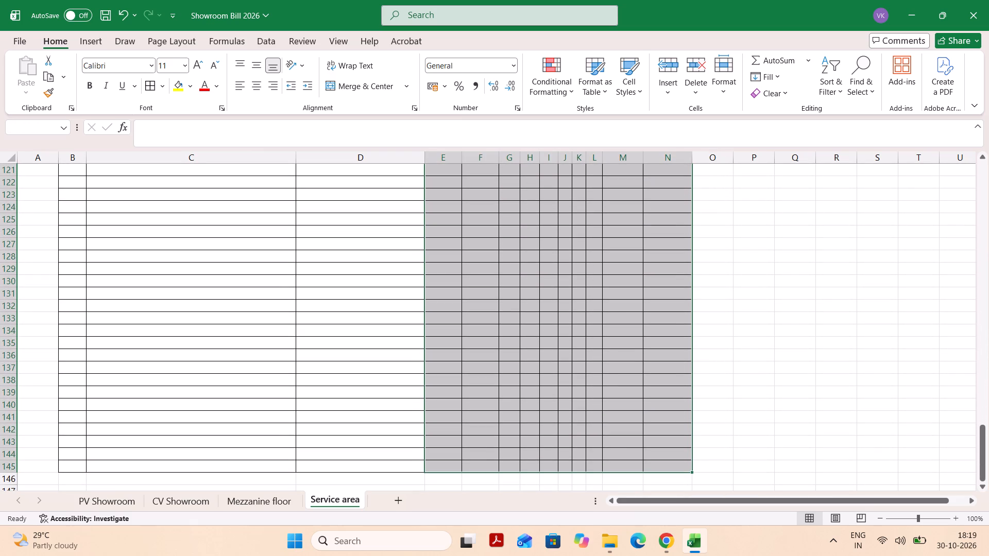
pyautogui.click(259, 89)
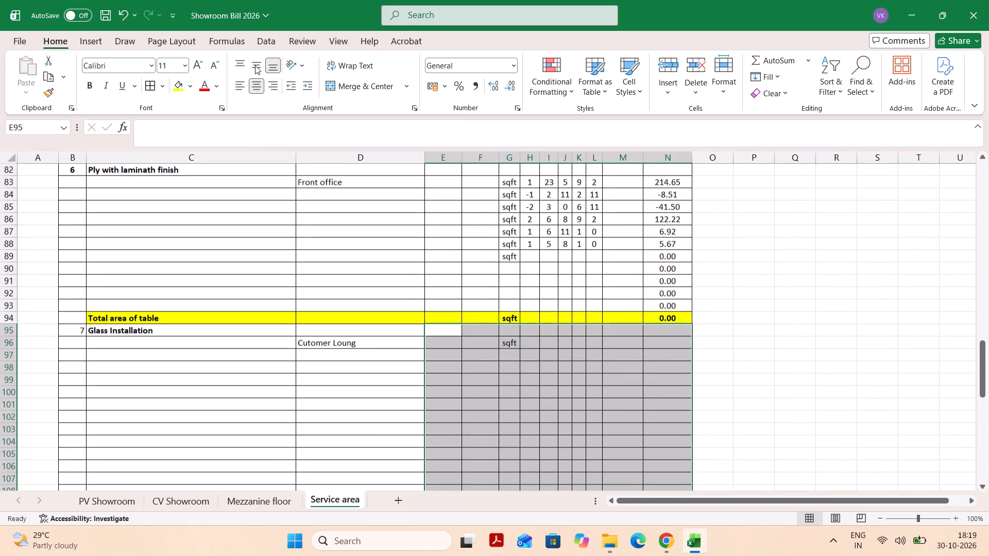
pyautogui.click(255, 65)
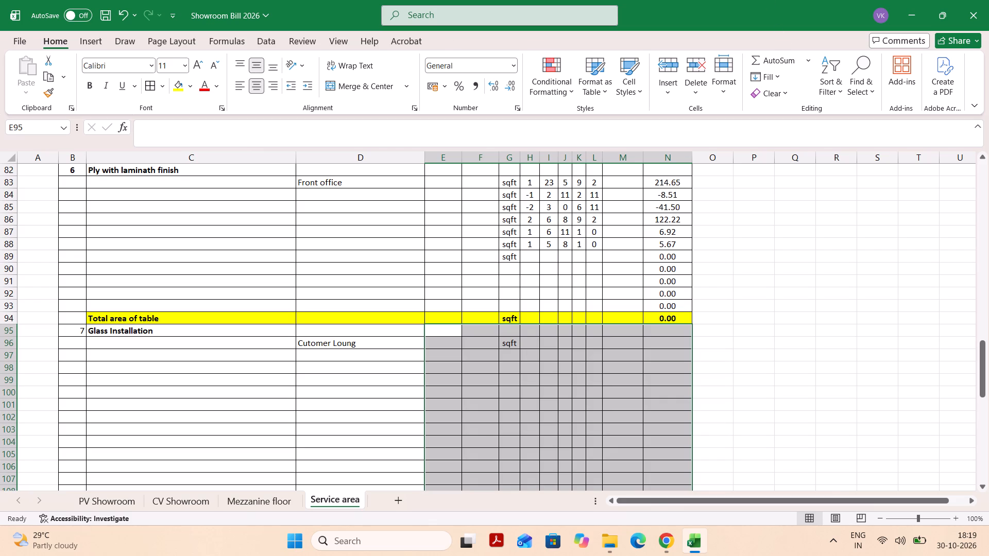
# Enter the first glass installation measurements 1, 8 and 9 in columns H to J of row 96.
pyautogui.click(521, 346)
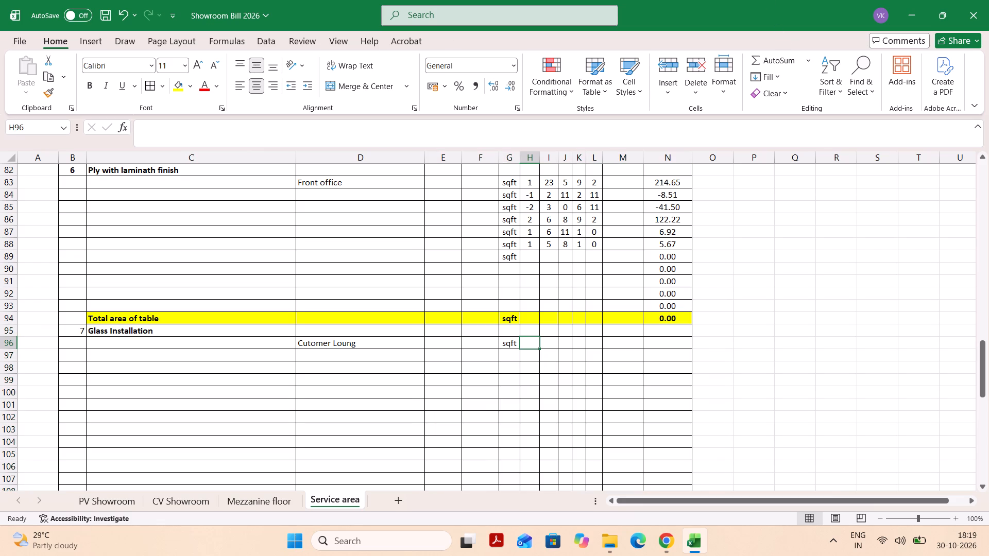
pyautogui.press('1')
pyautogui.press('Tab')
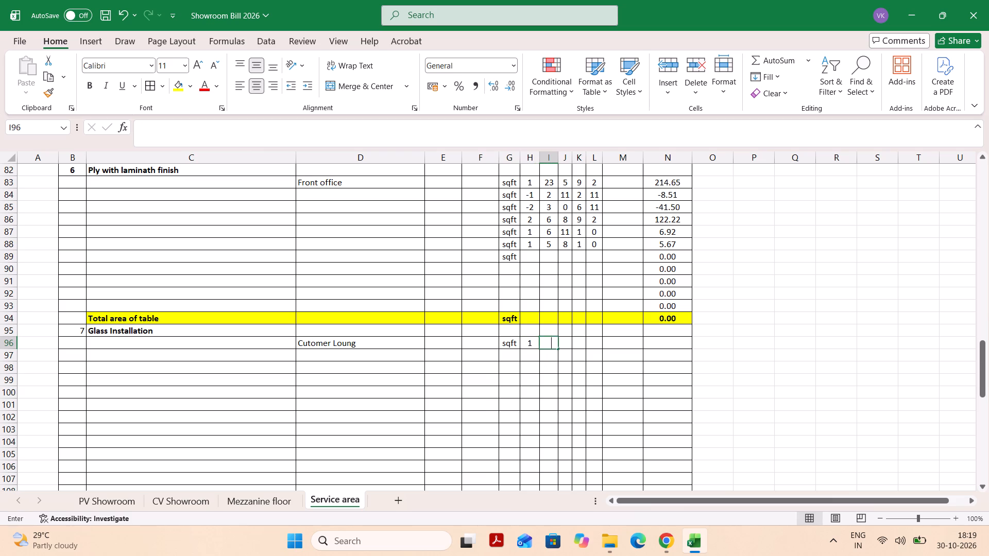
pyautogui.press('8')
pyautogui.press('Tab')
pyautogui.press('9')
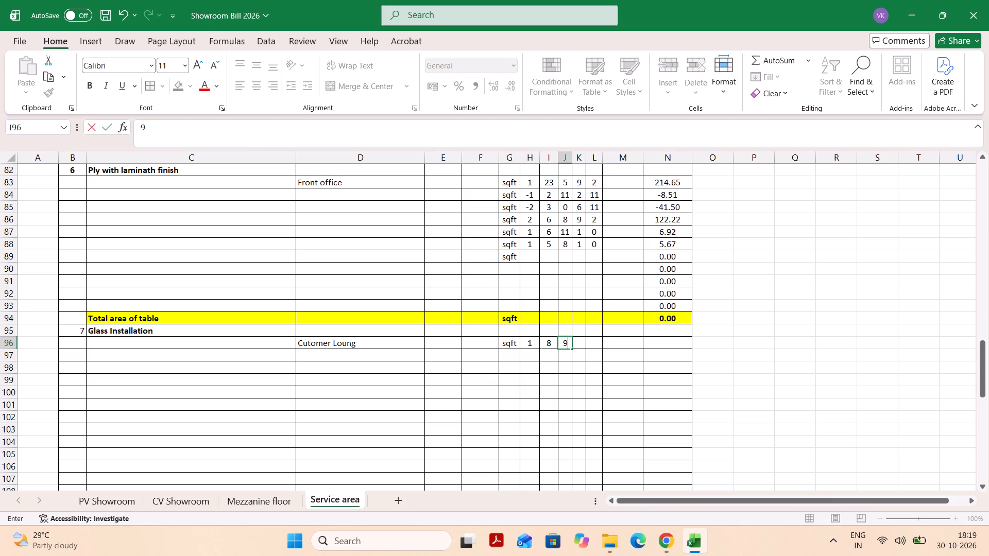
# Revise the D96 description to "Cutomer Lounge with their door".
pyautogui.click(412, 337)
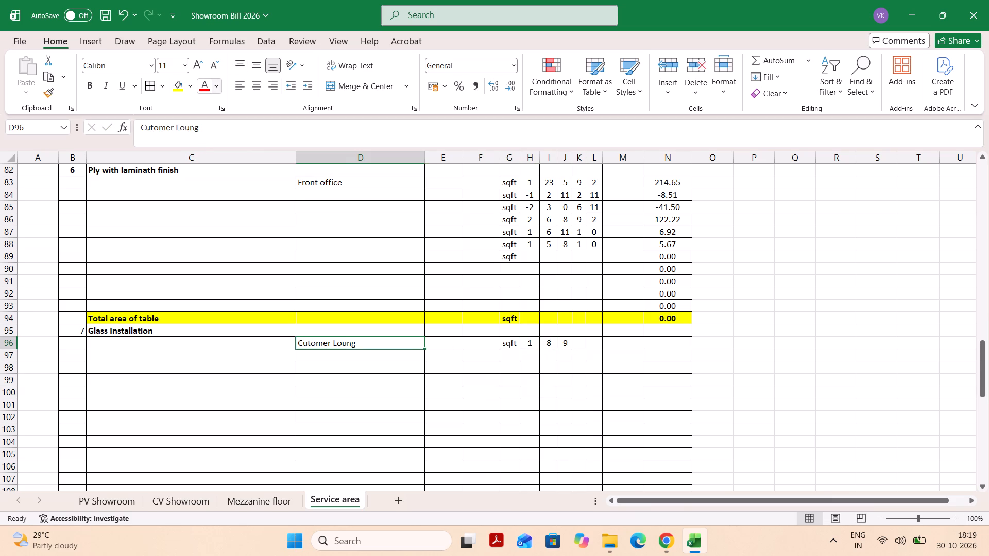
pyautogui.click(216, 131)
pyautogui.press('BackSpace')
pyautogui.press('e')
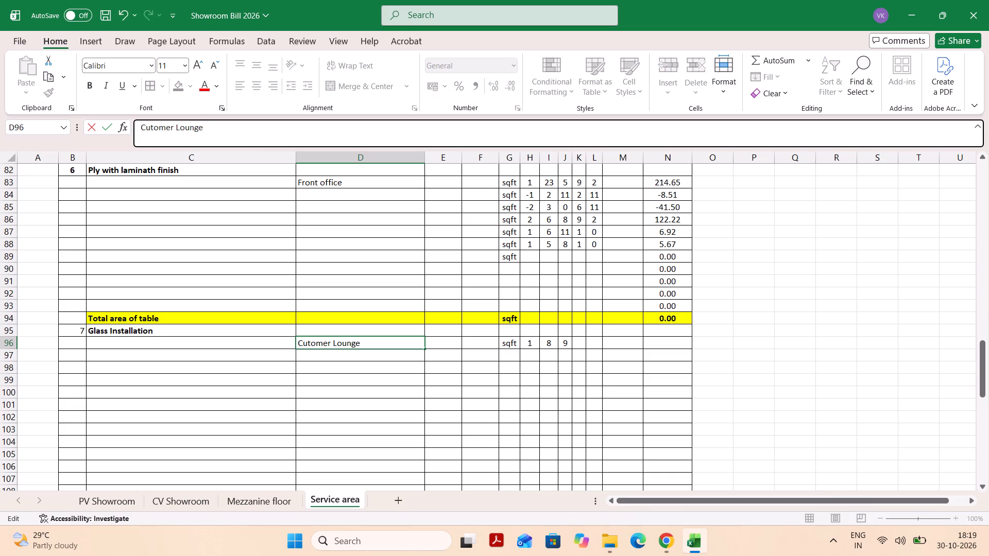
pyautogui.press('space')
pyautogui.write('with thier box')
pyautogui.press('BackSpace')
pyautogui.press('BackSpace')
pyautogui.press('BackSpace')
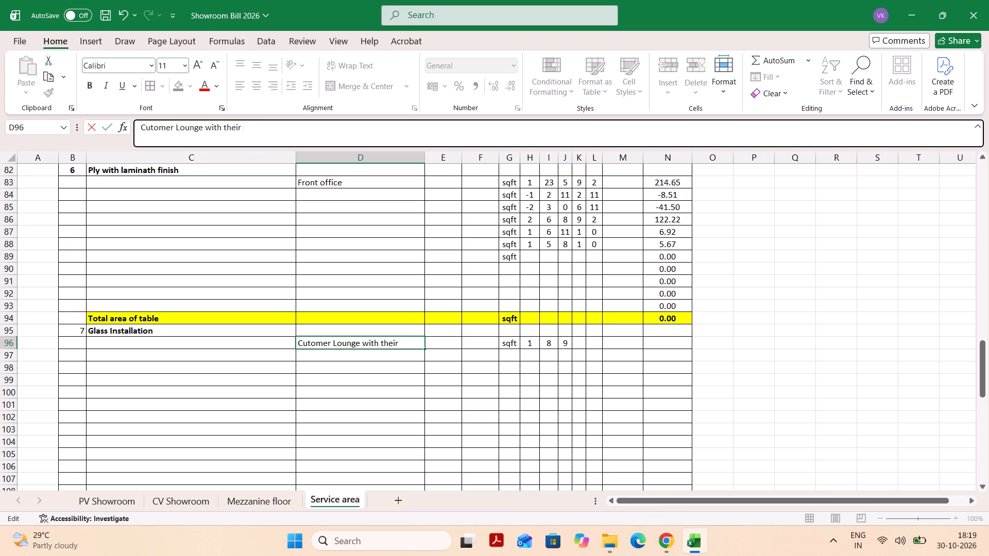
pyautogui.write('door')
# Complete the row 96 measurements with 8 in column K and 1 in column L.
pyautogui.press('Tab')
pyautogui.press('Tab')
pyautogui.press('Tab')
pyautogui.press('Tab')
pyautogui.press('Tab')
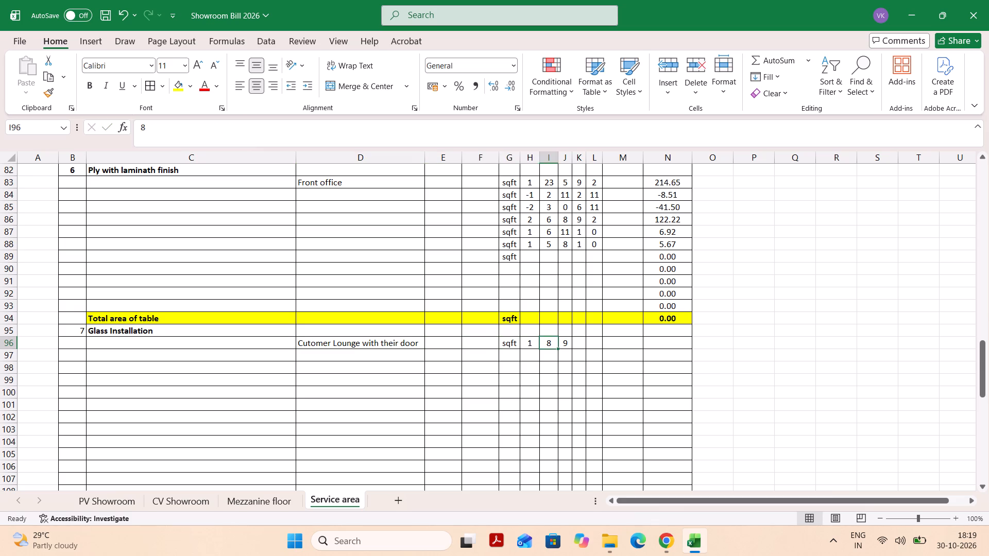
pyautogui.press('Tab')
pyautogui.press('Tab')
pyautogui.press('8')
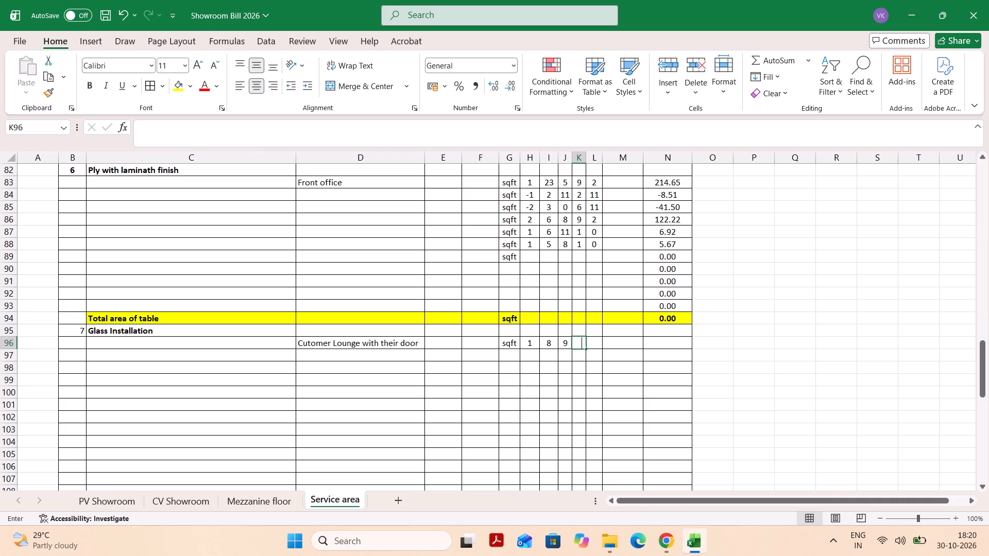
pyautogui.press('Tab')
pyautogui.press('1')
pyautogui.press('Tab')
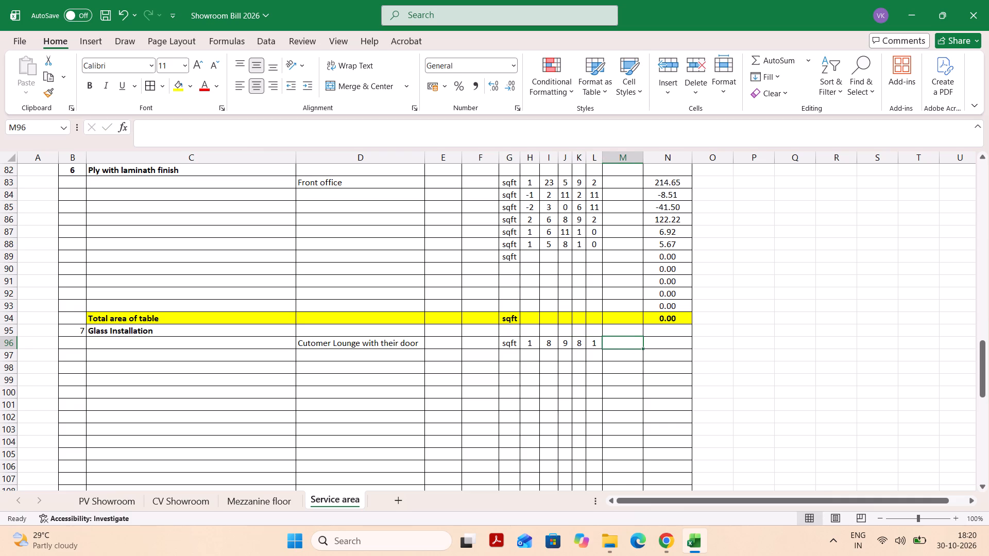
# Copy the area formula from N93 into N96 for the customer lounge glass row.
pyautogui.press('Tab')
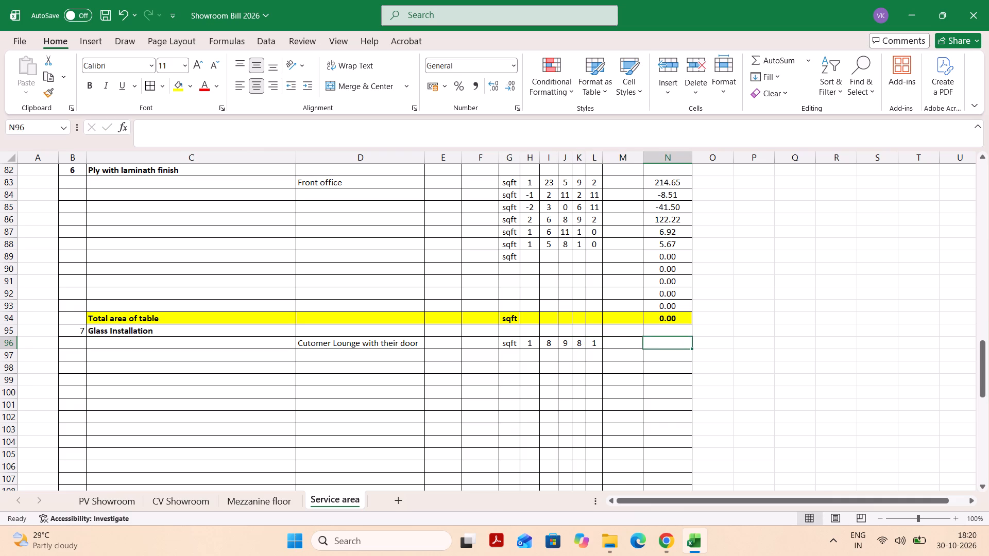
pyautogui.press('Up')
pyautogui.press('Up')
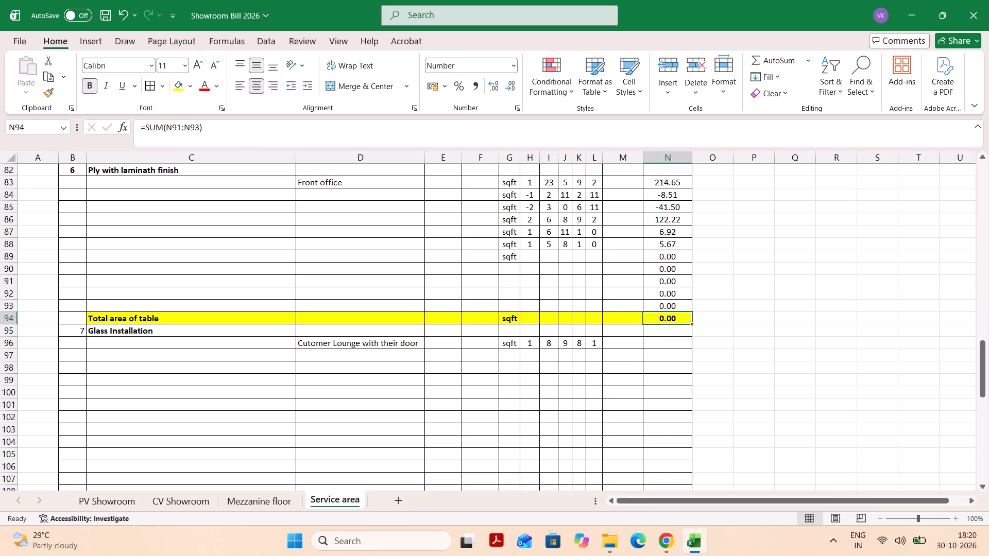
pyautogui.press('Up')
pyautogui.hotkey('ctrl', 'c')
pyautogui.press('Up')
pyautogui.press('Up')
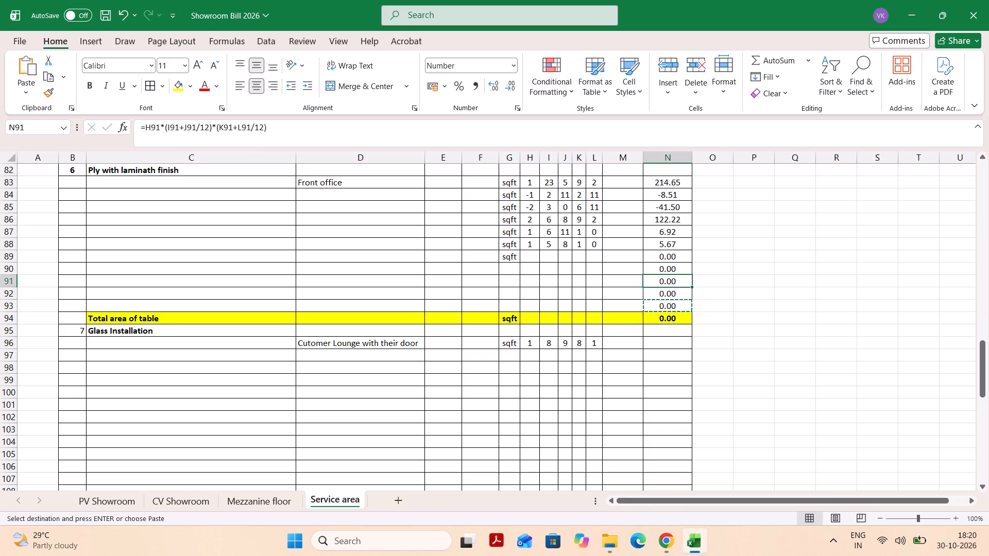
pyautogui.press('Down')
pyautogui.press('Down')
pyautogui.press('Down')
pyautogui.press('Down')
pyautogui.press('Down')
pyautogui.press('Down')
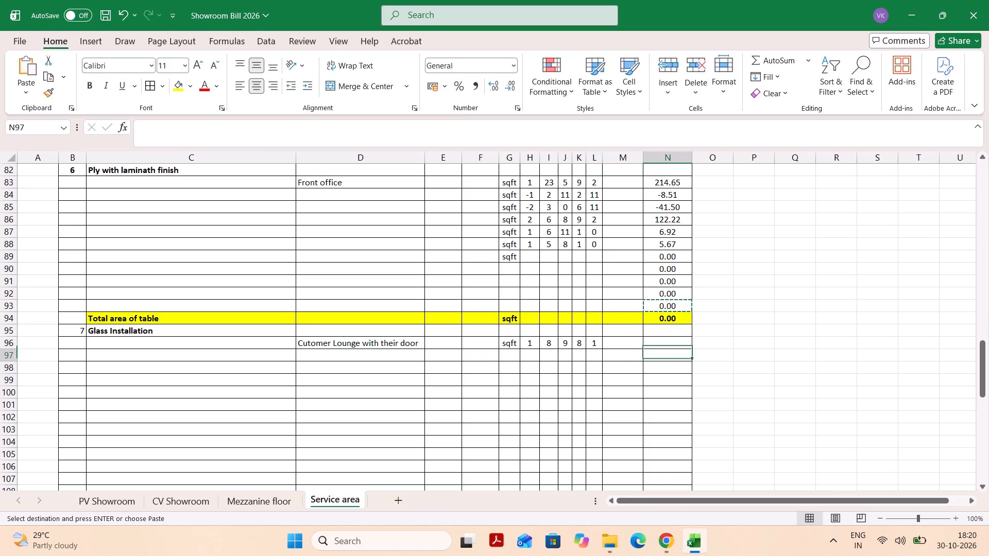
pyautogui.press('Up')
pyautogui.hotkey('ctrl', 'v')
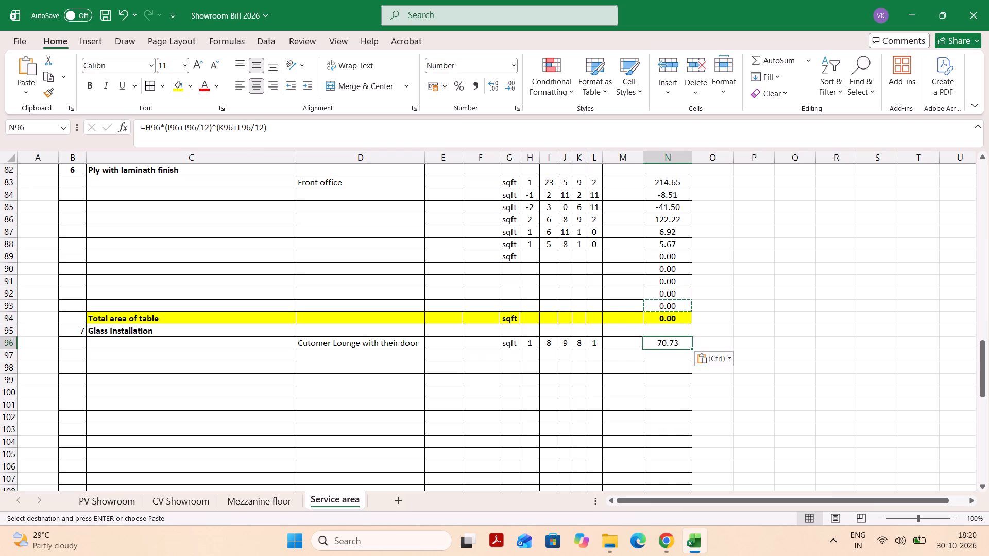
# Enter the description "Window glass" in D97 under Glass Installation.
pyautogui.press('Left')
pyautogui.press('Left')
pyautogui.press('Left')
pyautogui.press('Left')
pyautogui.press('Left')
pyautogui.press('Left')
pyautogui.press('Left')
pyautogui.press('Left')
pyautogui.press('Left')
pyautogui.press('Left')
pyautogui.press('Left')
pyautogui.press('Left')
pyautogui.press('Left')
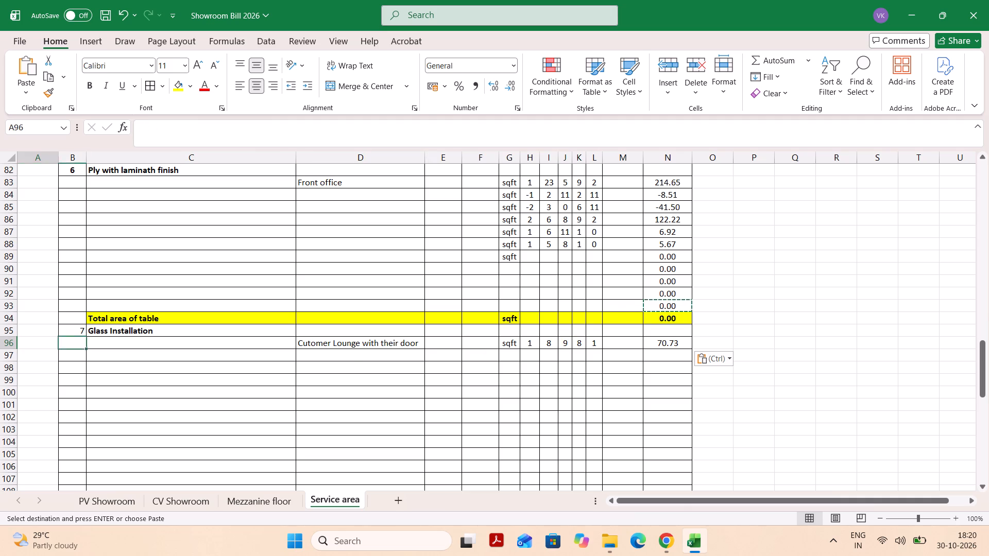
pyautogui.press('Down')
pyautogui.press('Down')
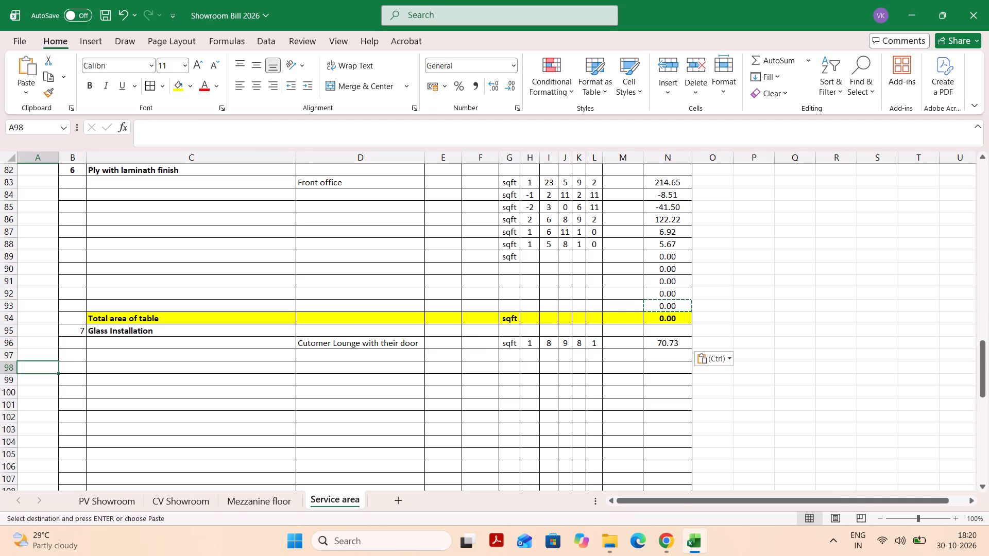
pyautogui.press('Up')
pyautogui.press('Right')
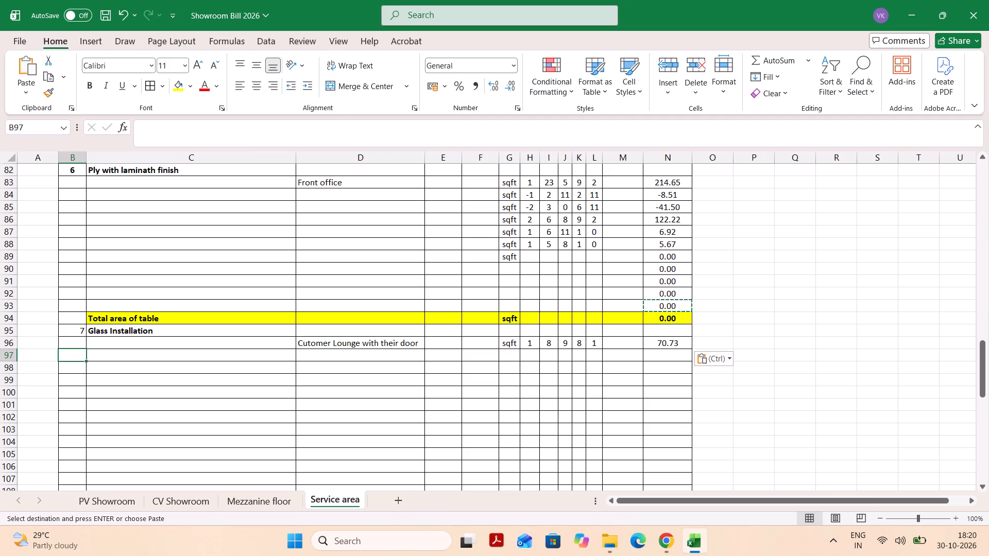
pyautogui.click(312, 351)
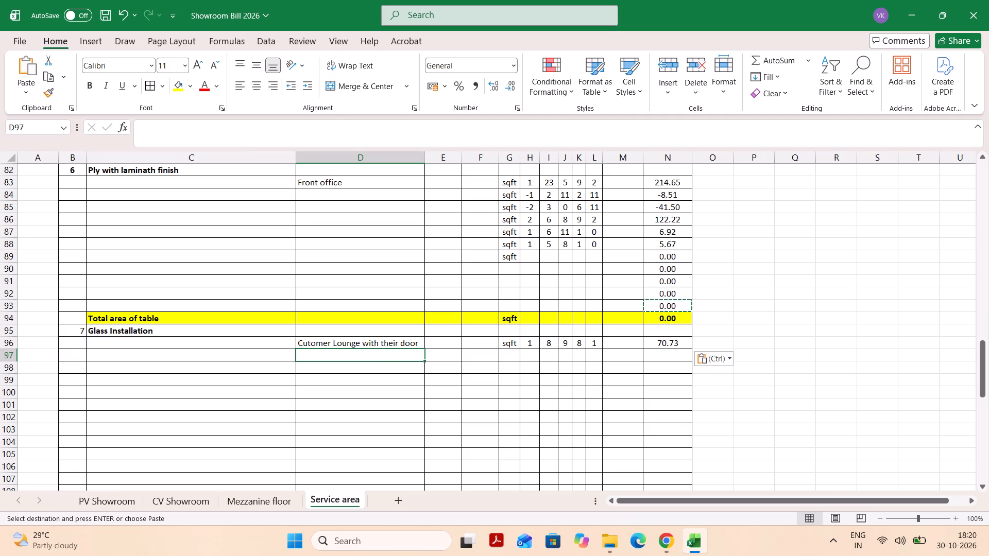
pyautogui.write('Ga')
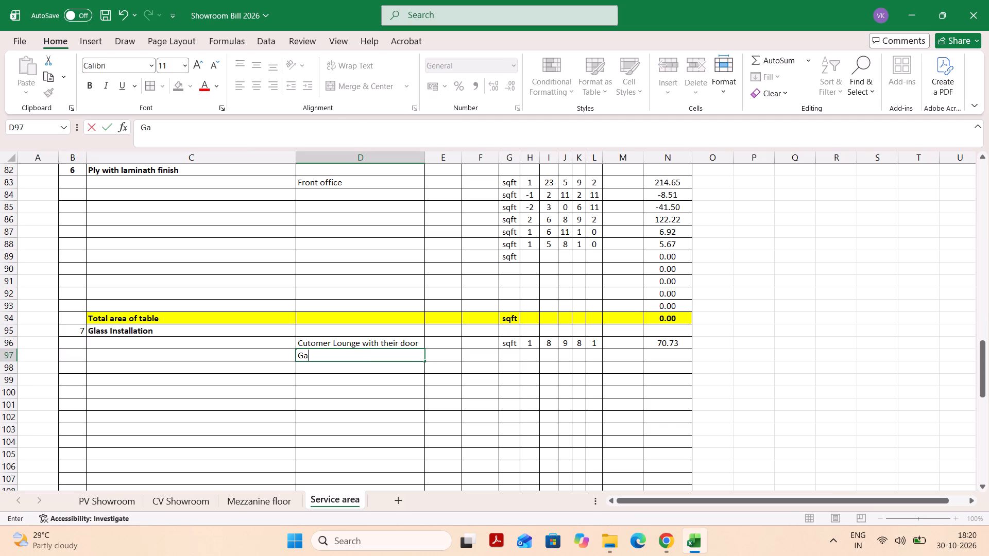
pyautogui.press('BackSpace')
pyautogui.write('lass')
pyautogui.press('space')
pyautogui.press('BackSpace')
pyautogui.press('BackSpace')
pyautogui.press('BackSpace')
pyautogui.press('BackSpace')
pyautogui.press('BackSpace')
pyautogui.press('BackSpace')
pyautogui.press('BackSpace')
pyautogui.write('Winf')
pyautogui.press('BackSpace')
pyautogui.write('do')
pyautogui.write('w')
pyautogui.press('space')
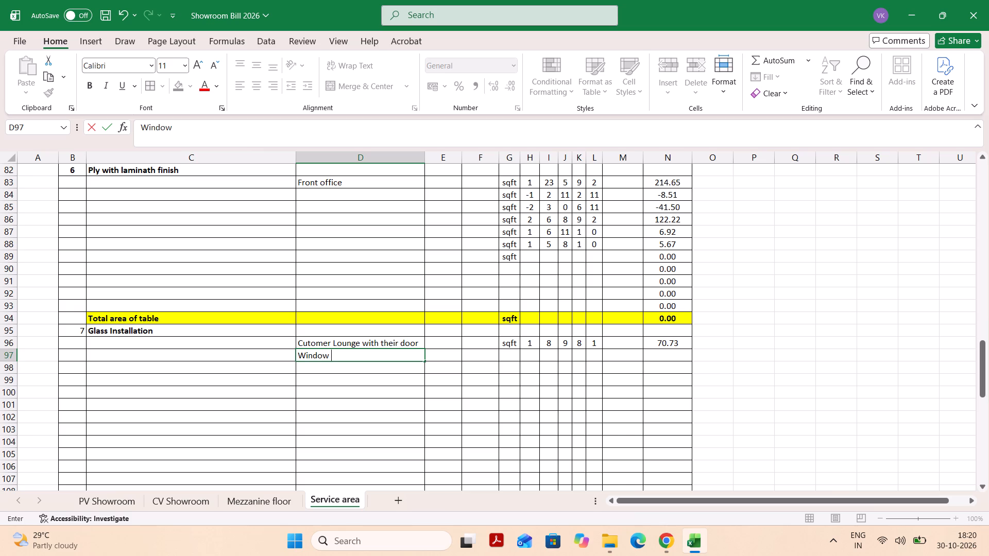
pyautogui.write('glass')
pyautogui.press('Tab')
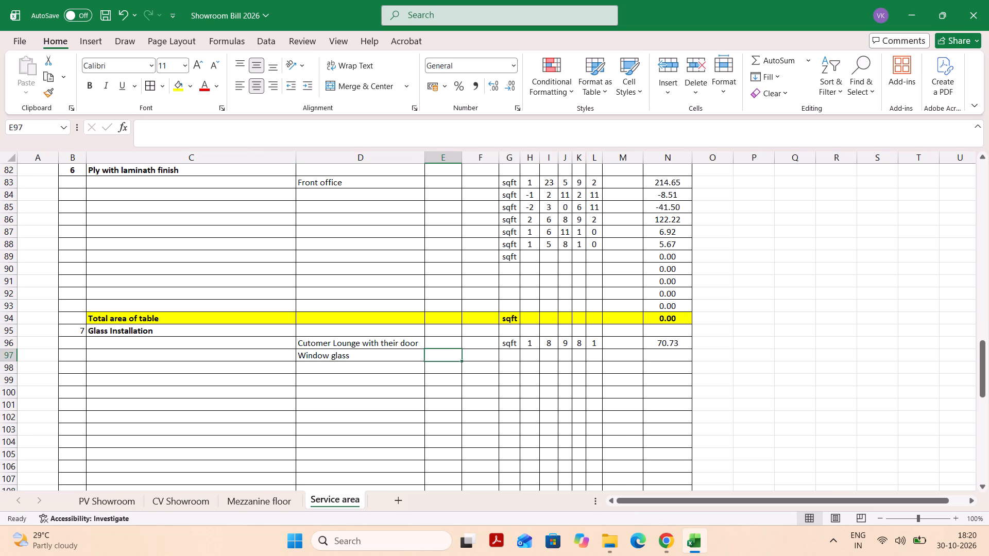
# Enter the unit sqft in G97, 1 in H97 and 5 in I97 for the window glass row.
pyautogui.press('Tab')
pyautogui.press('Tab')
pyautogui.write('sq')
pyautogui.press('Tab')
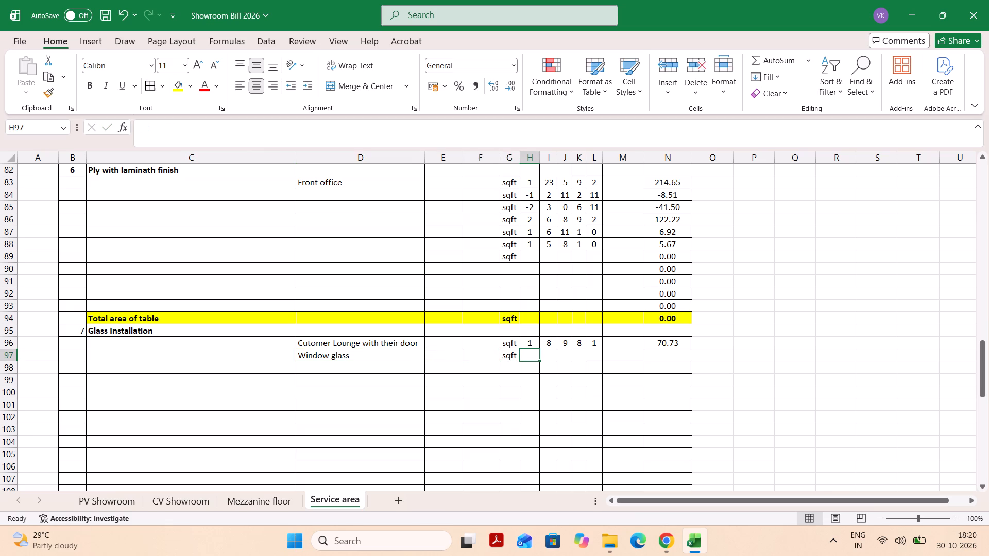
pyautogui.press('1')
pyautogui.press('Tab')
pyautogui.press('5')
pyautogui.press('Tab')
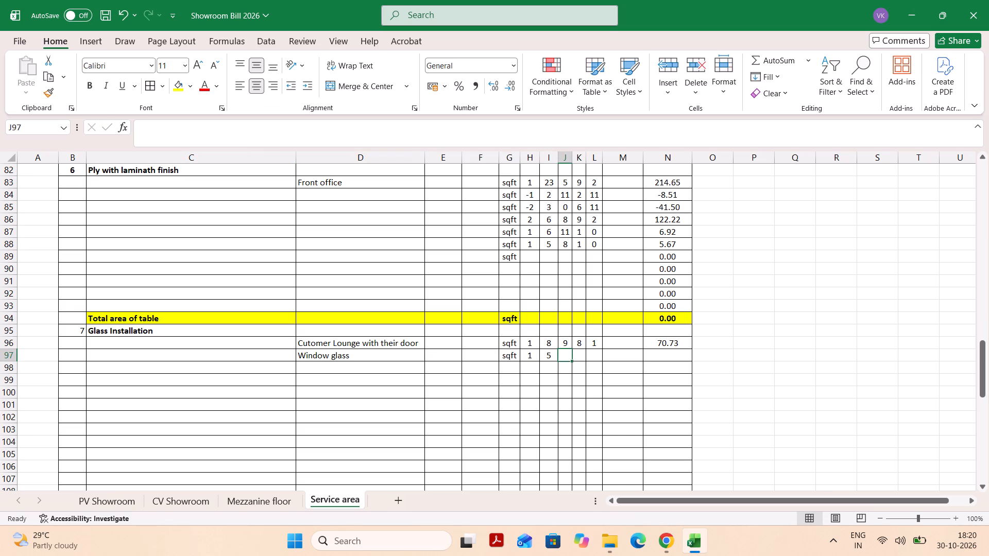
# Change I97 to 3 and complete the window glass measurements with 4, 3 and 9 in columns J to L.
pyautogui.hotkey('shift', 'Tab')
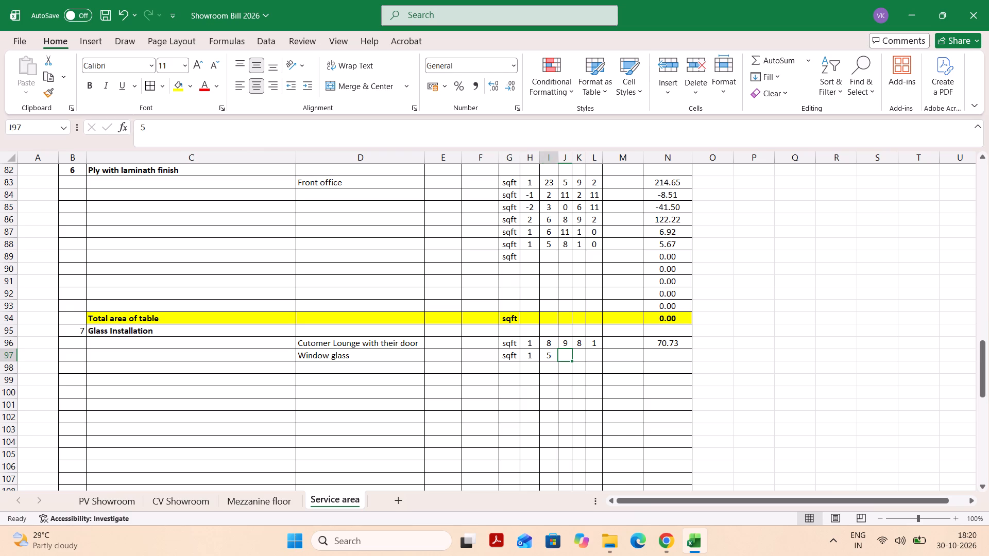
pyautogui.hotkey('shift', 'Tab')
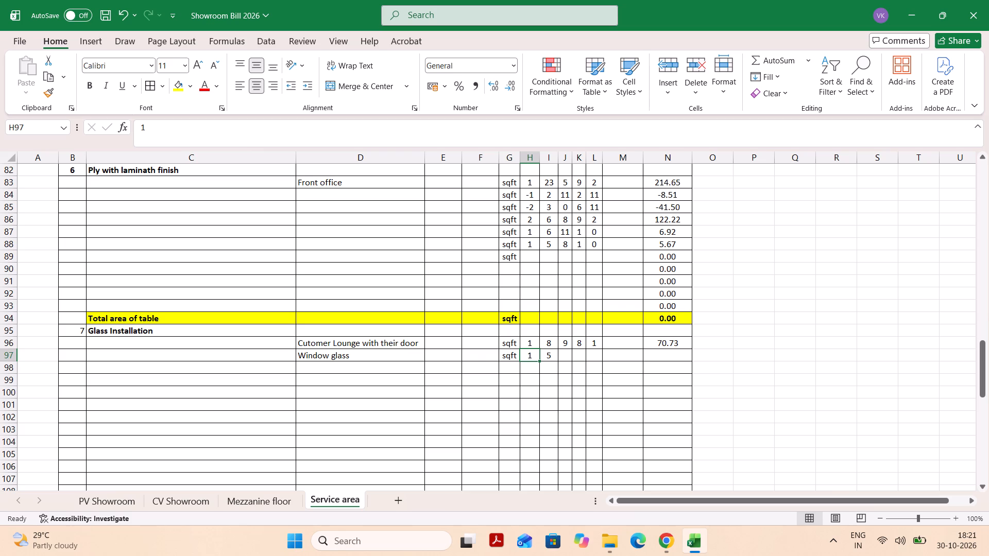
pyautogui.press('Tab')
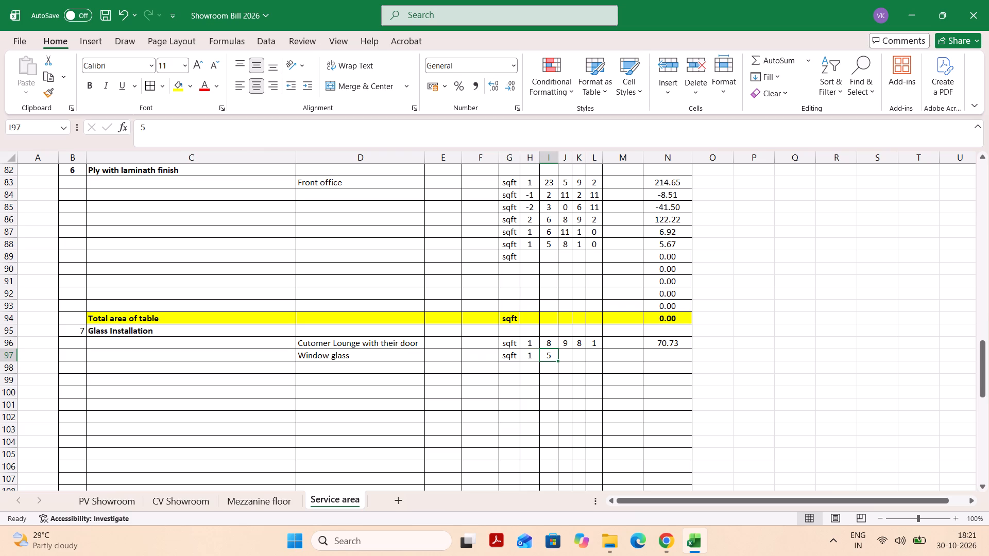
pyautogui.press('3')
pyautogui.press('Tab')
pyautogui.press('4')
pyautogui.press('Tab')
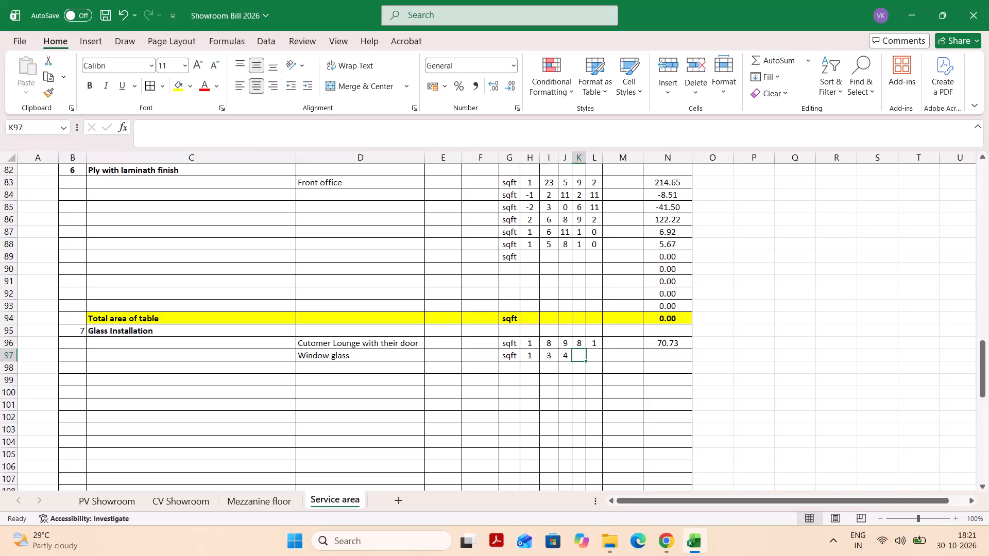
pyautogui.press('3')
pyautogui.press('Tab')
pyautogui.press('9')
pyautogui.press('Tab')
pyautogui.press('Tab')
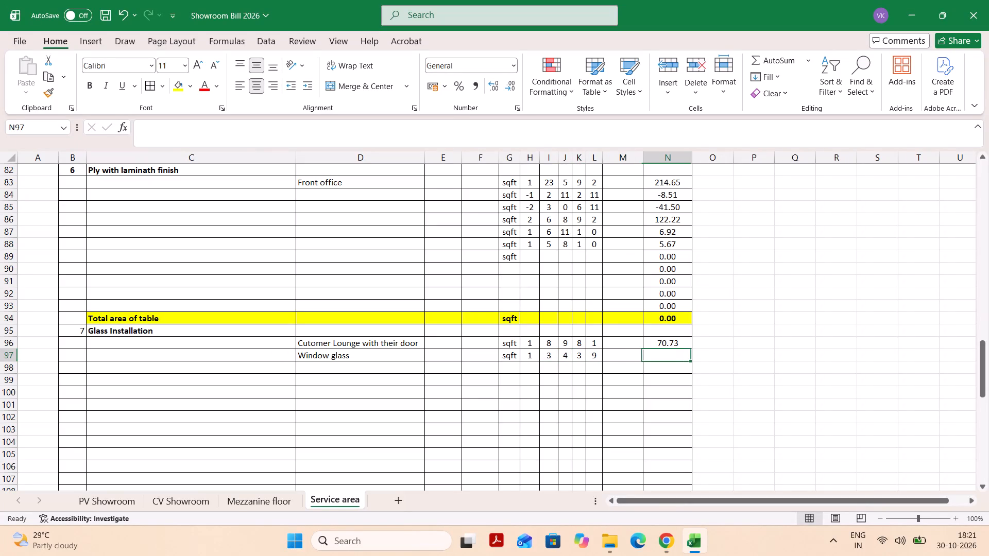
# Fill the area formula from N96 down into N97 for the window glass row.
pyautogui.hotkey('ctrl', 'd')
pyautogui.hotkey('ctrl', 'Return')
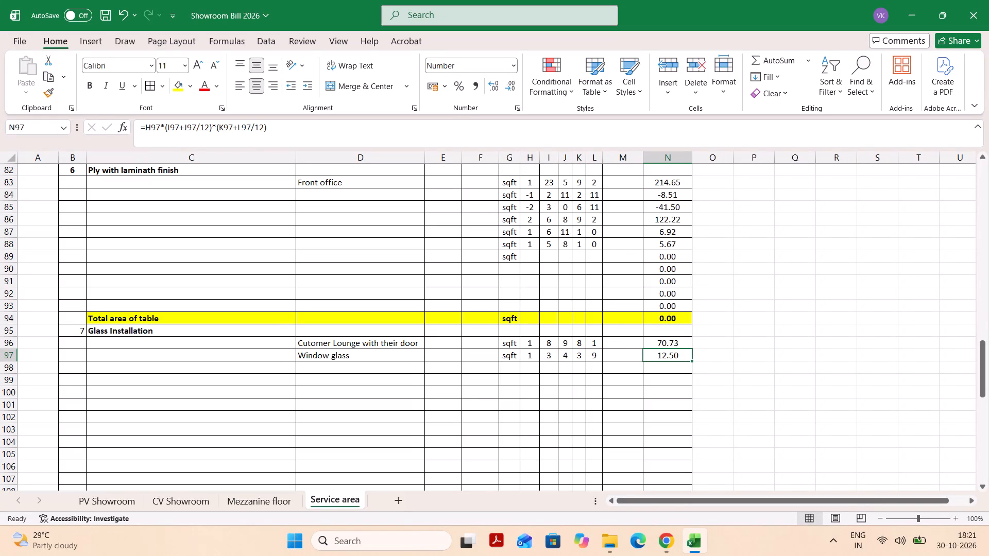
pyautogui.press('Return')
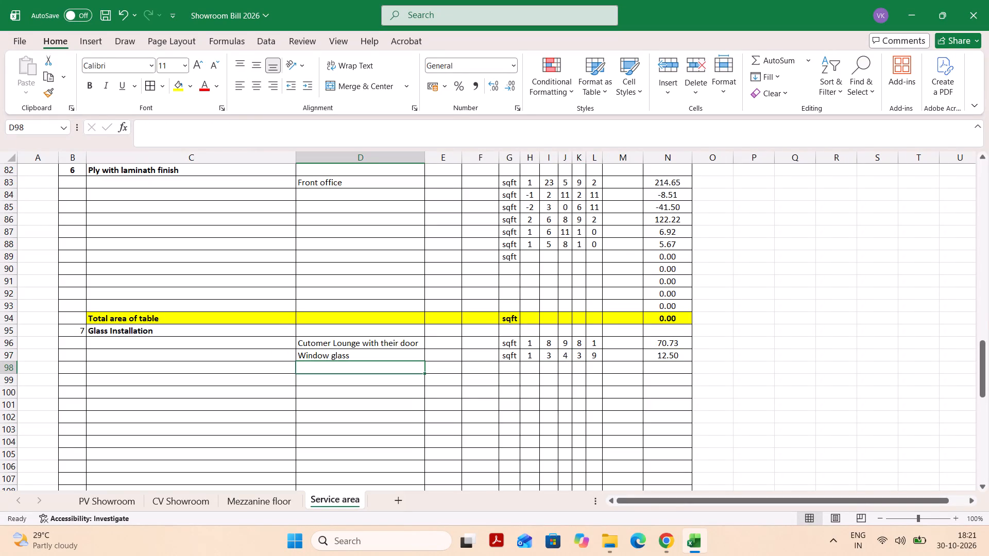
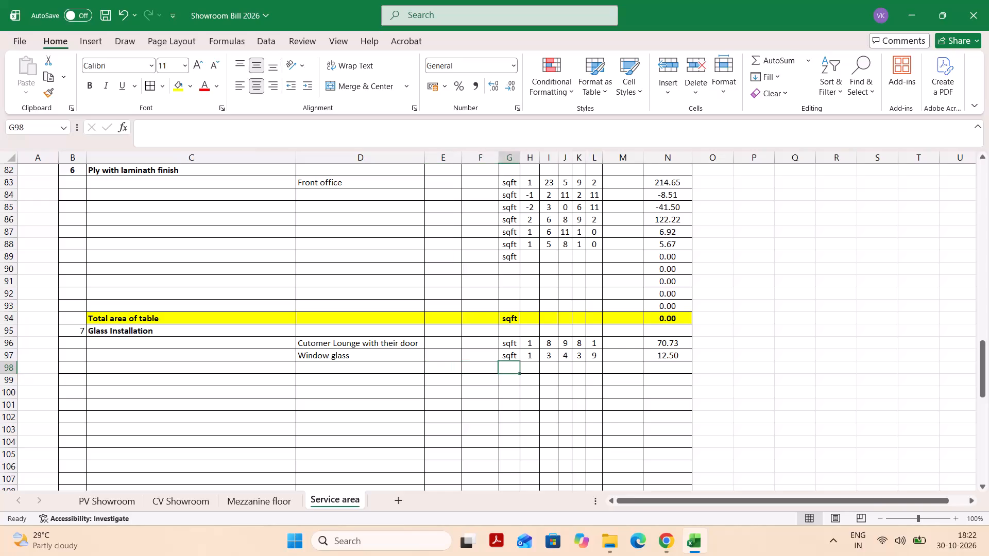
# Enter a second window glass row with unit sqft in G98 and 1, 3, 1, 3 and 3 in columns H to L.
pyautogui.write('sq')
pyautogui.press('Tab')
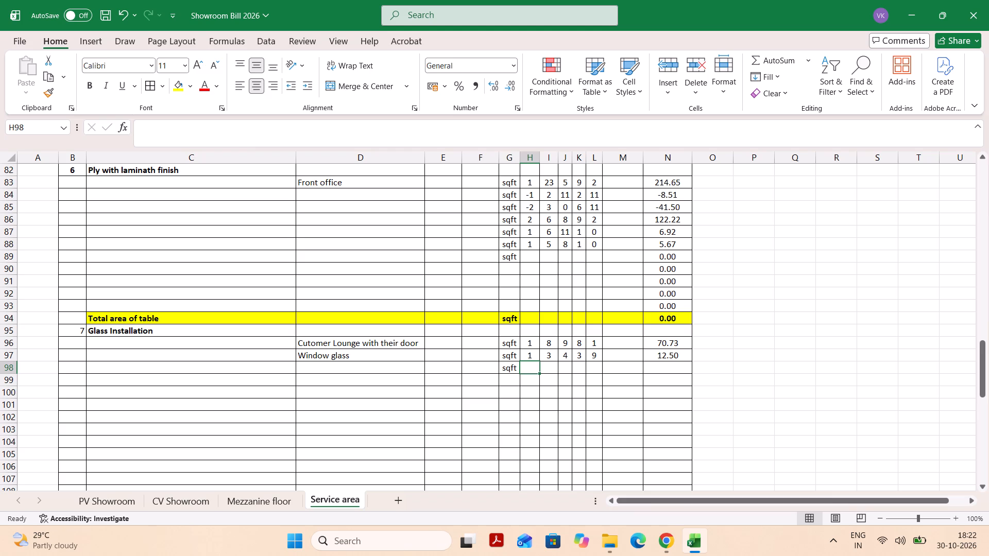
pyautogui.press('1')
pyautogui.press('Tab')
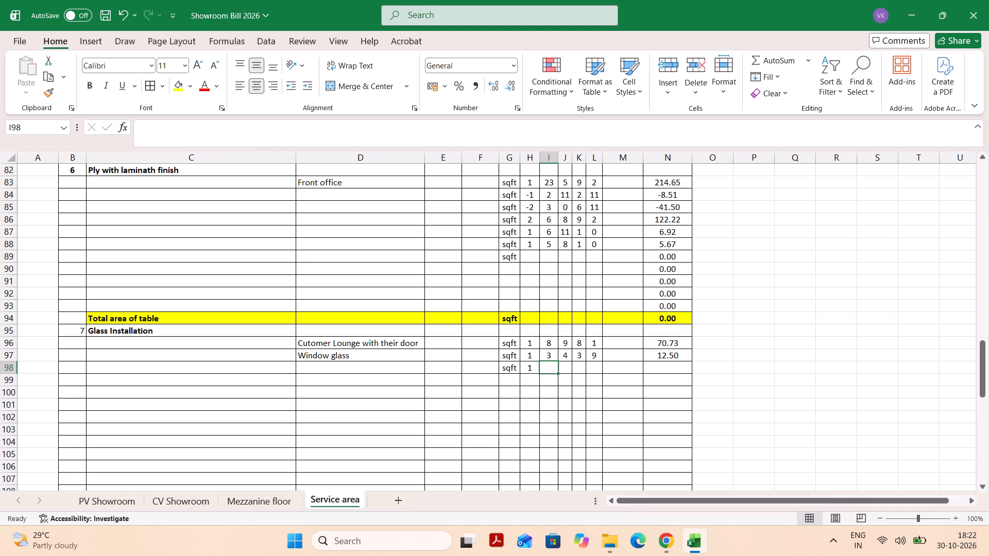
pyautogui.press('3')
pyautogui.press('Tab')
pyautogui.press('1')
pyautogui.press('Tab')
pyautogui.press('3')
pyautogui.press('Tab')
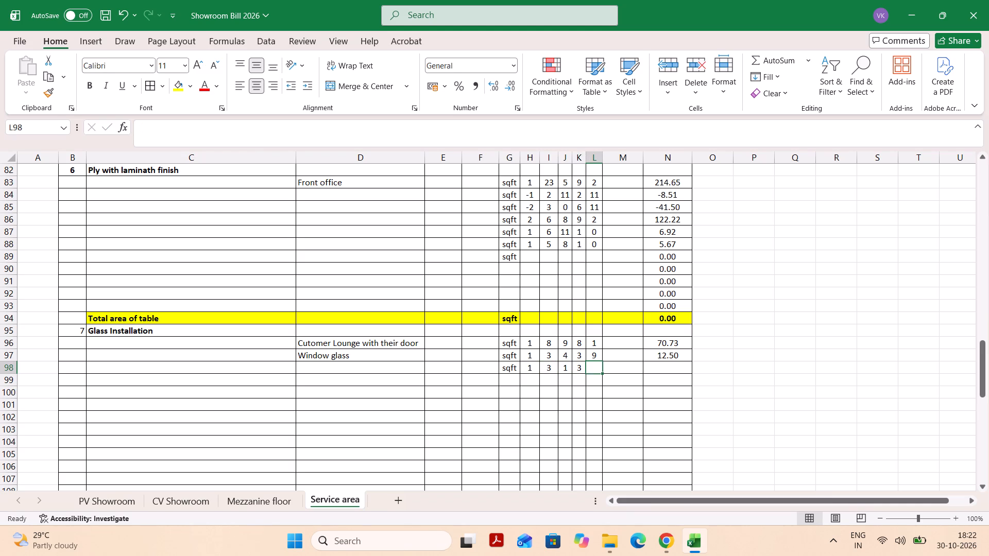
pyautogui.press('3')
pyautogui.press('Tab')
# Fill the area formula from N97 down into N98.
pyautogui.press('Tab')
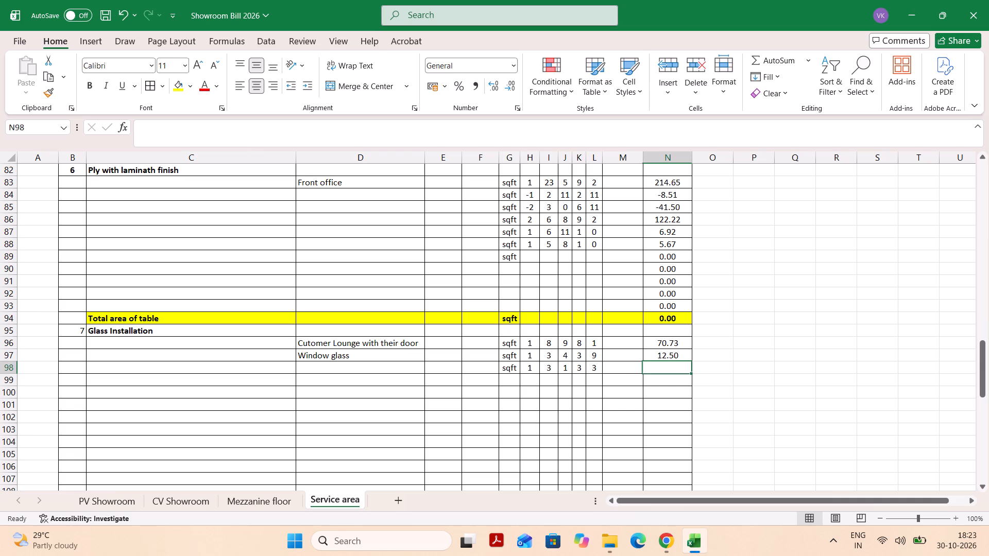
pyautogui.hotkey('ctrl', 'd')
pyautogui.hotkey('ctrl', 'Return')
pyautogui.press('Return')
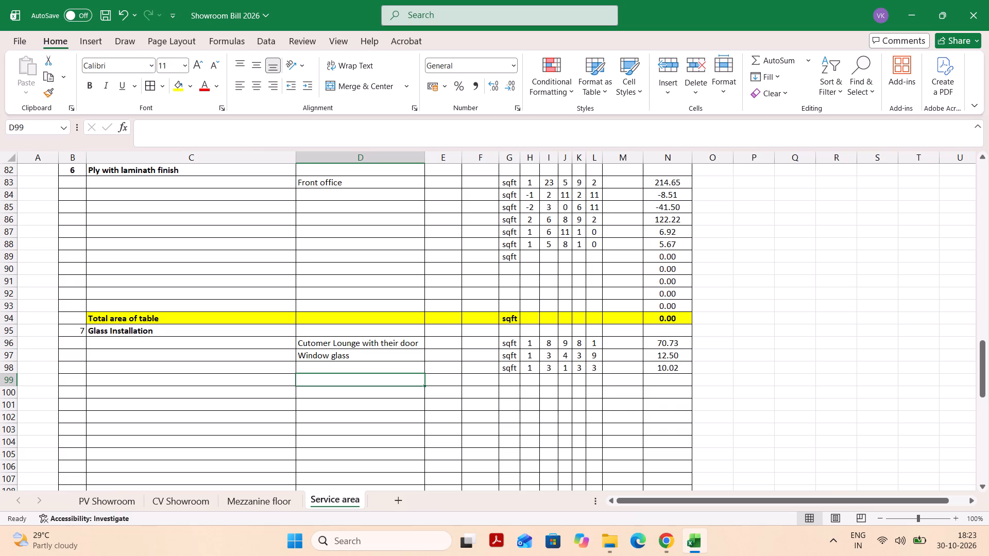
# Apply a yellow fill to cells C99 to N99 below the glass measurements.
pyautogui.moveTo(103, 378); pyautogui.dragTo(684, 372)
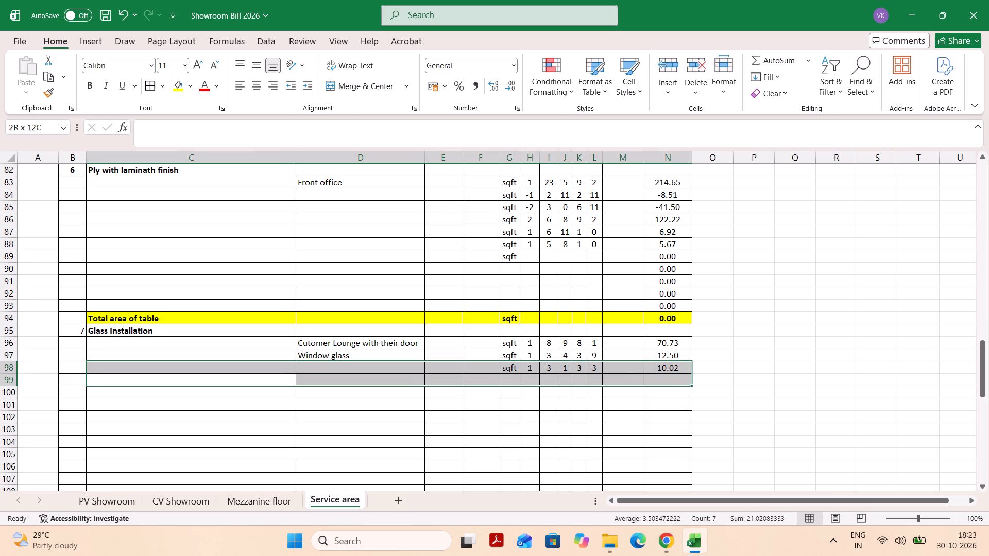
pyautogui.moveTo(684, 372); pyautogui.dragTo(662, 381)
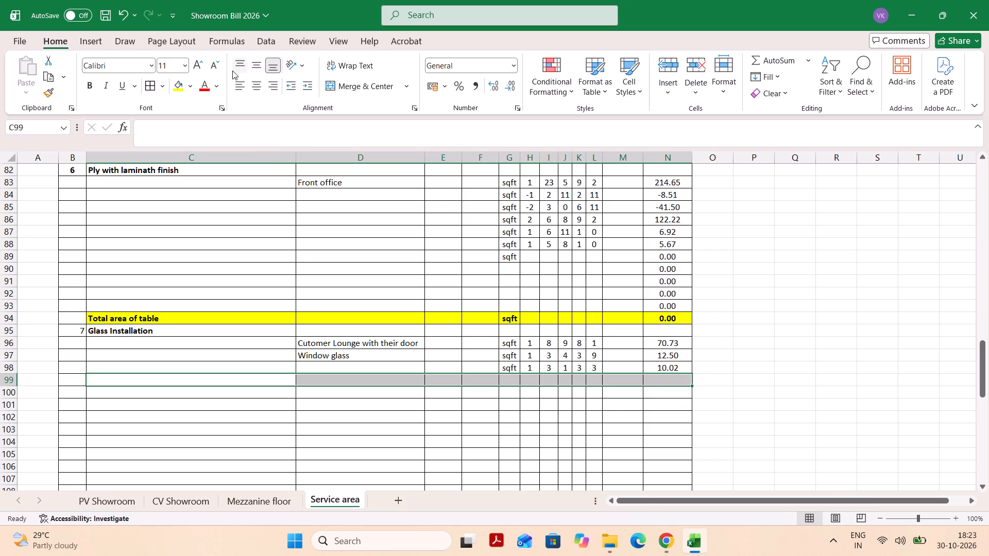
pyautogui.click(191, 86)
pyautogui.click(232, 277)
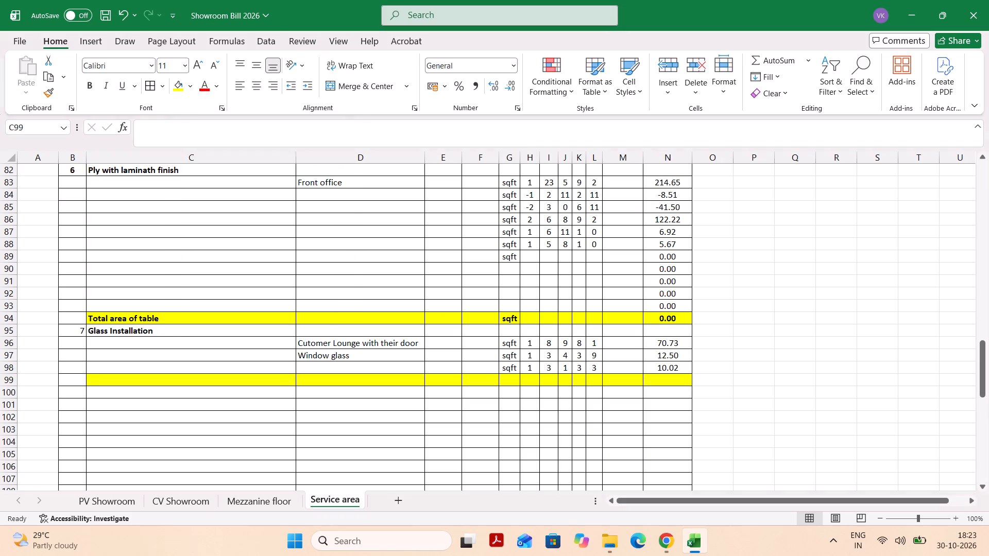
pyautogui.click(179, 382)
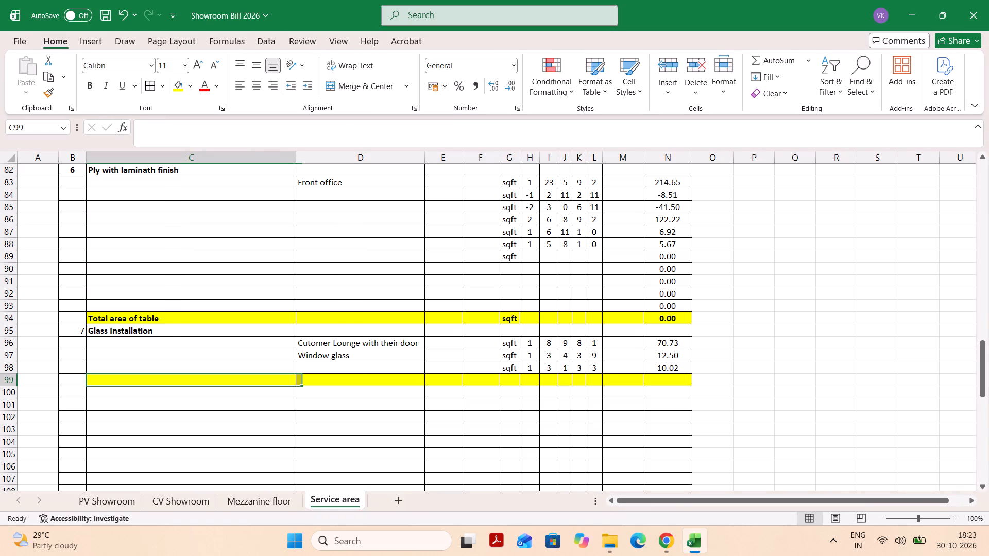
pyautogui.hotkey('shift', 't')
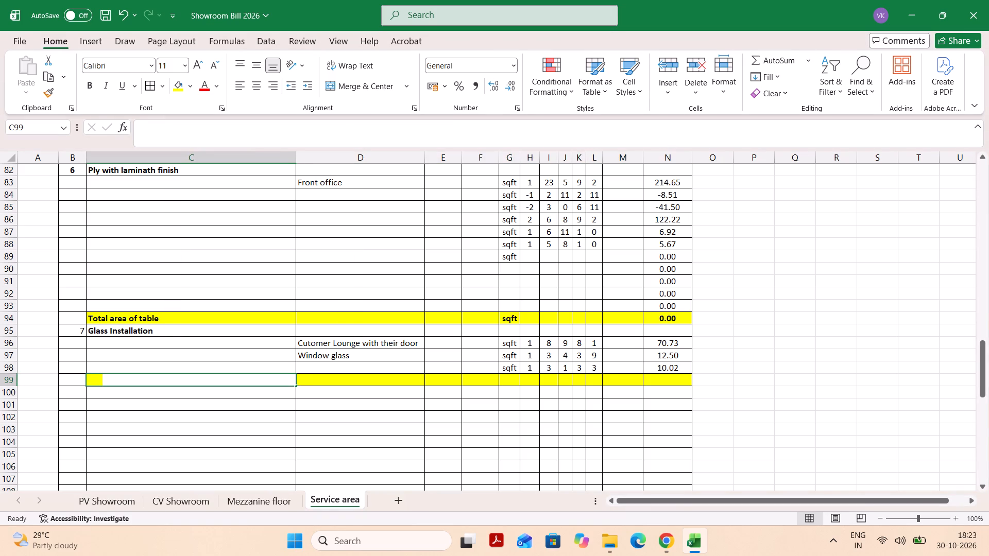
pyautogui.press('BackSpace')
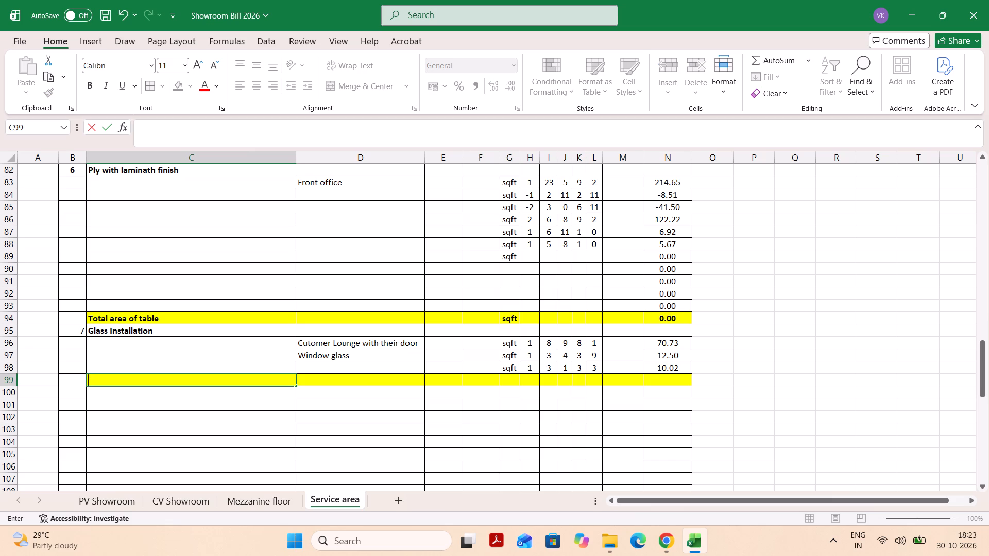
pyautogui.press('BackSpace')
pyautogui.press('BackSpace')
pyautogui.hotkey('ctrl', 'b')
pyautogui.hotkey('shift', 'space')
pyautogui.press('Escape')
# Make the whole of row 99 bold.
pyautogui.hotkey('shift', 'space')
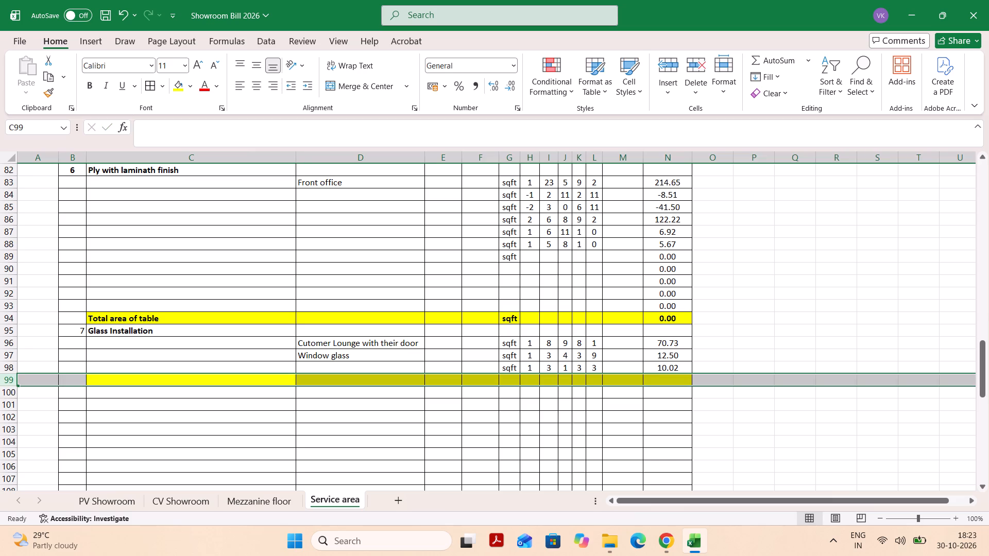
pyautogui.hotkey('ctrl', 'b')
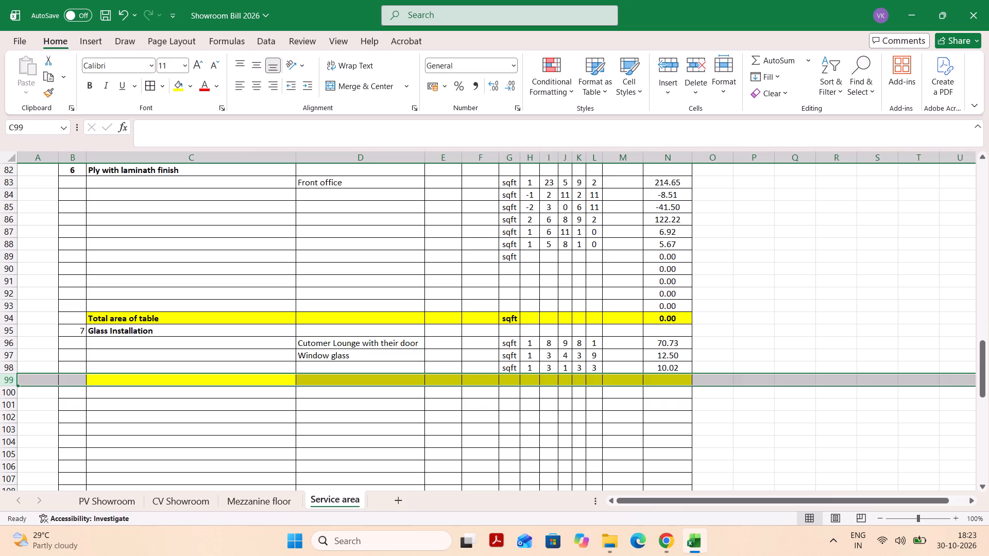
# Enter the label "Total area of glass" in C99.
pyautogui.click(179, 383)
pyautogui.keyDown('shift'); pyautogui.click(179, 383); pyautogui.keyUp('shift')
pyautogui.hotkey('shift', 't')
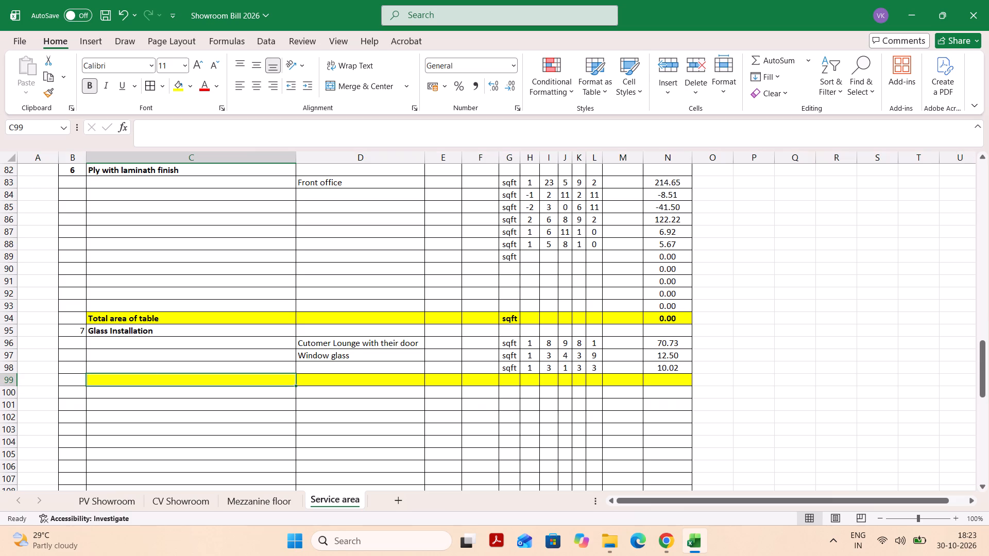
pyautogui.write('OTALA')
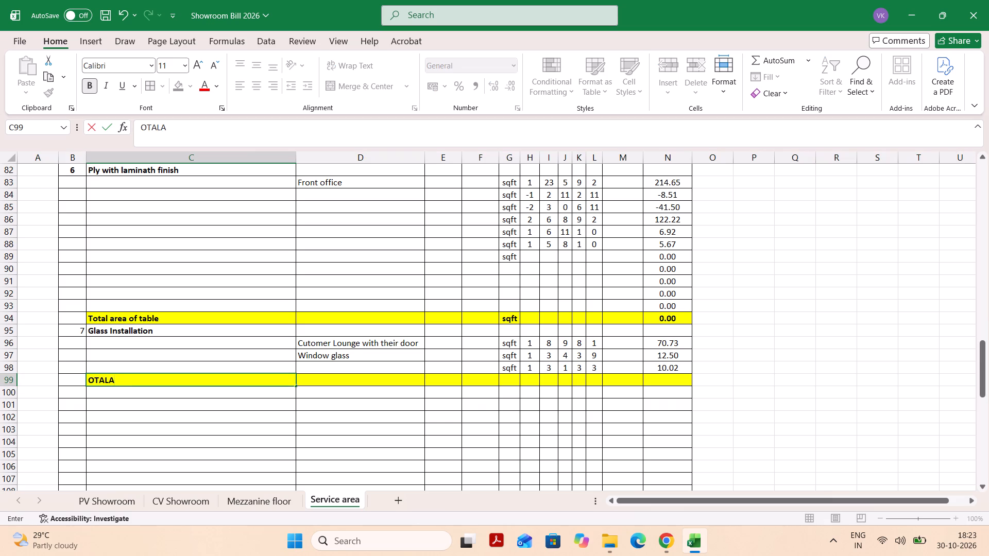
pyautogui.press('BackSpace')
pyautogui.press('BackSpace')
pyautogui.press('BackSpace')
pyautogui.press('BackSpace')
pyautogui.press('BackSpace')
pyautogui.press('BackSpace')
pyautogui.press('BackSpace')
pyautogui.press('BackSpace')
pyautogui.press('BackSpace')
pyautogui.press('BackSpace')
pyautogui.write('Tot')
pyautogui.write('al area')
pyautogui.press('space')
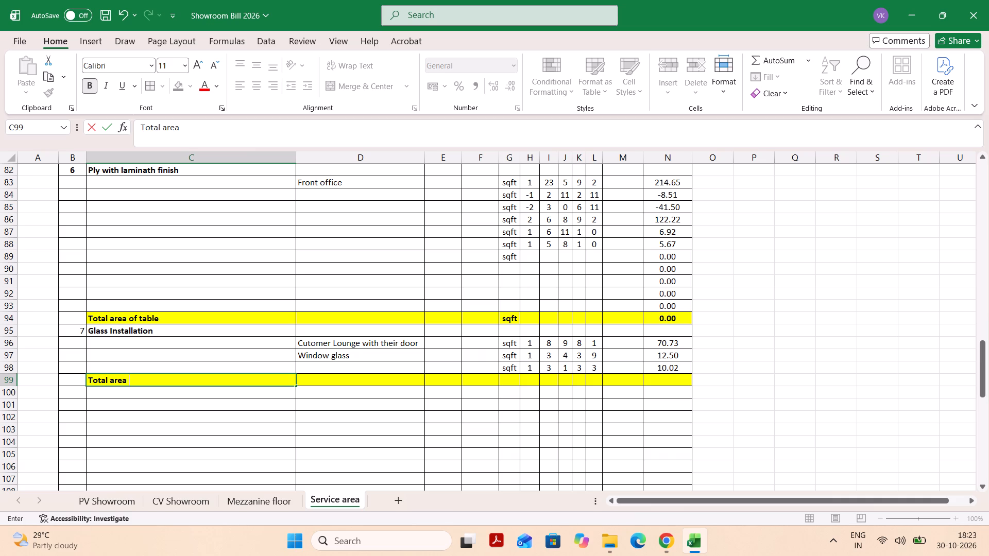
pyautogui.write('of')
pyautogui.press('space')
pyautogui.write('ma')
pyautogui.press('BackSpace')
pyautogui.press('BackSpace')
pyautogui.write('glass')
pyautogui.press('space')
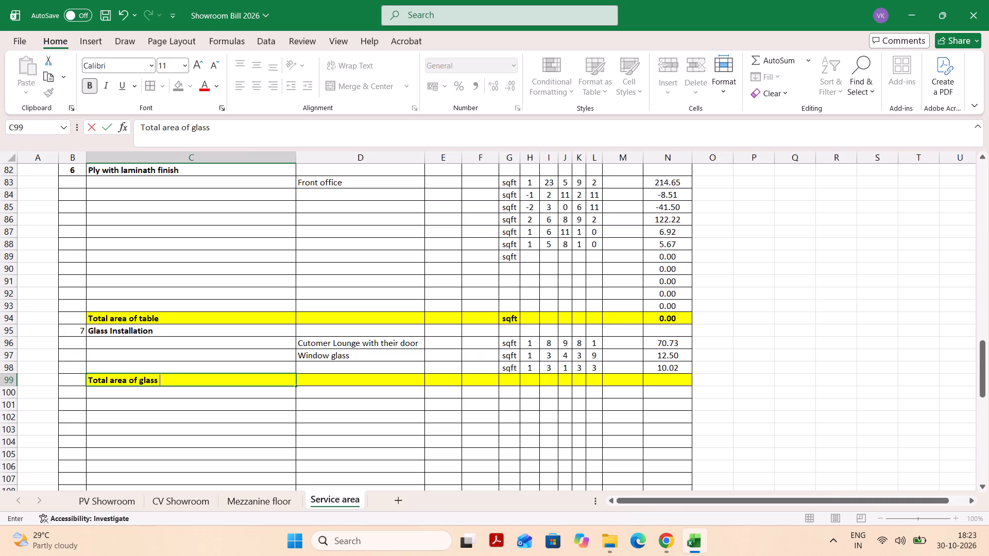
pyautogui.press('Tab')
# Enter the unit sqft in G99 of the glass total row.
pyautogui.press('Tab')
pyautogui.press('Tab')
pyautogui.press('Tab')
pyautogui.write('sq')
pyautogui.press('Tab')
# Enter a SUM formula in N99 that adds the glass areas in N96 to N98.
pyautogui.press('Tab')
pyautogui.press('Tab')
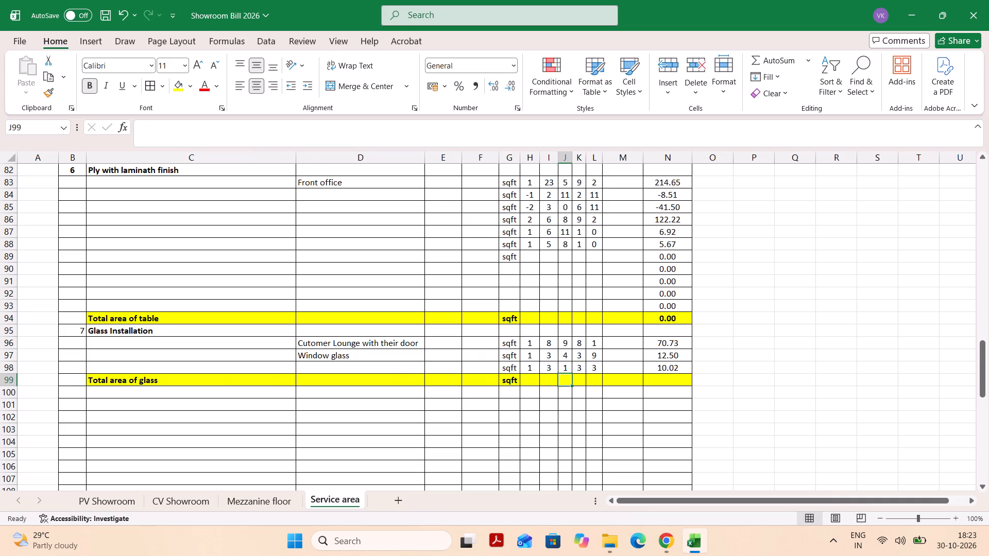
pyautogui.press('Tab')
pyautogui.press('Tab')
pyautogui.press('Tab')
pyautogui.press('Tab')
pyautogui.press('=')
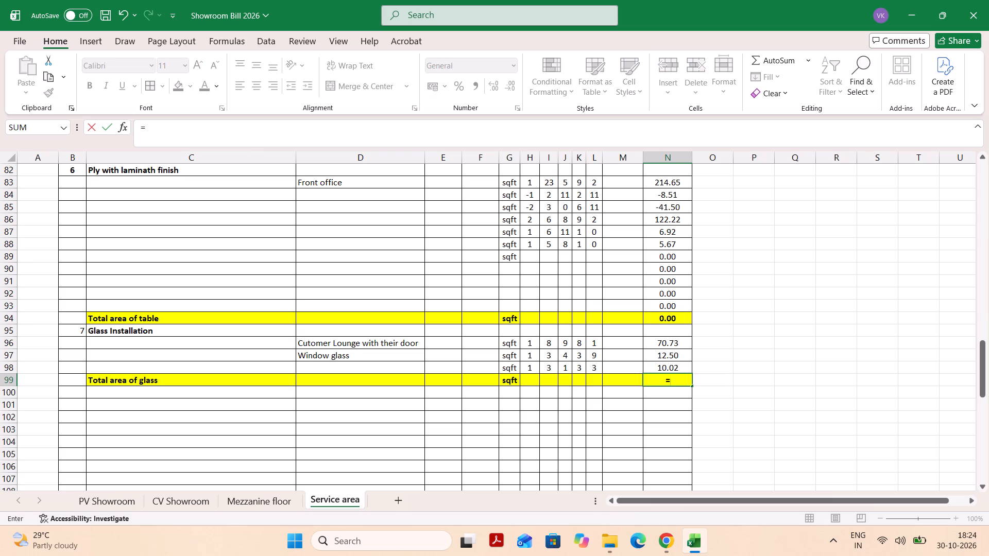
pyautogui.write('sum')
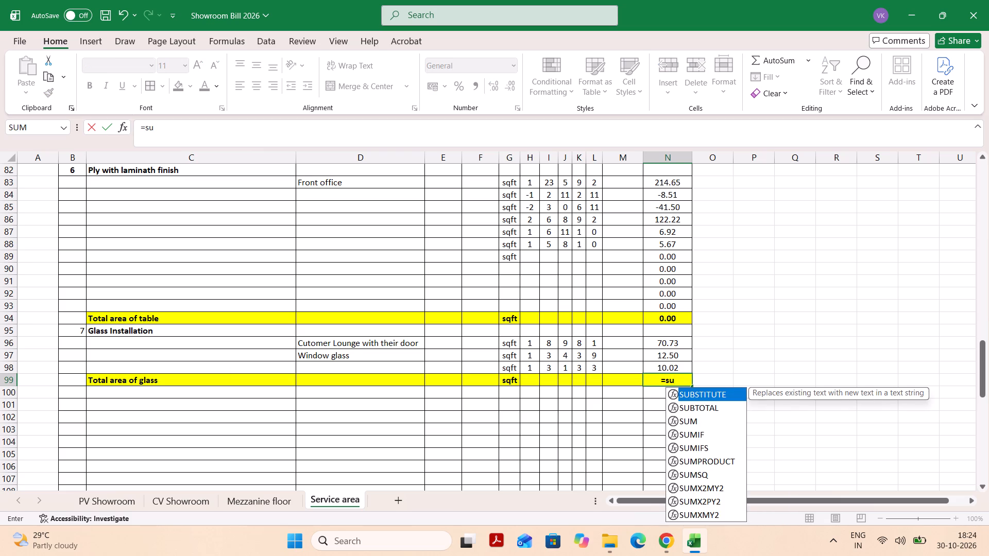
pyautogui.hotkey('shift', '(')
pyautogui.press('Up')
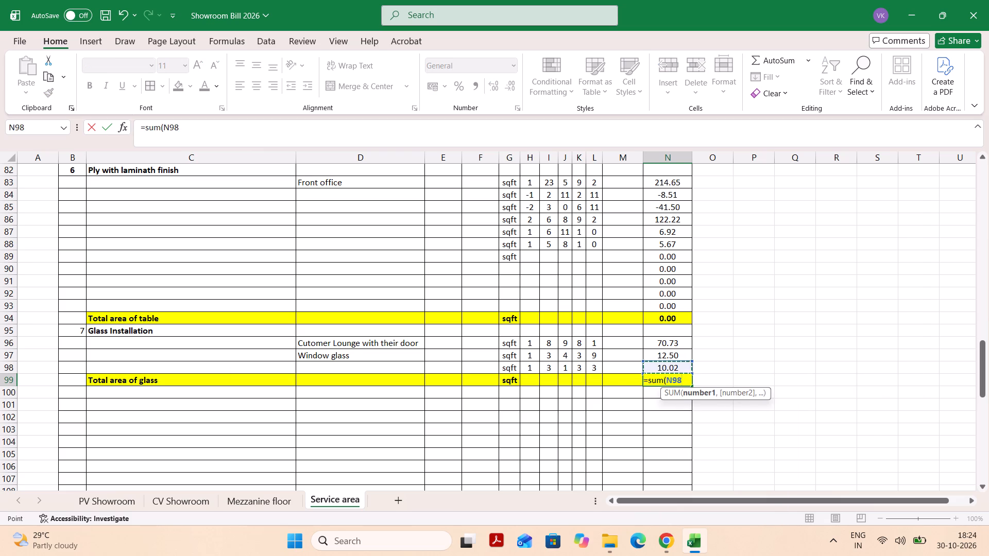
pyautogui.hotkey('shift', 'Up')
pyautogui.hotkey('shift', 'Up')
pyautogui.press('Return')
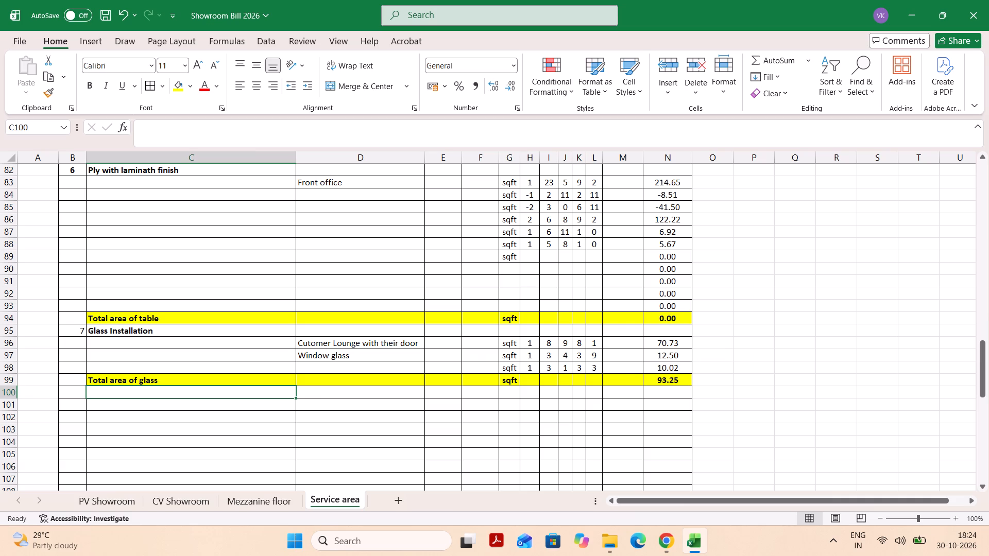
# Extend the description in D97 to "Window glass in service manager".
pyautogui.click(361, 354)
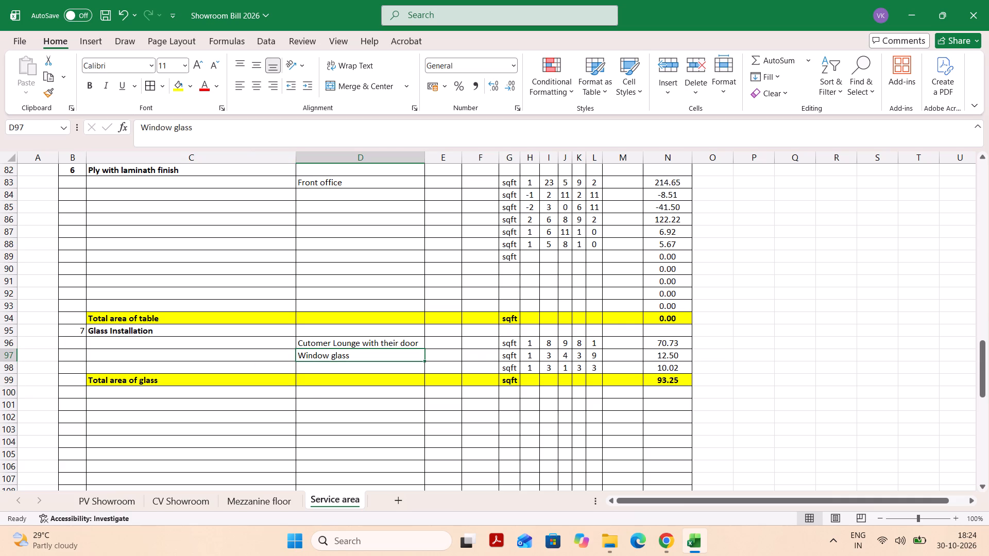
pyautogui.click(226, 135)
pyautogui.press('space')
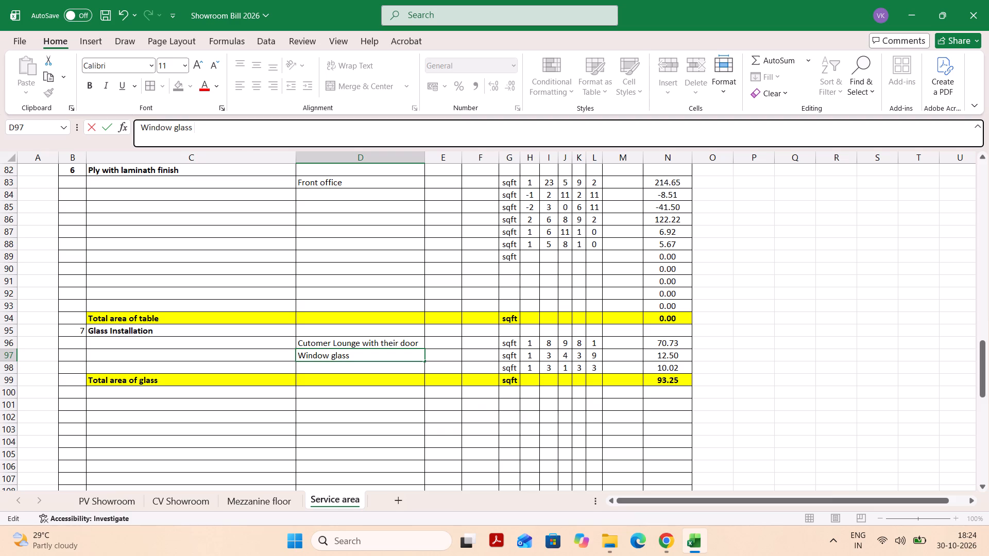
pyautogui.write('in se')
pyautogui.write('er')
pyautogui.press('BackSpace')
pyautogui.press('BackSpace')
pyautogui.write('rvice manager')
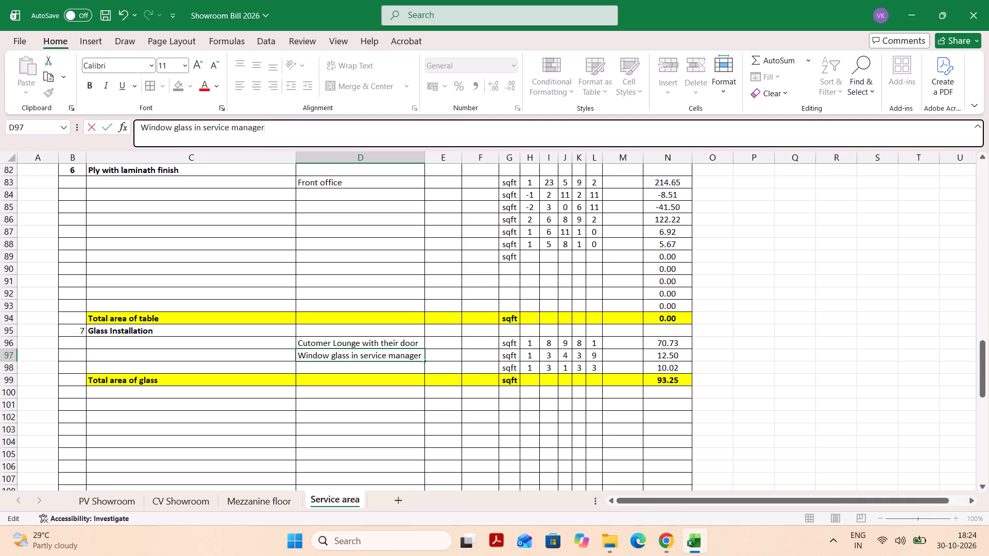
pyautogui.press('Return')
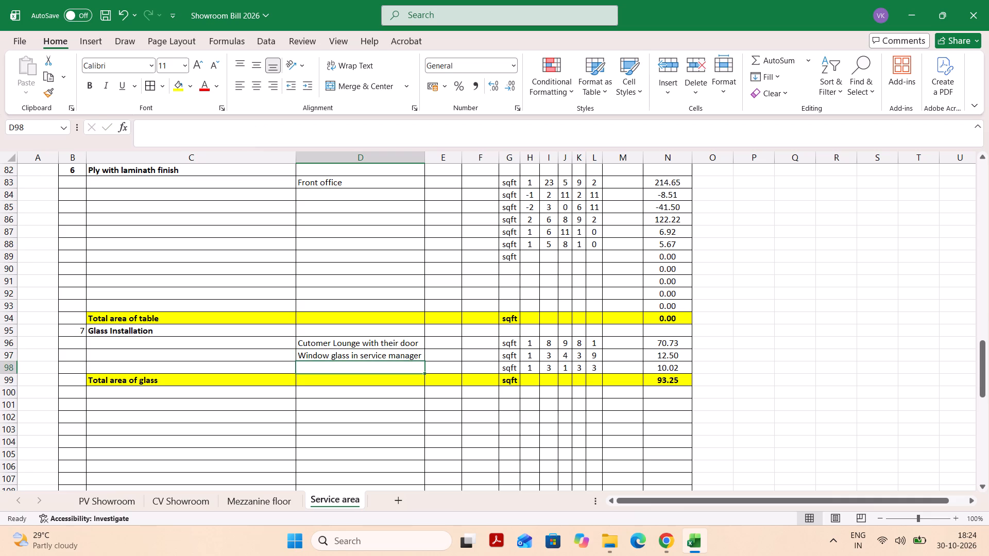
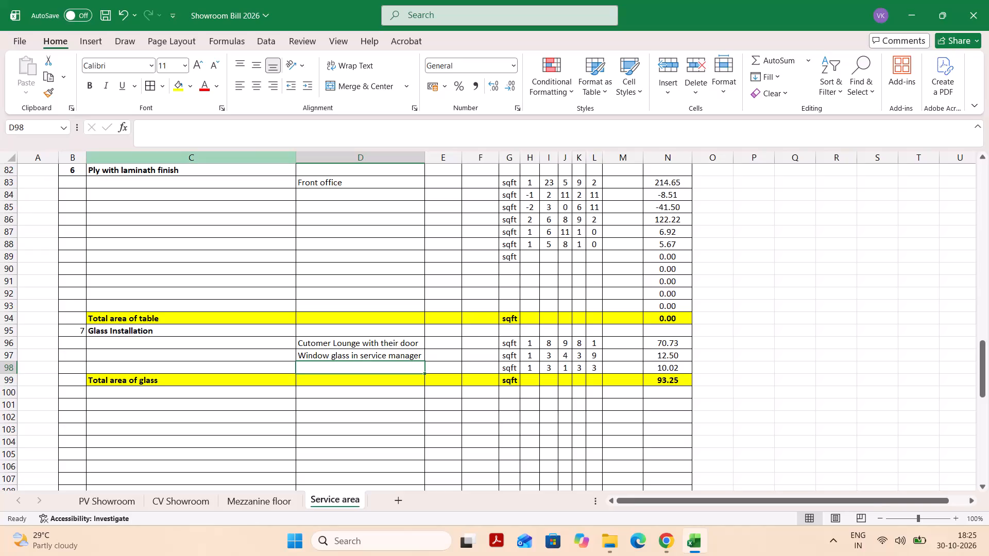
# Make the serial number 7 of the Glass Installation heading in B95 bold.
pyautogui.click(80, 392)
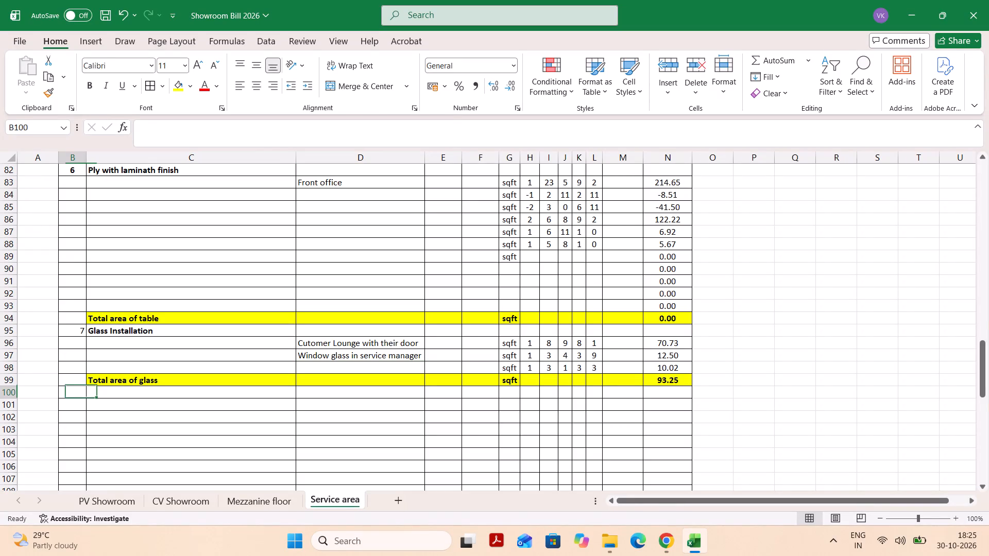
pyautogui.click(76, 335)
pyautogui.hotkey('ctrl', 'b')
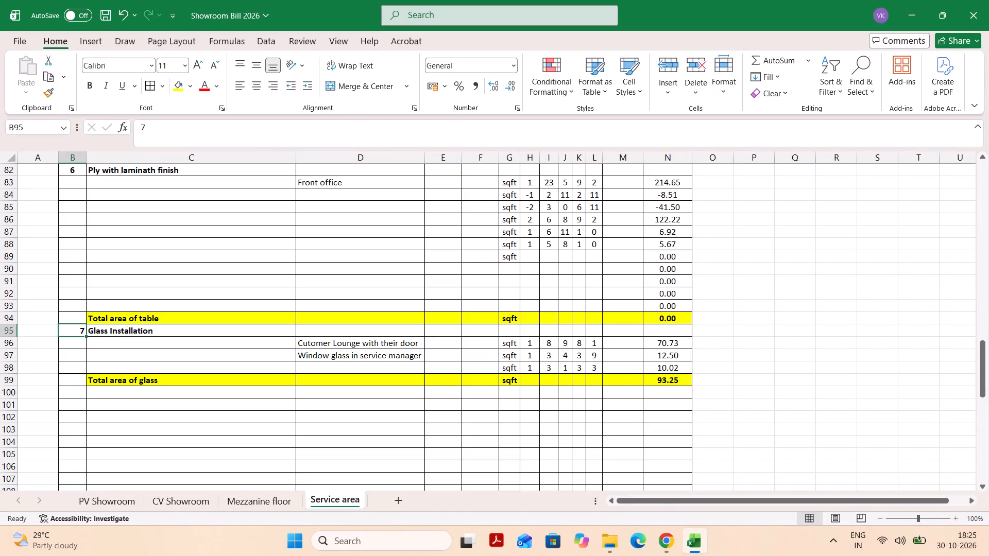
# Select the serial number cell B100 directly below the glass total row.
pyautogui.click(79, 390)
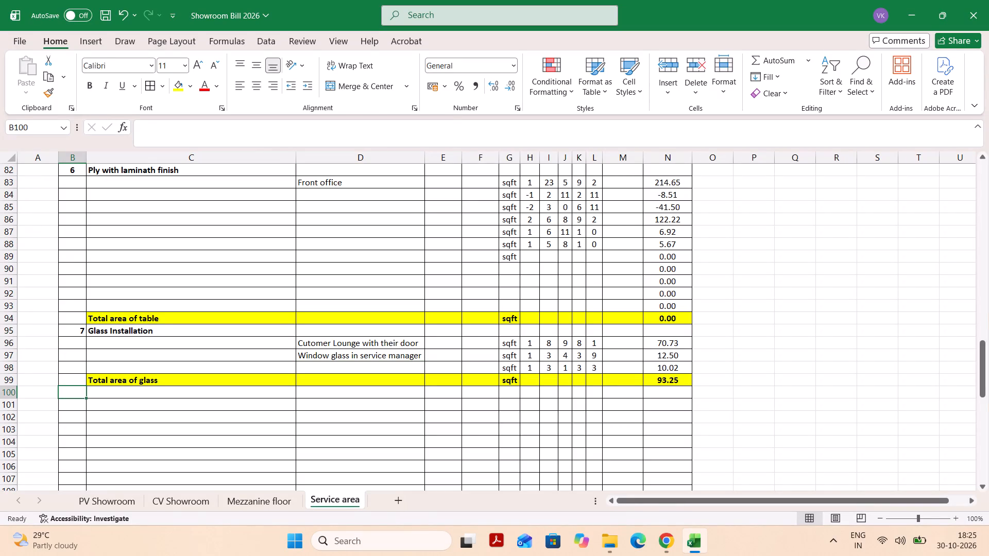
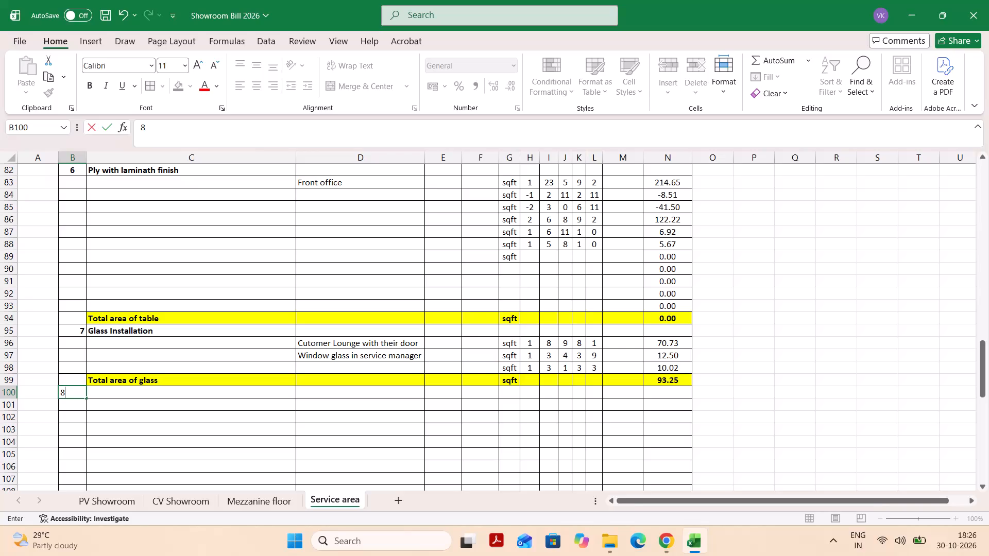
# Enter serial number 8 in B100 below the glass total row and make it bold.
pyautogui.press('Tab')
pyautogui.click(79, 390)
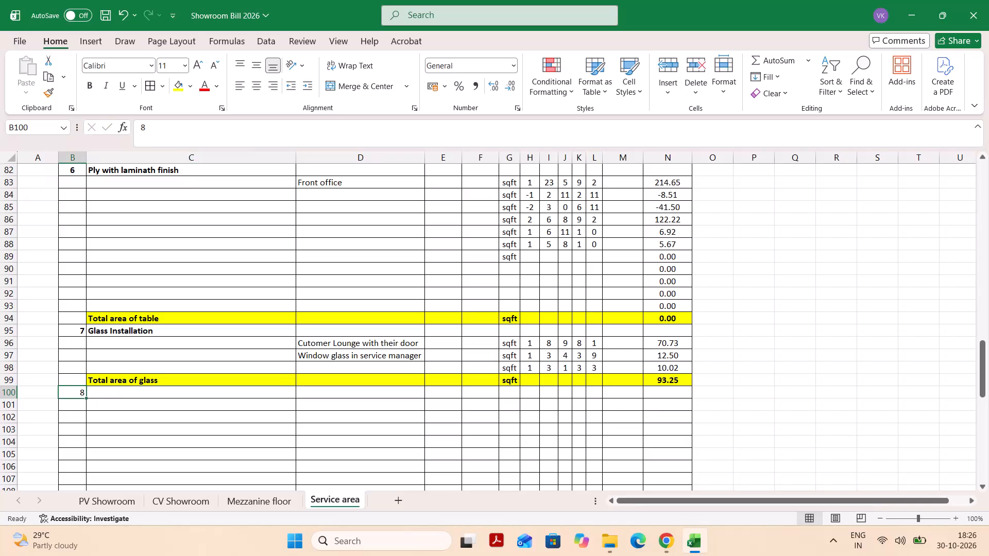
pyautogui.hotkey('ctrl', 'b')
pyautogui.click(148, 399)
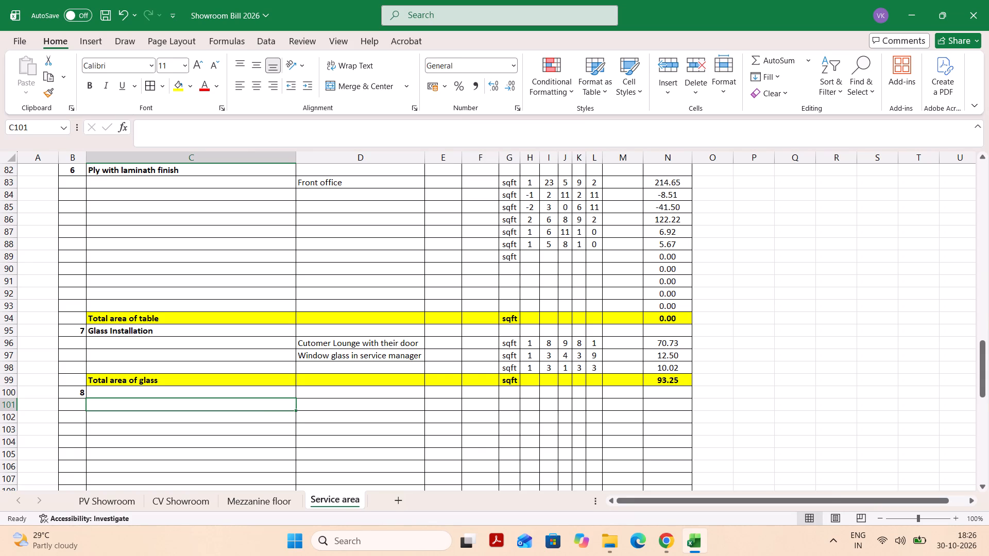
# Enter quantity 1 in H64, the empty Panelling row below Column.
pyautogui.scroll(2, 148, 399)
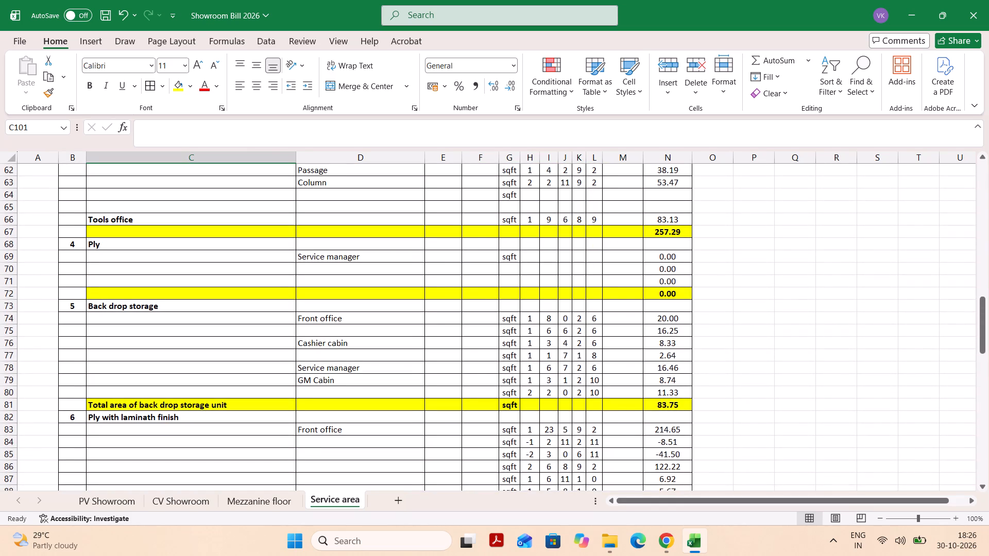
pyautogui.scroll(1, 212, 349)
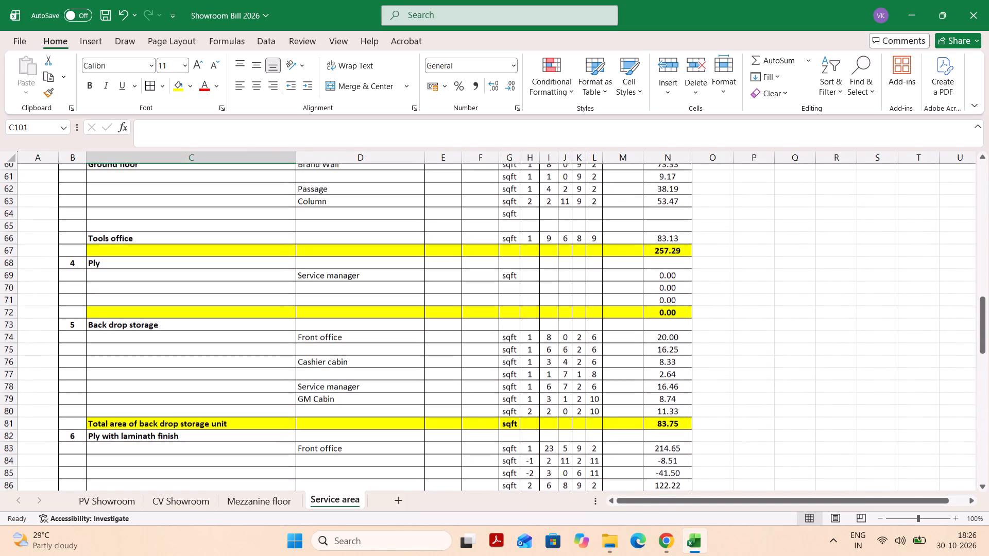
pyautogui.scroll(2, 212, 349)
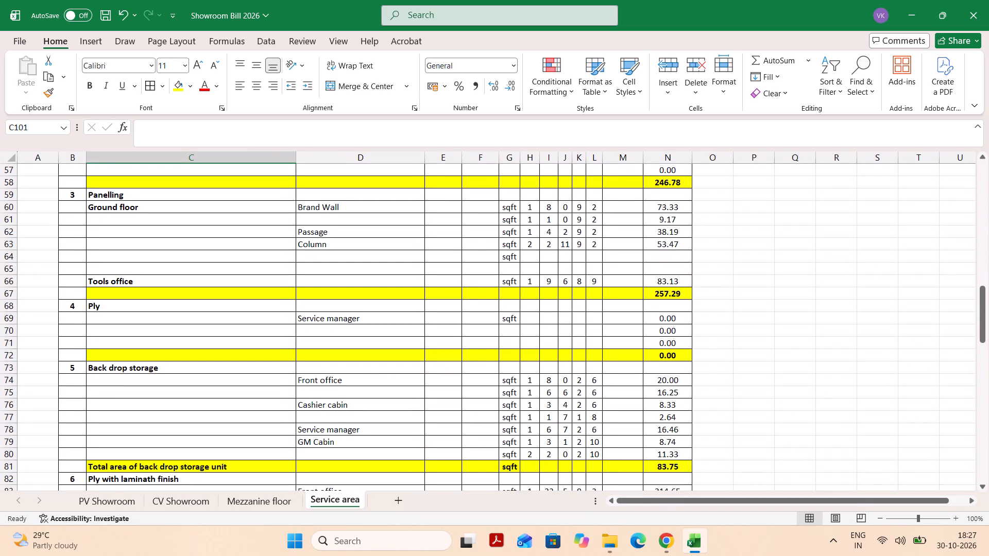
pyautogui.click(482, 258)
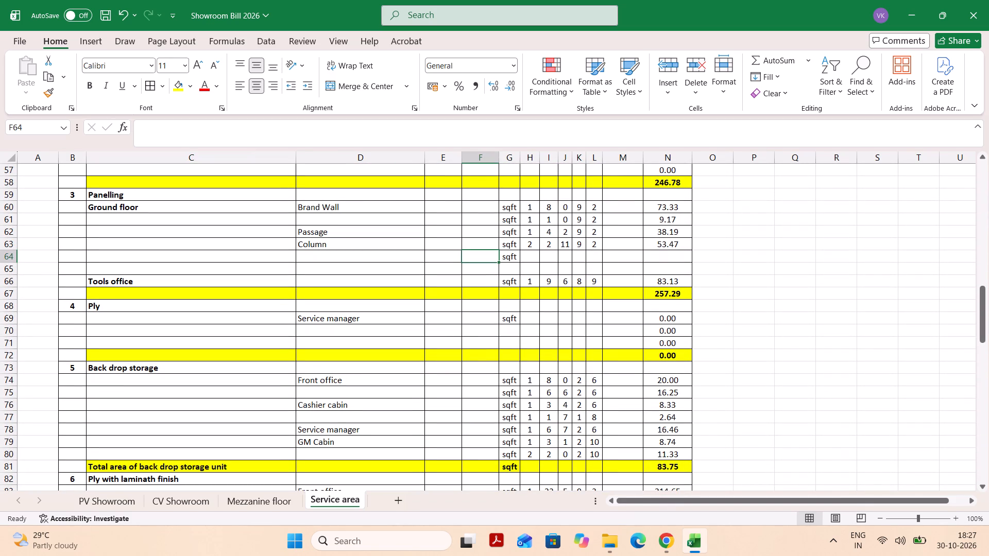
pyautogui.click(510, 259)
pyautogui.click(529, 260)
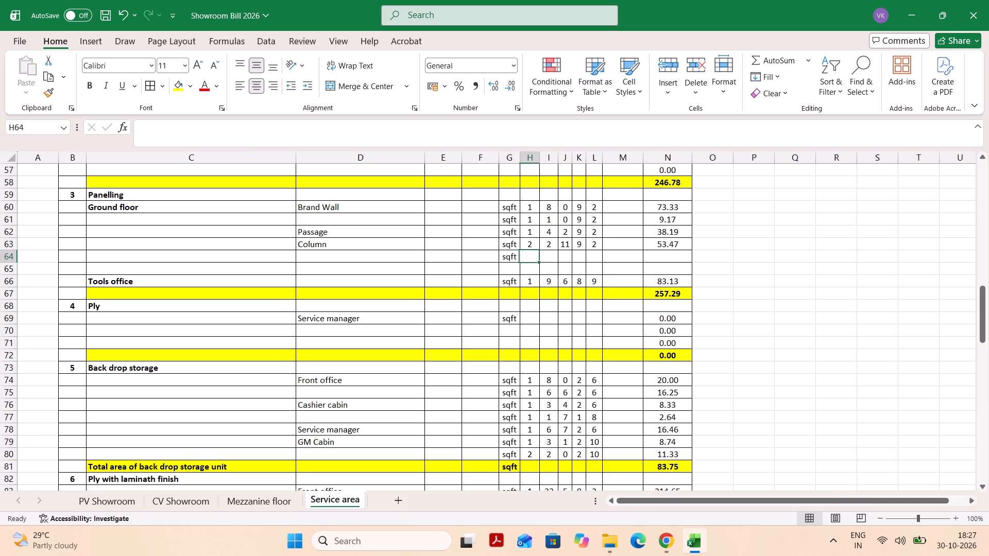
pyautogui.press('1')
pyautogui.press('Tab')
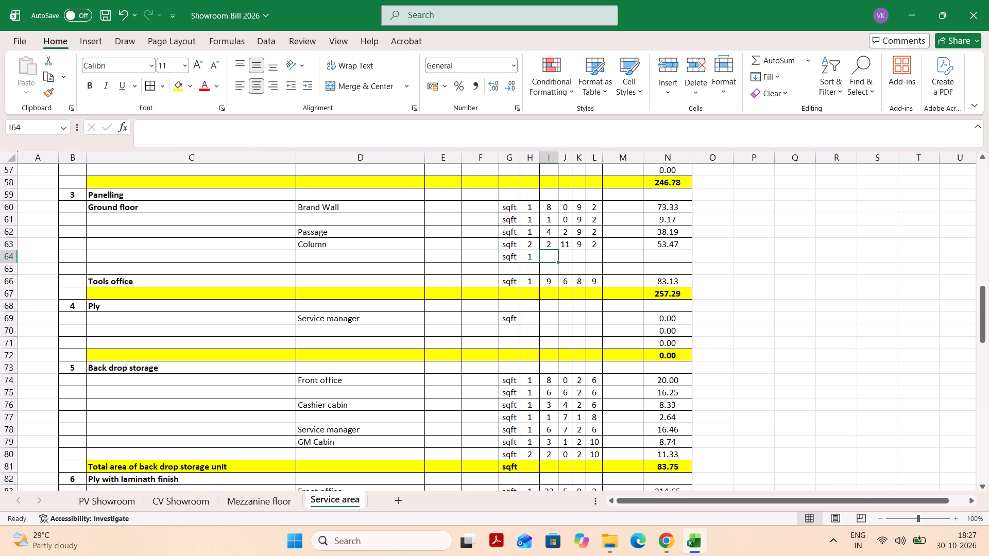
# Change the Panelling Column row 63 to quantity 1 in H63 and 2 in J63.
pyautogui.click(527, 246)
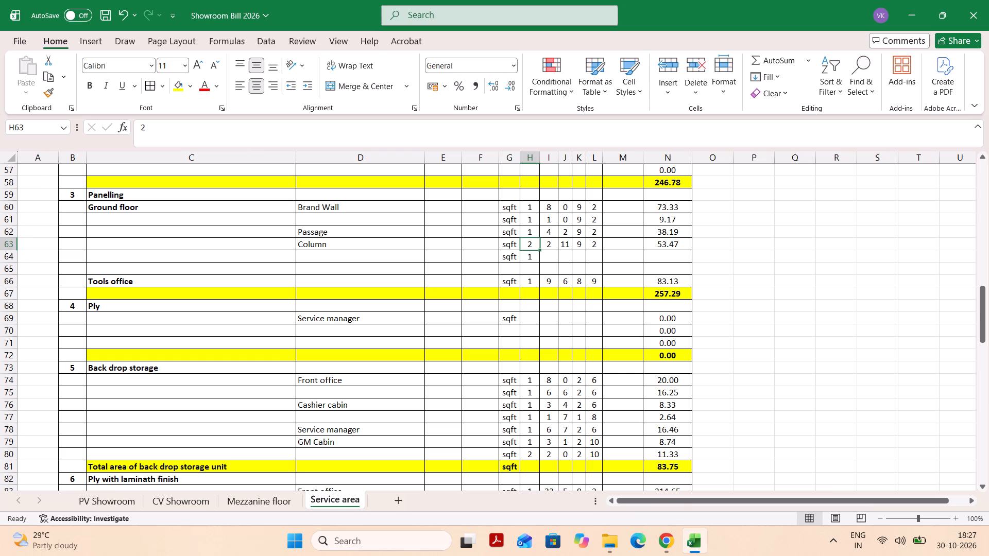
pyautogui.press('1')
pyautogui.press('Tab')
pyautogui.press('Tab')
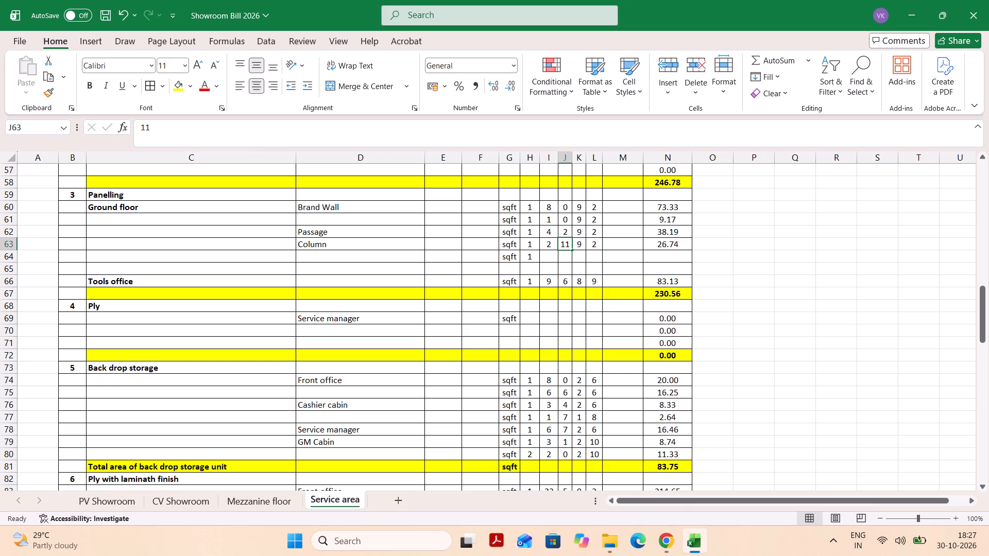
pyautogui.press('2')
pyautogui.press('Tab')
pyautogui.press('Return')
# Complete the measurements of Panelling row 64 with 1, 8, 9 and 2 in columns I to L.
pyautogui.press('Tab')
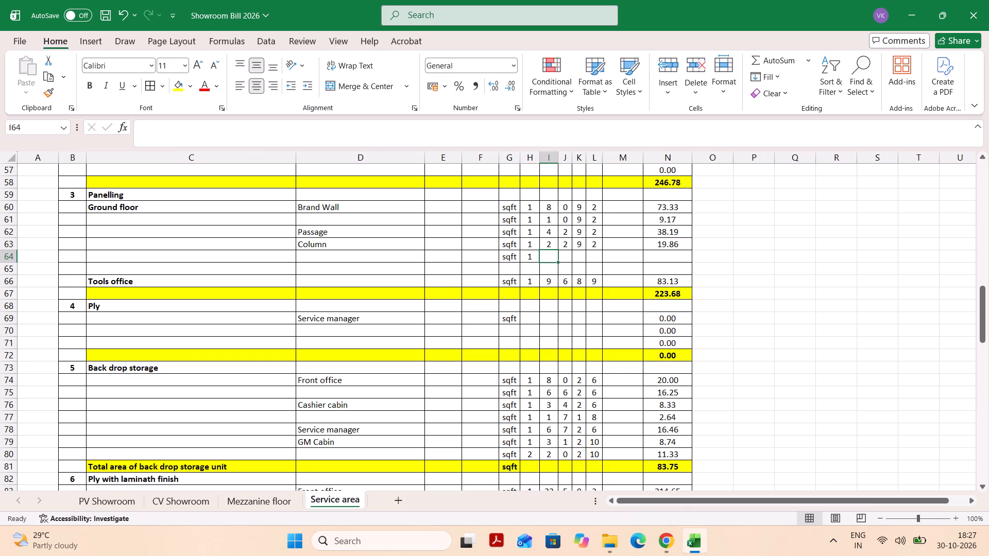
pyautogui.press('2')
pyautogui.press('Tab')
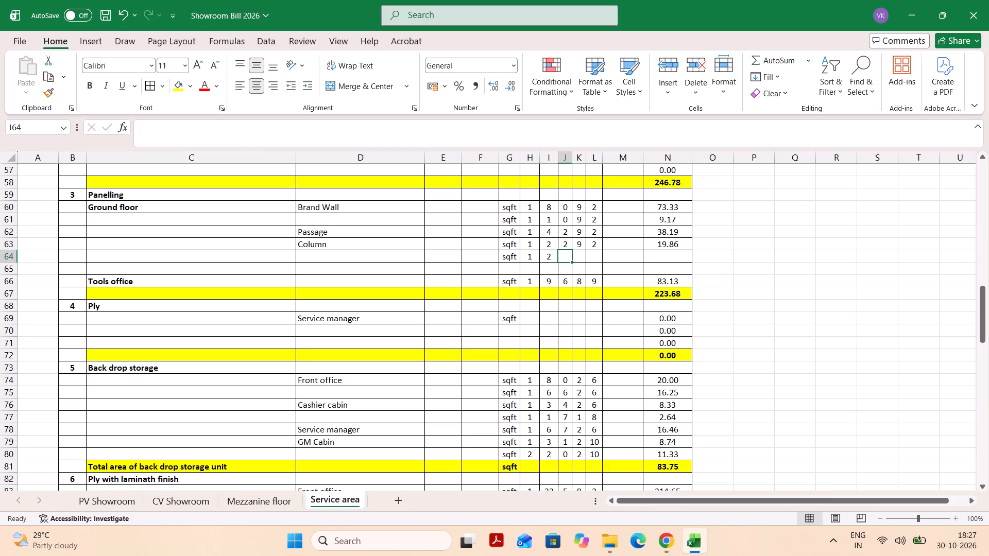
pyautogui.hotkey('shift', 'Tab')
pyautogui.press('1')
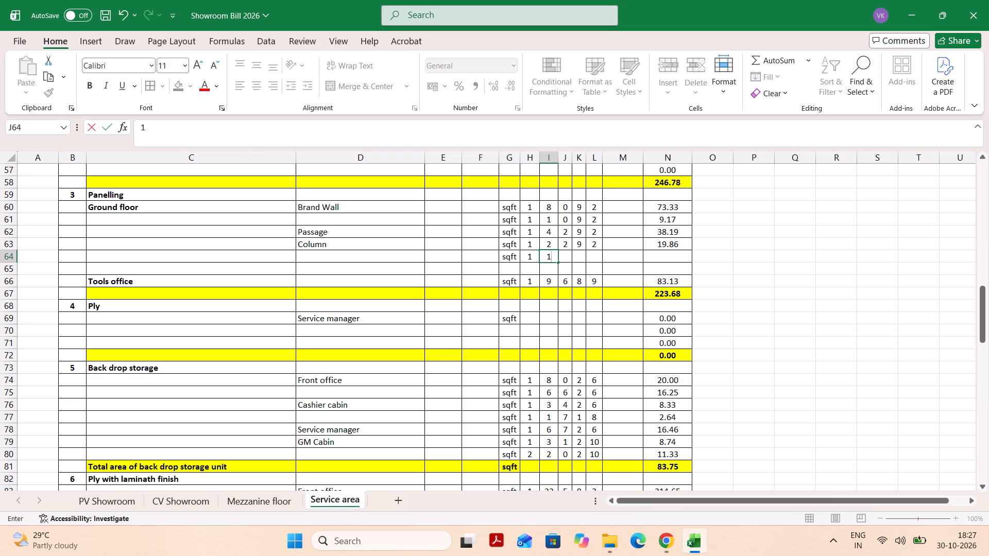
pyautogui.press('Tab')
pyautogui.press('8')
pyautogui.press('Tab')
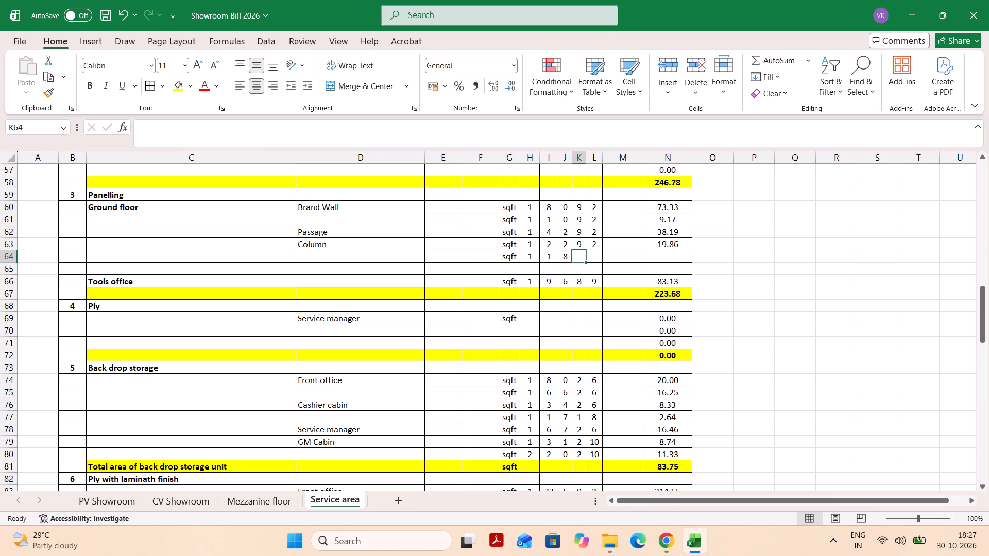
pyautogui.press('9')
pyautogui.press('Tab')
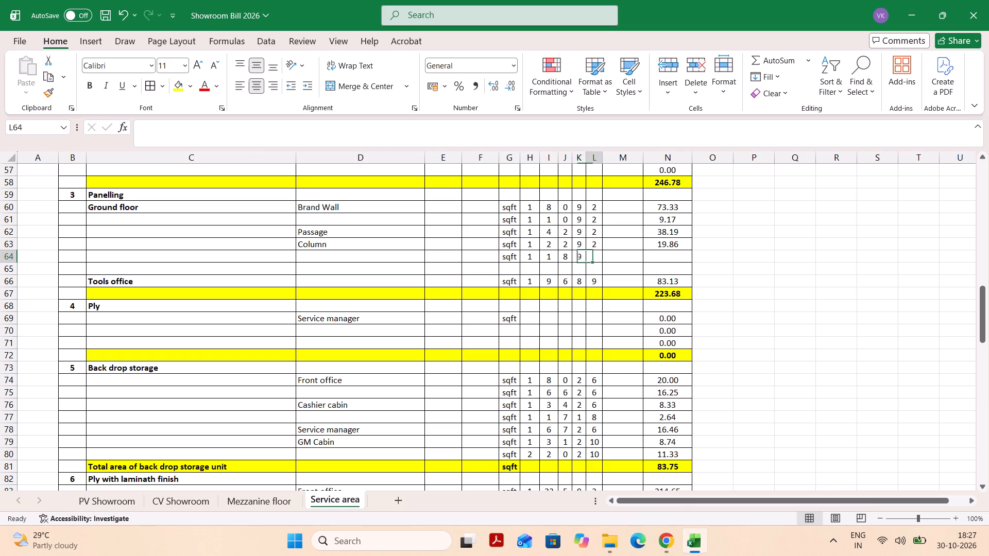
pyautogui.press('2')
pyautogui.press('Tab')
pyautogui.press('Return')
# Enter the unit sqft in G65 of the empty Panelling row above Tools office.
pyautogui.press('Tab')
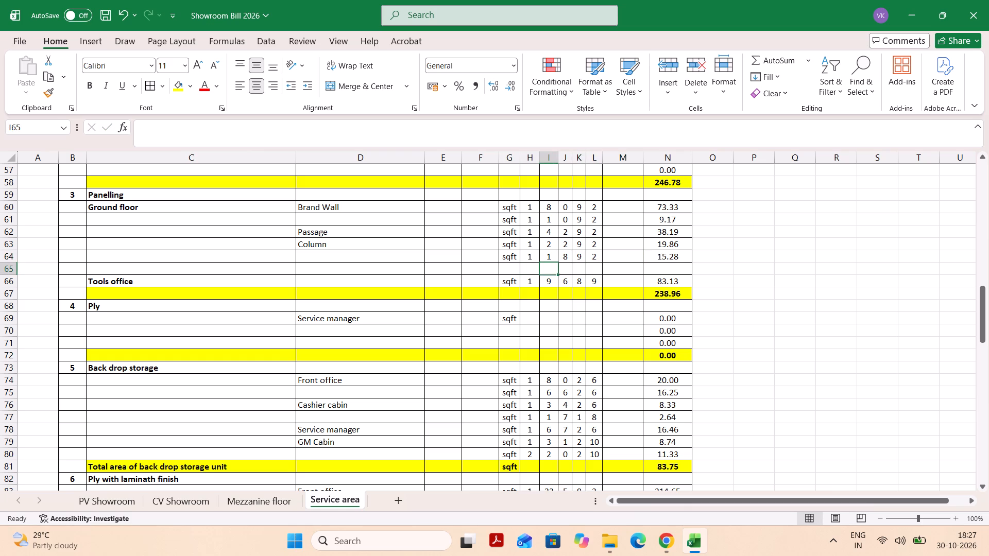
pyautogui.hotkey('shift', 'Tab')
pyautogui.hotkey('shift', 'Tab')
pyautogui.press('Left')
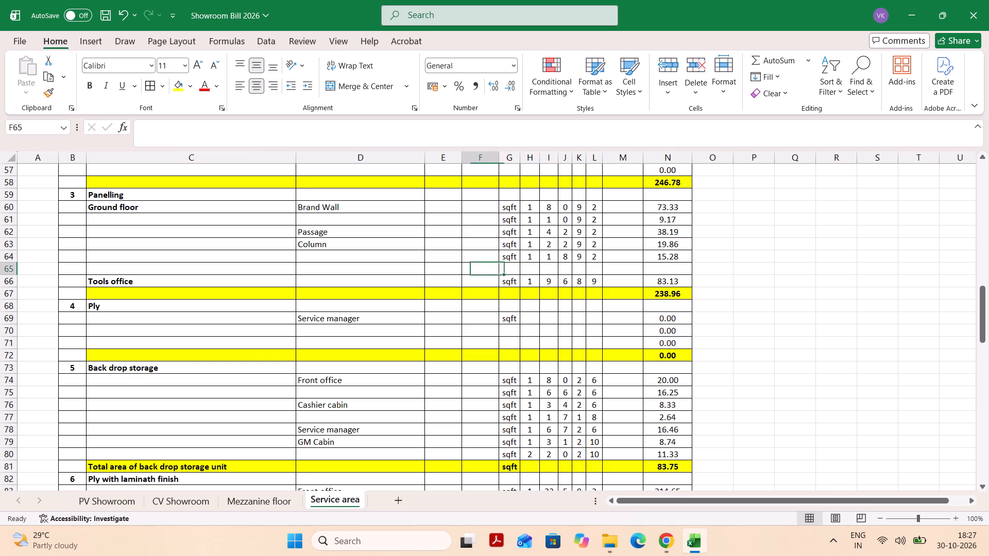
pyautogui.press('Left')
pyautogui.press('Left')
pyautogui.press('Tab')
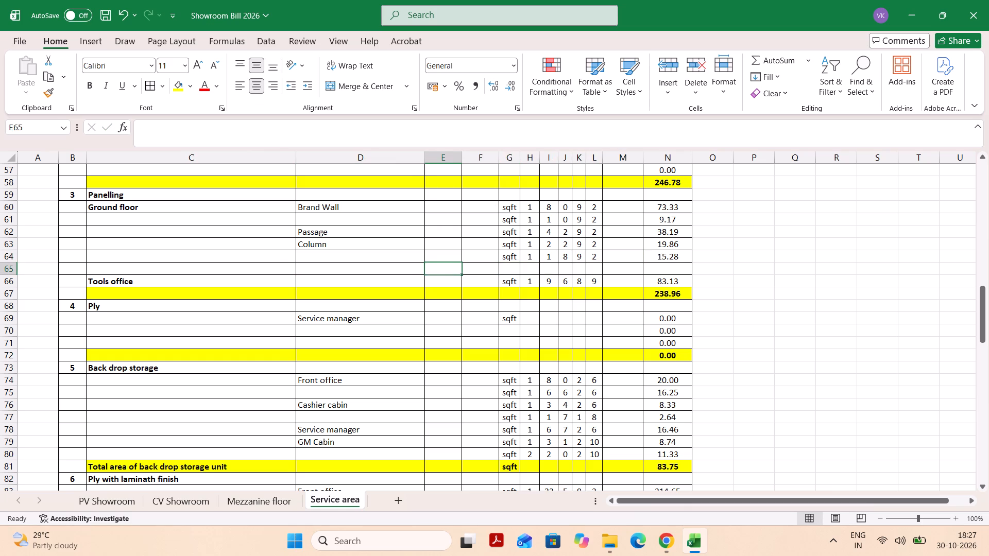
pyautogui.press('Tab')
pyautogui.press('Tab')
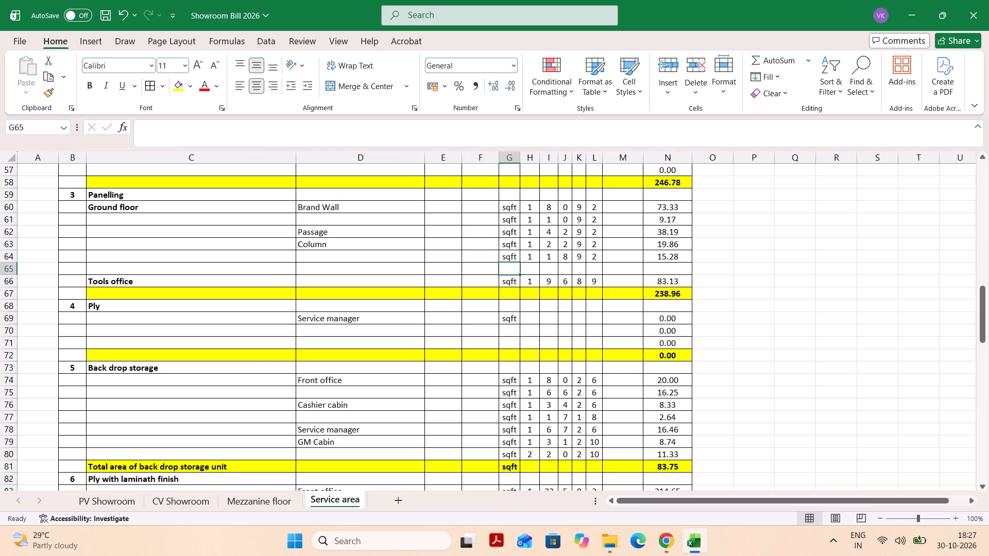
pyautogui.write('sq')
pyautogui.press('Tab')
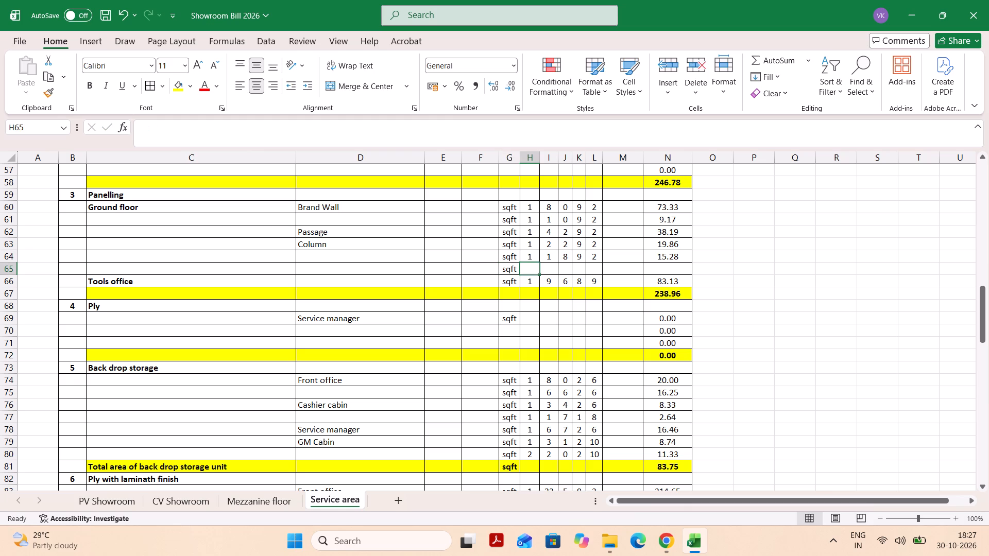
# Fill Panelling row 65 with quantity 1 and measurements 3, 9, 9 and 2 in columns H to L.
pyautogui.press('Tab')
pyautogui.press('1')
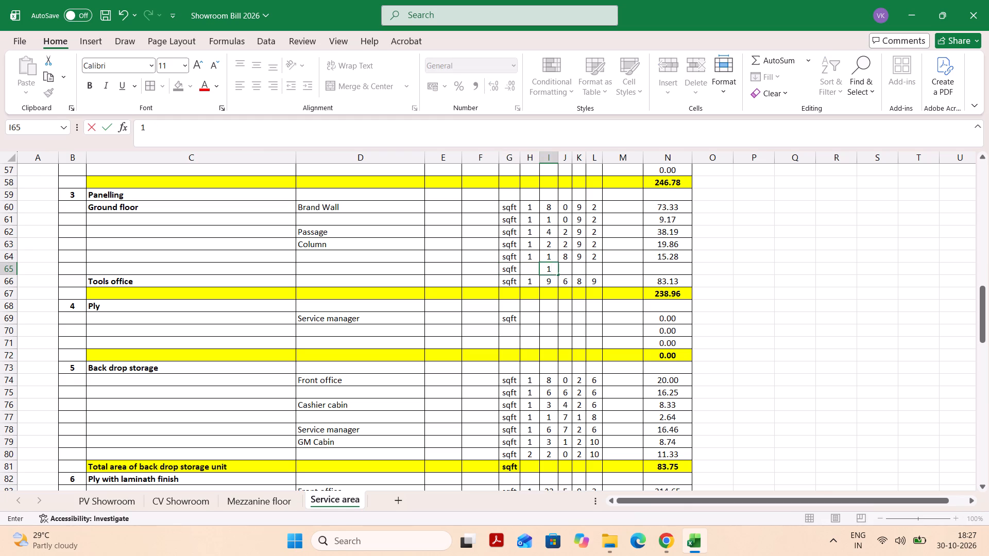
pyautogui.hotkey('shift', 'Tab')
pyautogui.press('1')
pyautogui.press('Tab')
pyautogui.press('3')
pyautogui.press('Tab')
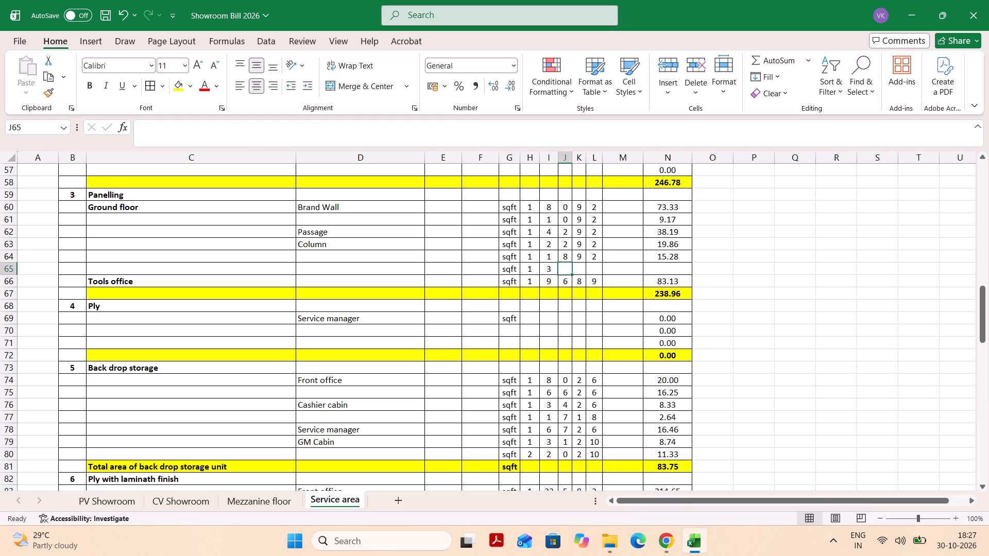
pyautogui.press('9')
pyautogui.press('Tab')
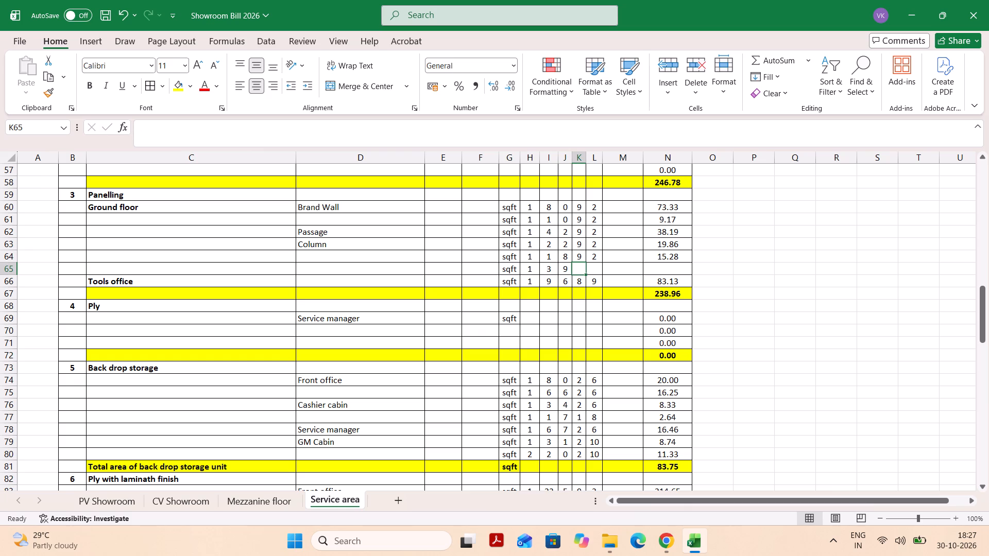
pyautogui.press('9')
pyautogui.press('Tab')
pyautogui.press('2')
pyautogui.press('Tab')
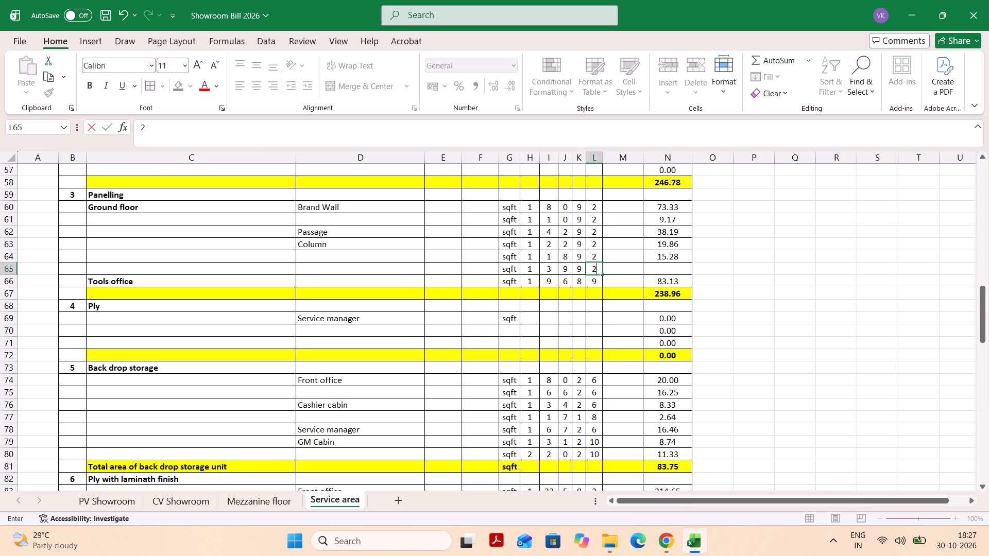
pyautogui.press('Return')
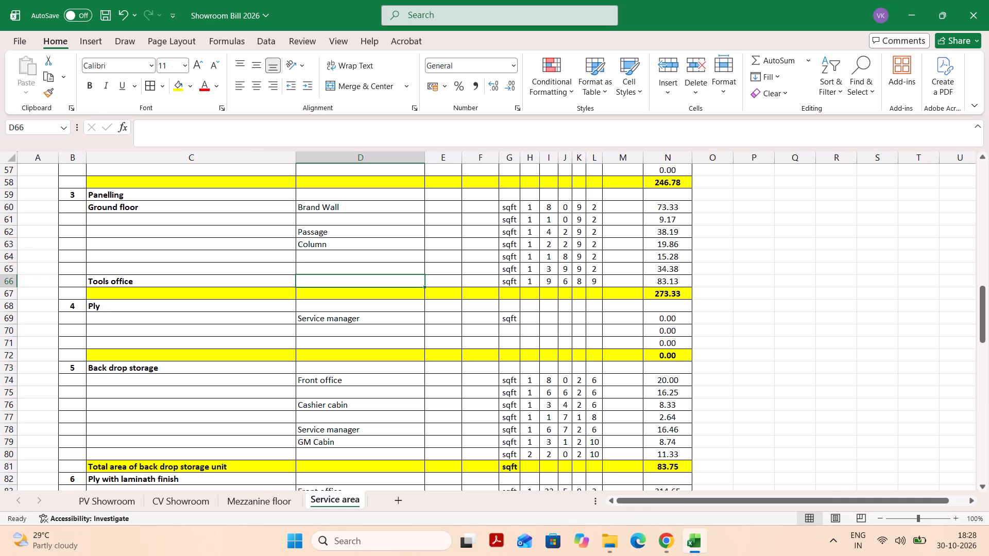
# Remove the bold from the Tools office label in C66 and move it to D66.
pyautogui.click(211, 279)
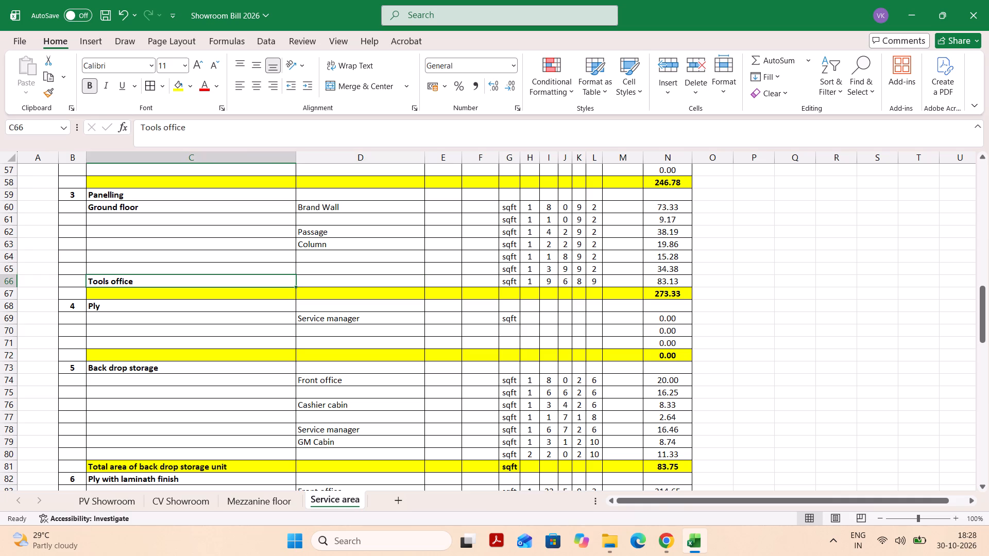
pyautogui.hotkey('ctrl', 'b')
pyautogui.hotkey('ctrl', 'x')
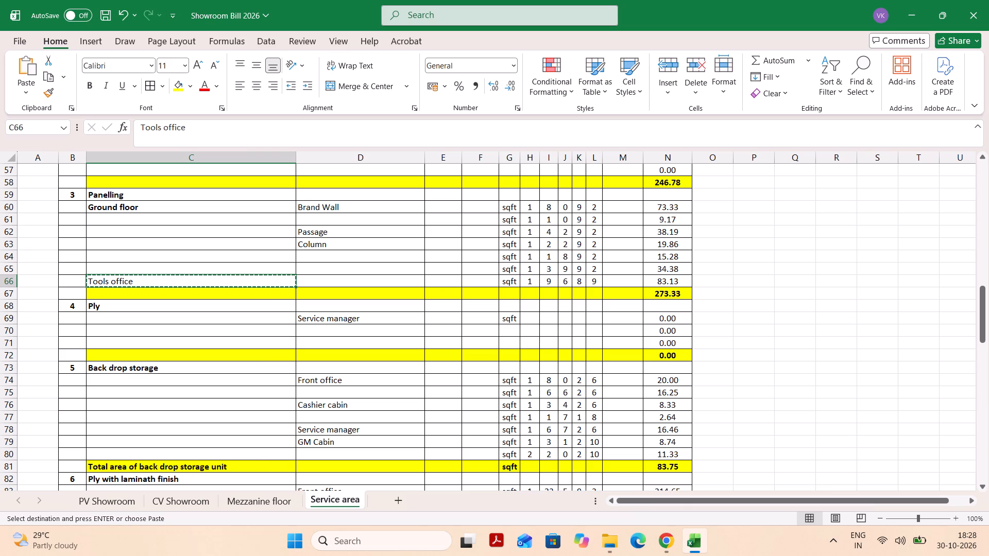
pyautogui.press('Tab')
pyautogui.hotkey('ctrl', 'v')
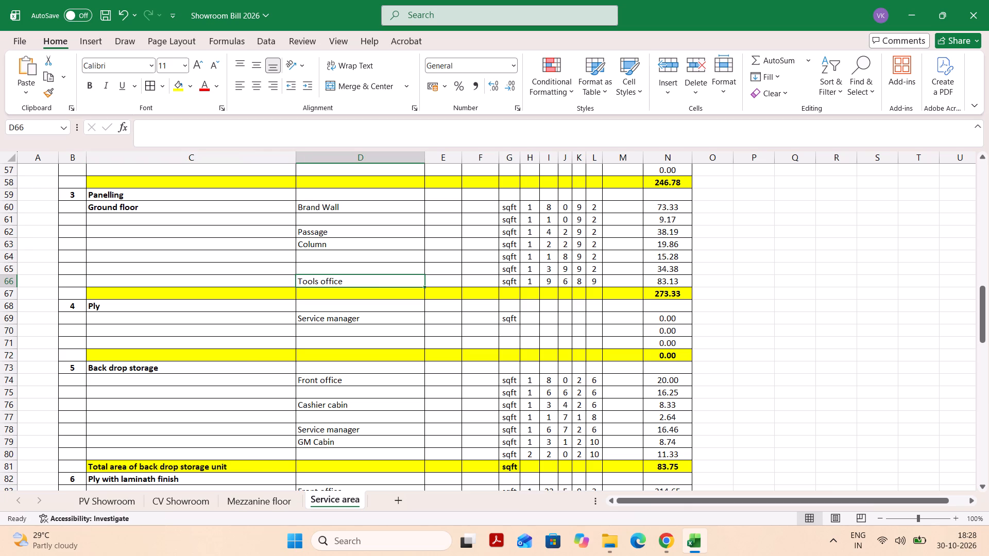
pyautogui.press('Return')
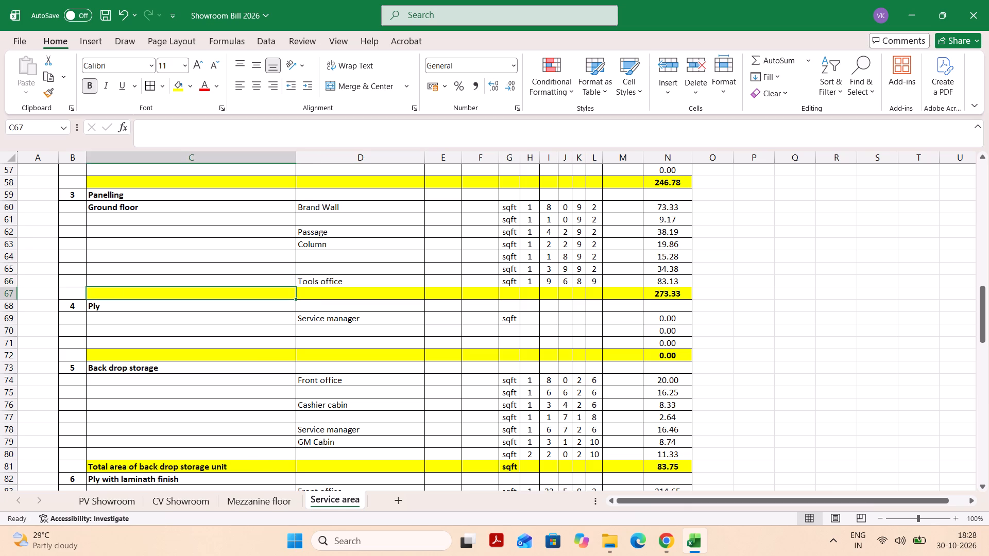
# Label the yellow total row below Panelling "Total area of paninng" in C67.
pyautogui.write('Total area')
pyautogui.press('space')
pyautogui.write('of')
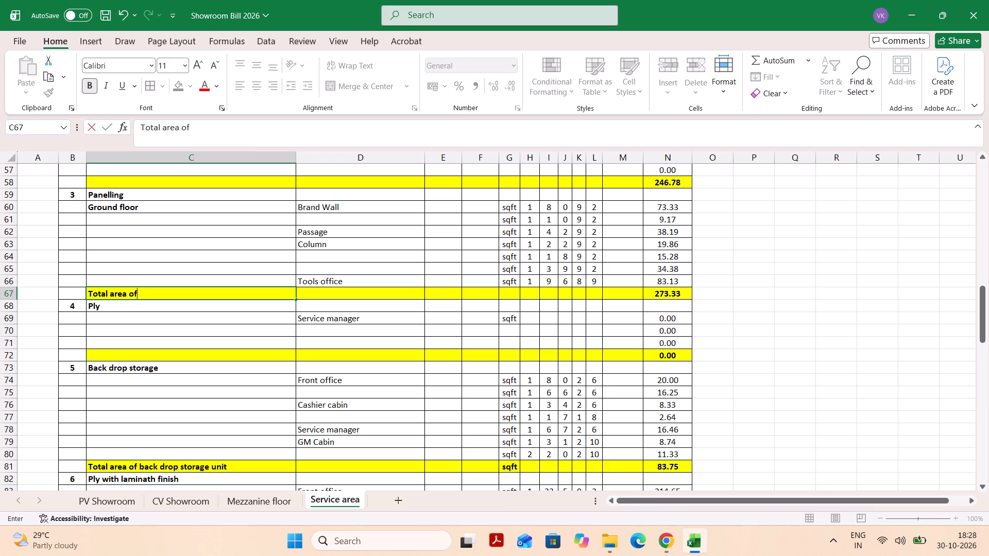
pyautogui.press('space')
pyautogui.write('ne')
pyautogui.press('BackSpace')
pyautogui.press('BackSpace')
pyautogui.write('panin')
pyautogui.write('ng')
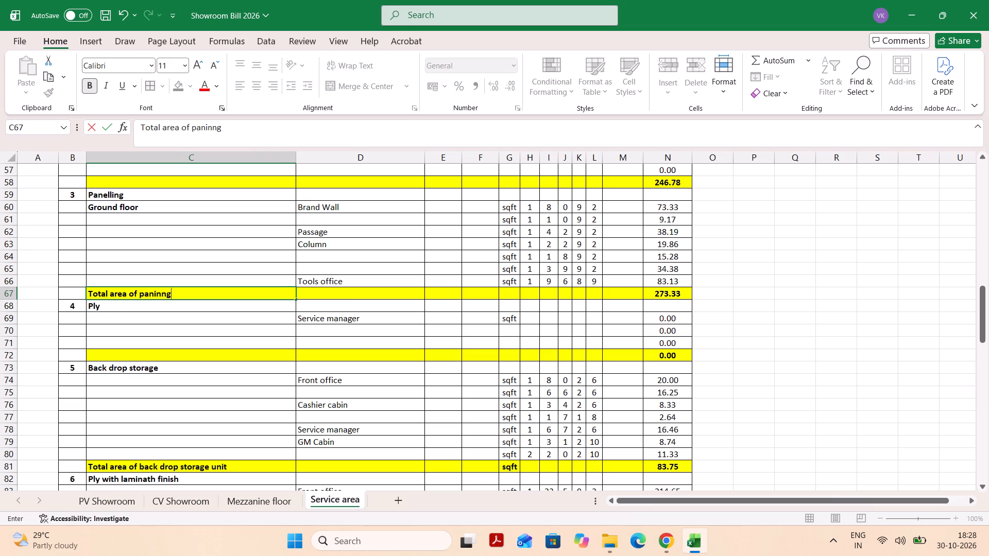
pyautogui.press('Tab')
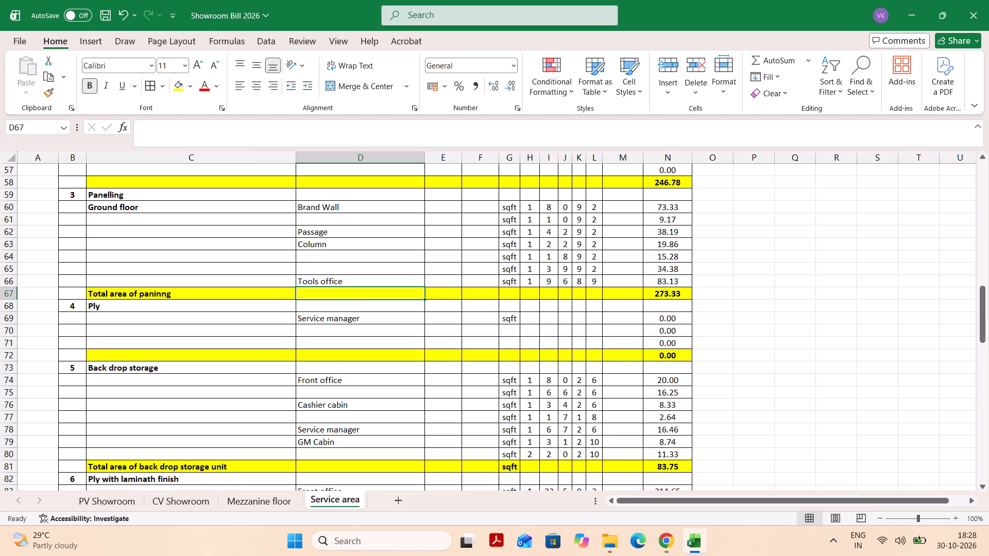
# Enter the unit sqft in G67 of the Panelling total row.
pyautogui.press('Tab')
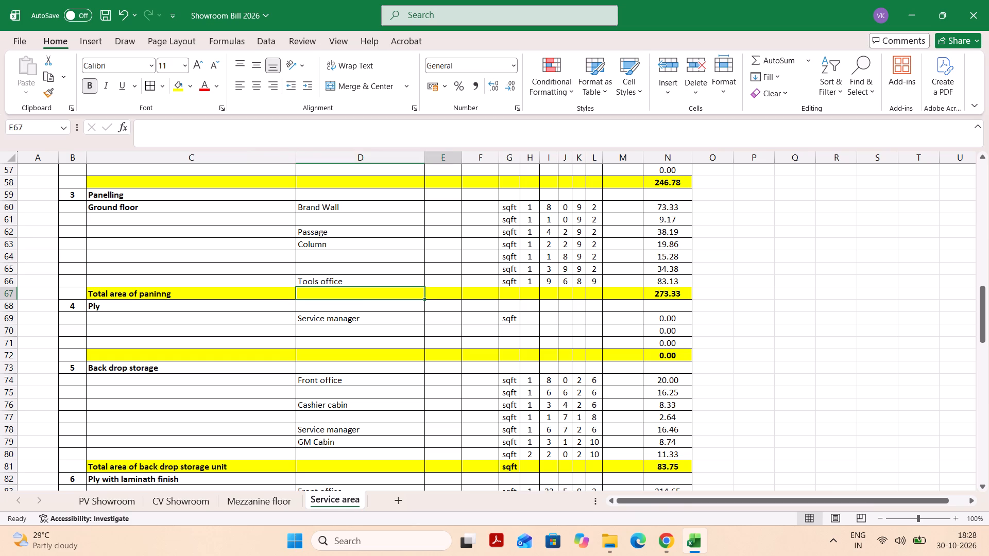
pyautogui.press('Tab')
pyautogui.press('Tab')
pyautogui.write('sq')
pyautogui.press('Tab')
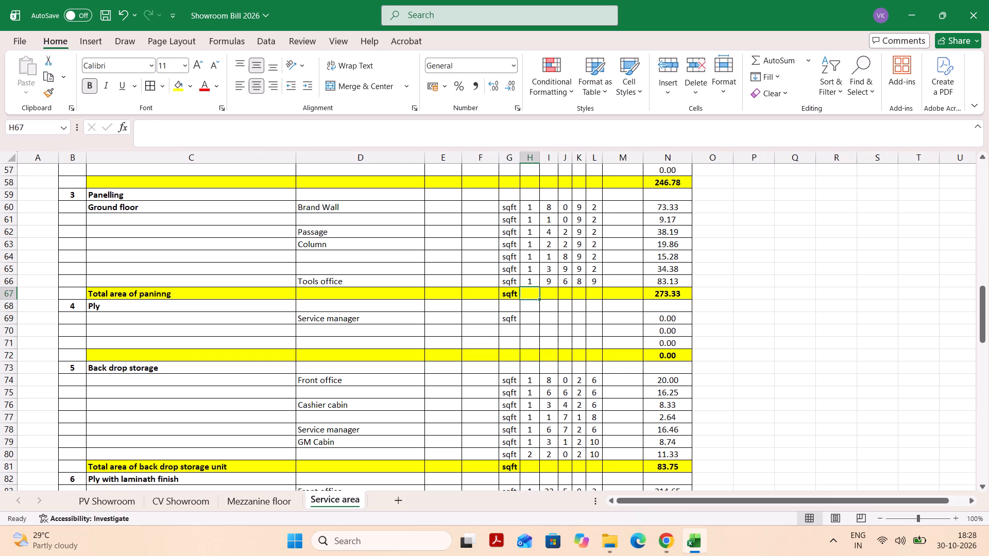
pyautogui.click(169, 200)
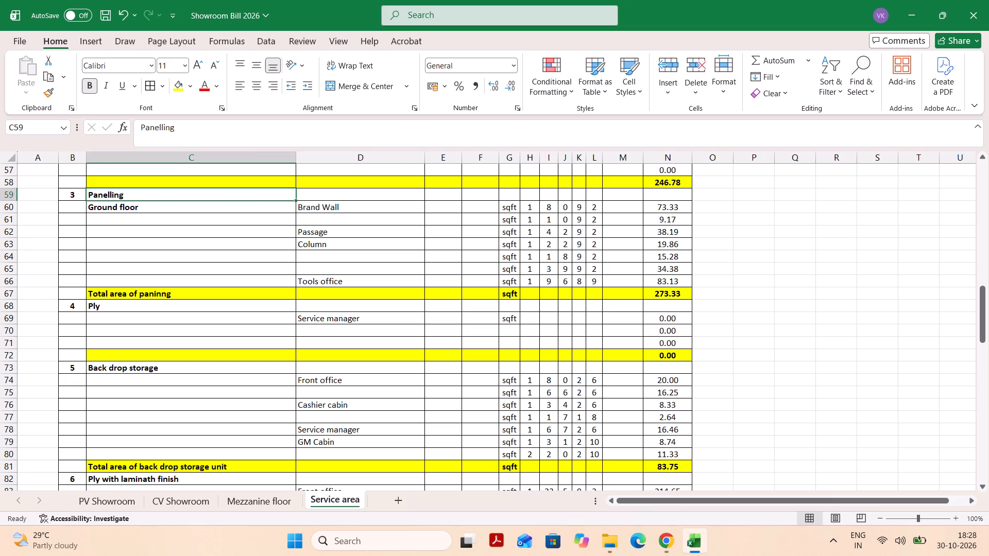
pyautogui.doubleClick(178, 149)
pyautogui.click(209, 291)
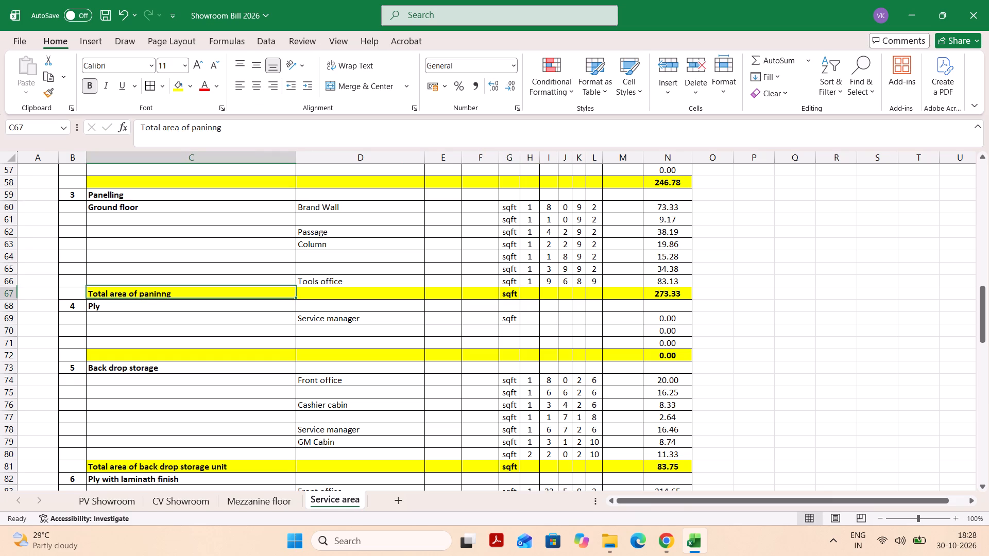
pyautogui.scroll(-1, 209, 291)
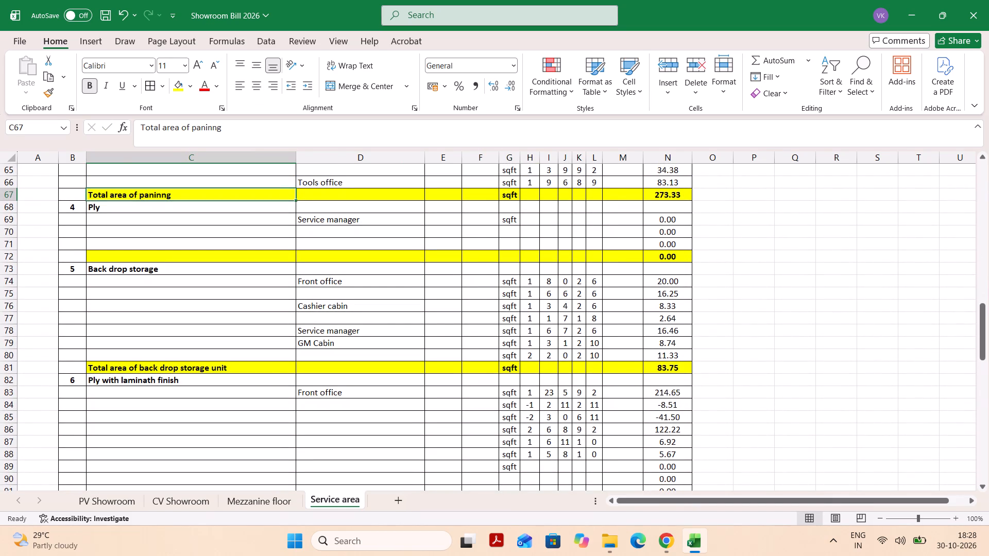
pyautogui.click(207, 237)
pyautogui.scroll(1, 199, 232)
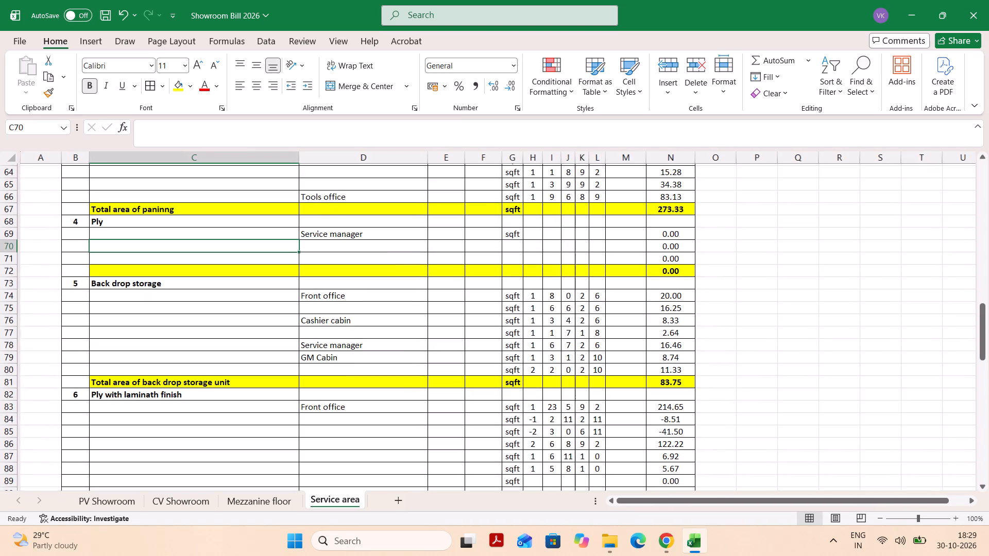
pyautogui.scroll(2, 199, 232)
# Extend the section 4 heading in C68 to read "Ply partition".
pyautogui.click(189, 264)
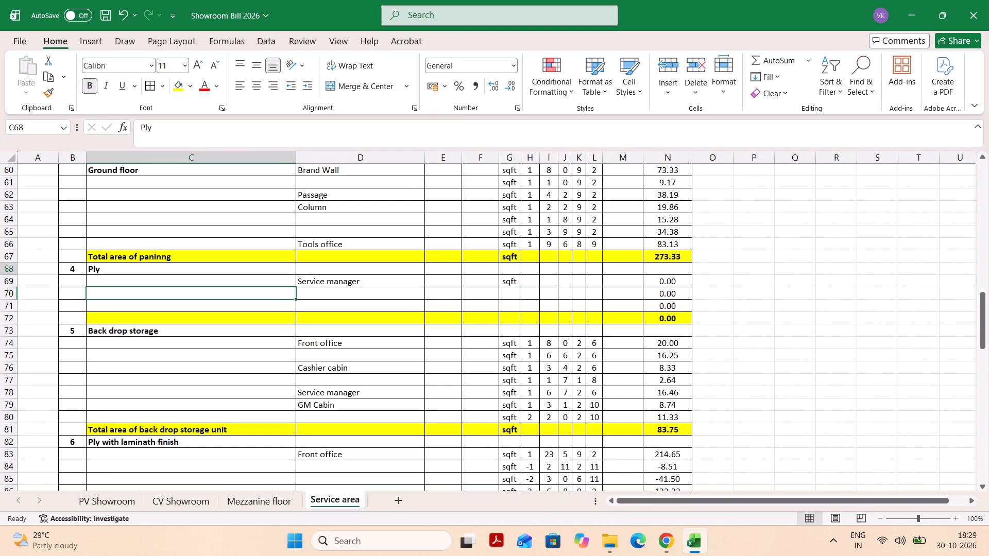
pyautogui.click(185, 121)
pyautogui.write('partition')
pyautogui.press('Tab')
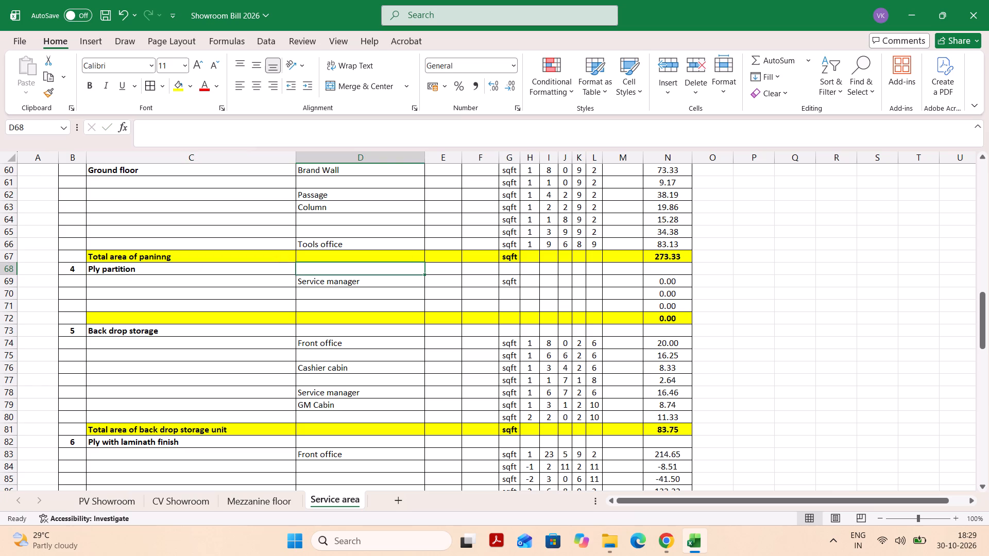
# Fill the Service manager row 69 of Ply partition with quantity 1 and measurements 9, 0, 9 and 2 in columns H to L.
pyautogui.press('Tab')
pyautogui.press('Tab')
pyautogui.press('Return')
pyautogui.press('Tab')
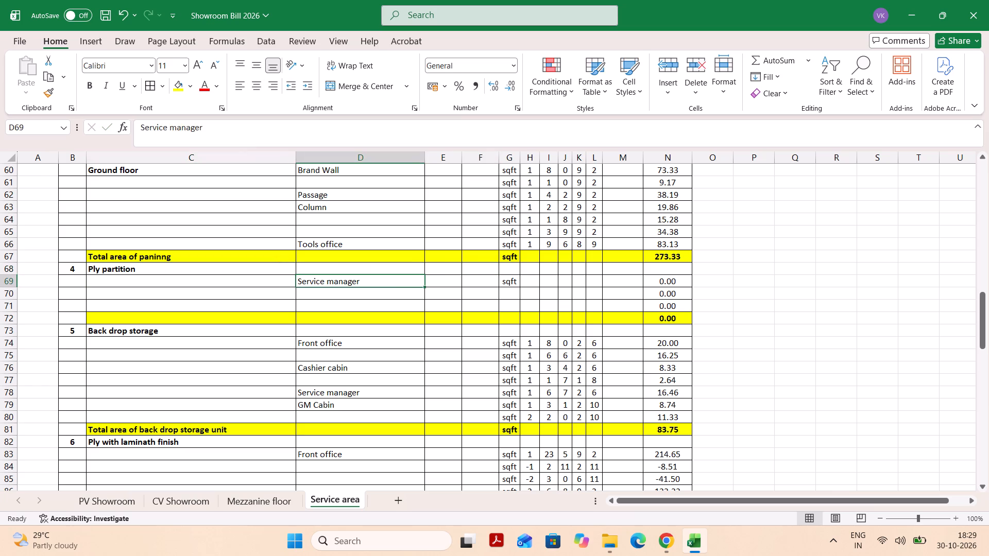
pyautogui.press('Tab')
pyautogui.press('Tab')
pyautogui.press('Tab')
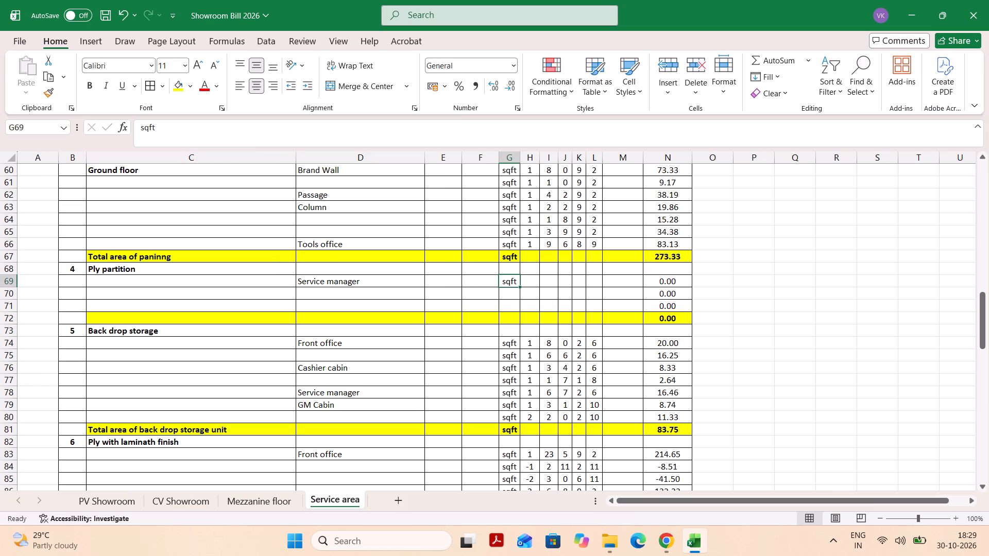
pyautogui.click(211, 303)
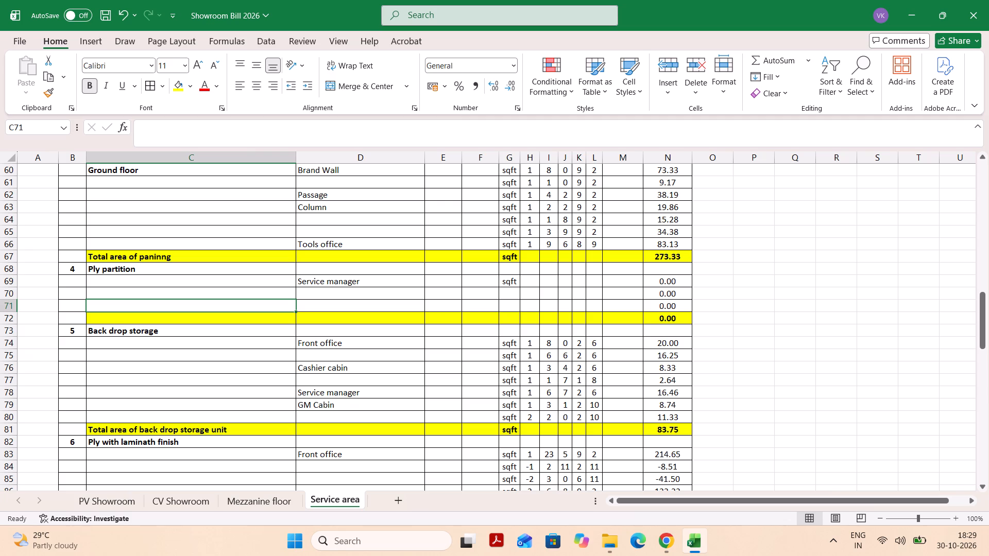
pyautogui.click(531, 283)
pyautogui.press('1')
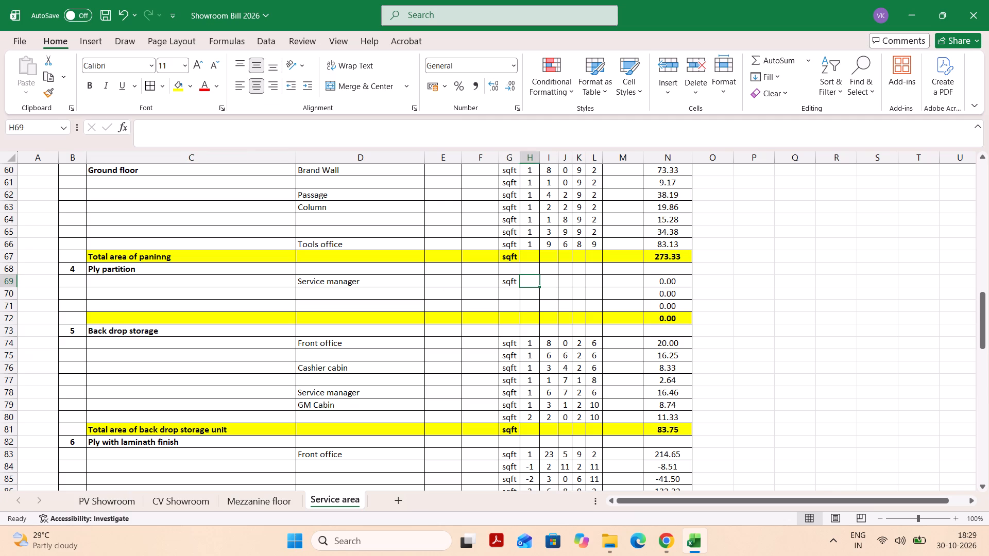
pyautogui.press('Tab')
pyautogui.press('9')
pyautogui.press('Tab')
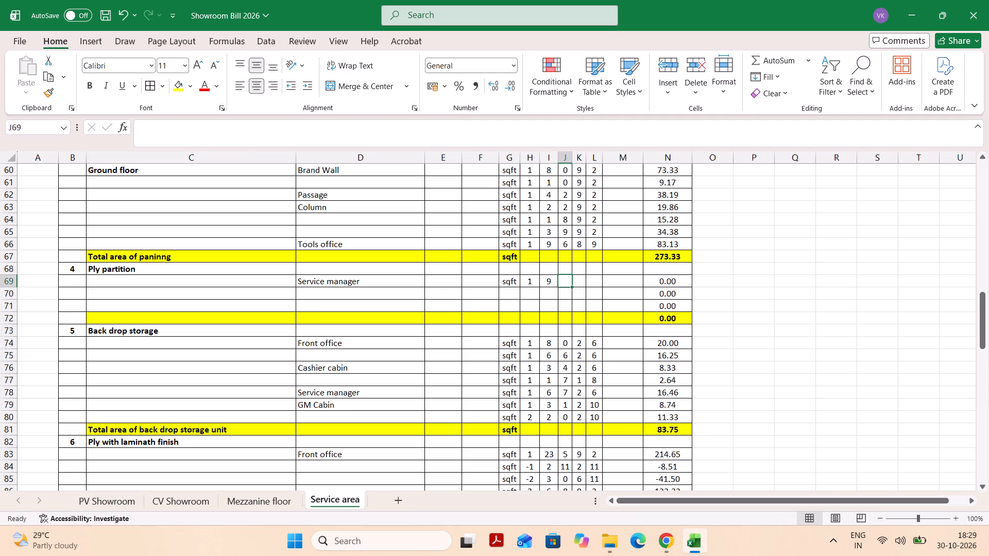
pyautogui.scroll(1, 543, 295)
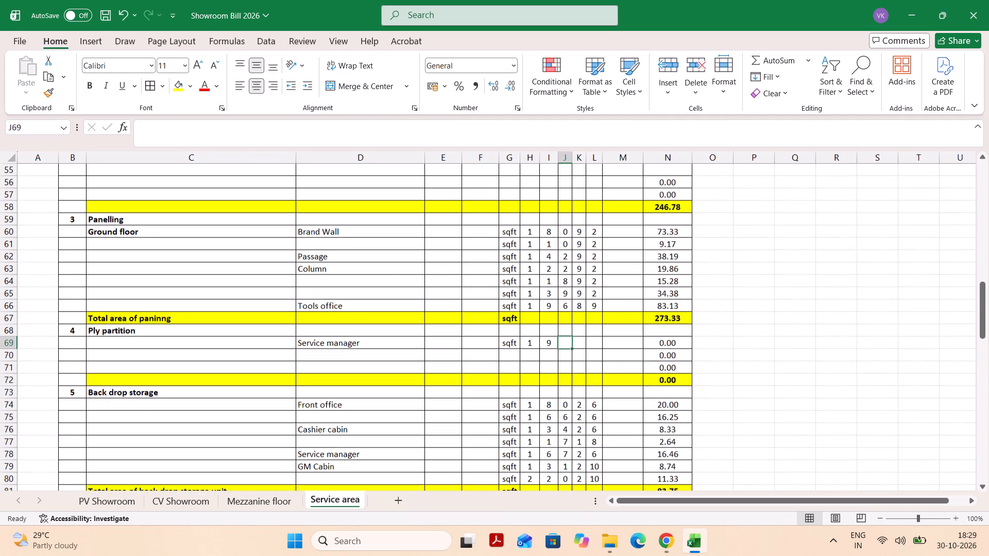
pyautogui.press('0')
pyautogui.press('Tab')
pyautogui.press('9')
pyautogui.press('Tab')
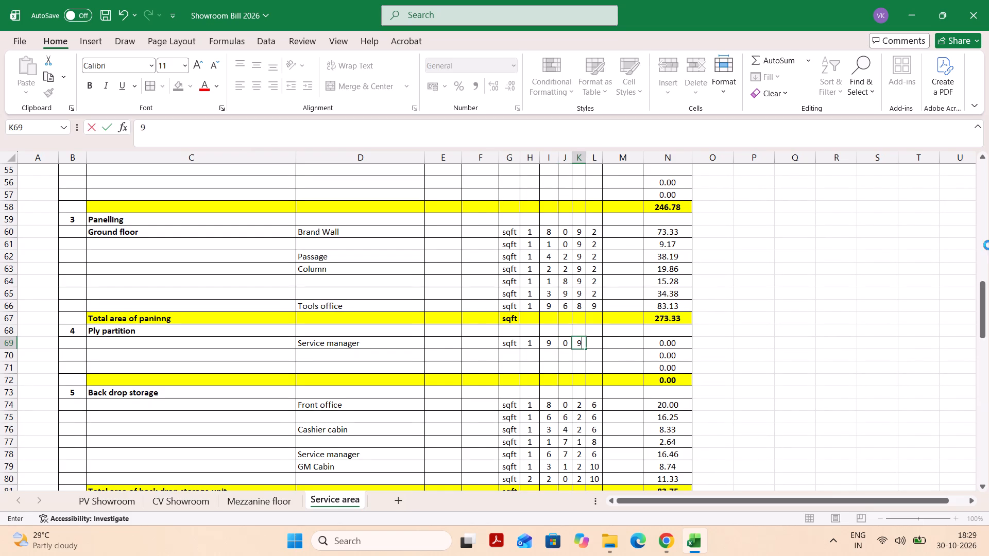
pyautogui.press('2')
pyautogui.press('Tab')
# Enter the unit sqft in G70, the empty row below Service manager in Ply partition.
pyautogui.press('Return')
pyautogui.press('Tab')
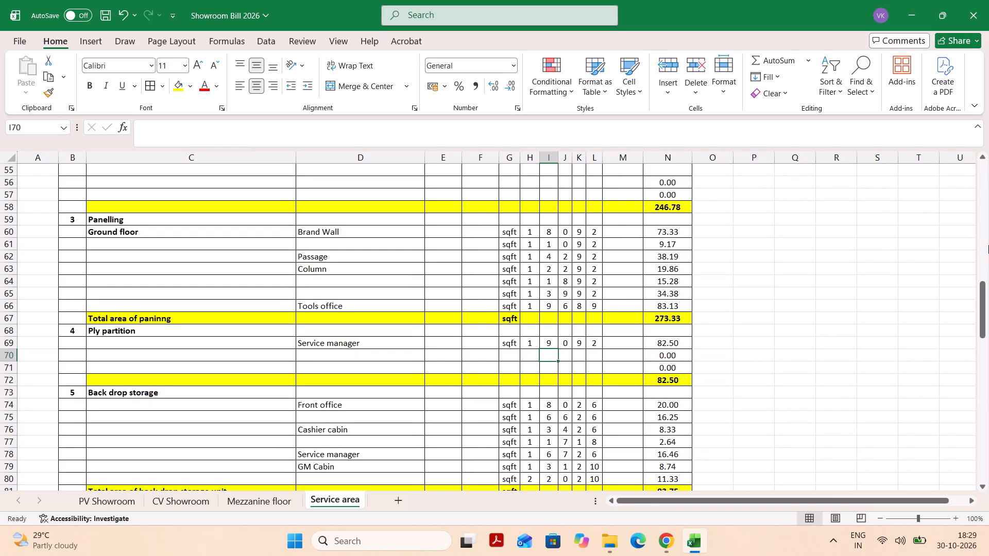
pyautogui.hotkey('shift', 'Tab')
pyautogui.hotkey('shift', 'Tab')
pyautogui.hotkey('shift', 'Tab')
pyautogui.hotkey('shift', 'Tab')
pyautogui.press('Tab')
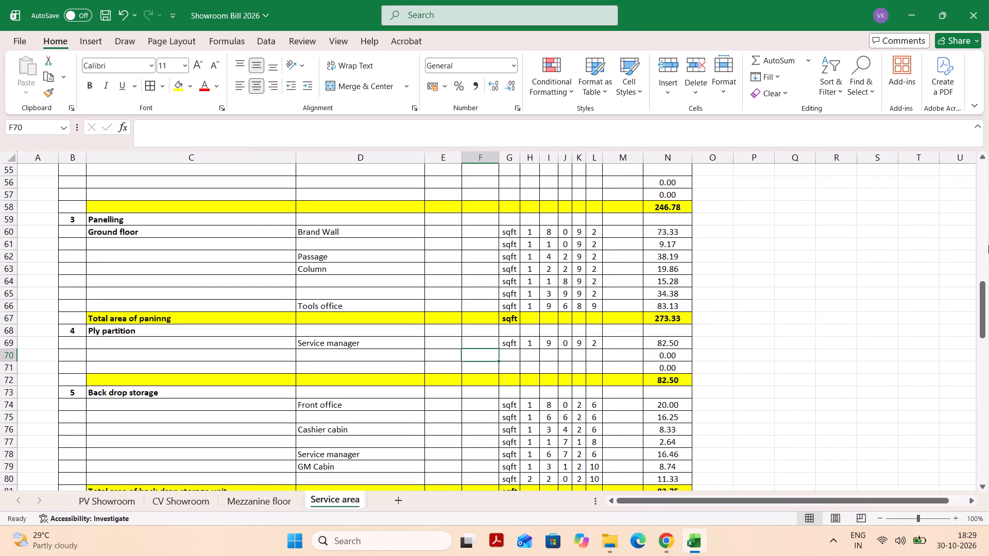
pyautogui.press('Tab')
pyautogui.write('sq')
pyautogui.press('Tab')
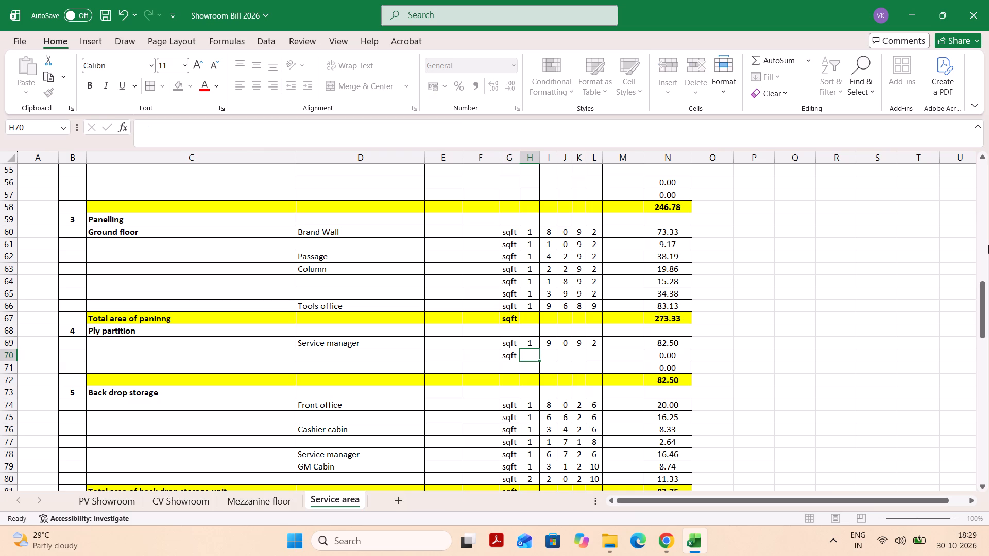
# Set the Service manager quantity in H69 of Ply partition to 2.
pyautogui.press('Up')
pyautogui.press('2')
pyautogui.press('Return')
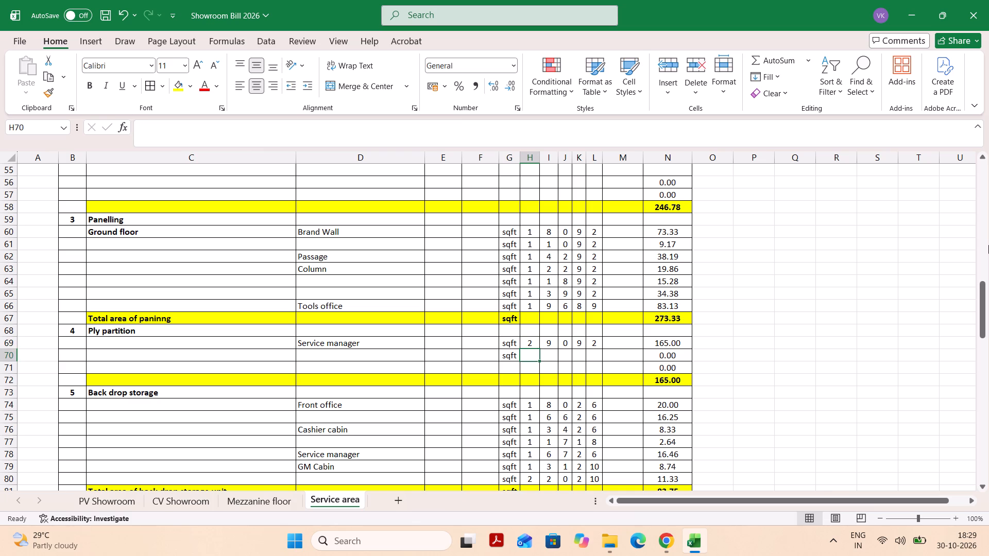
# Enter the deduction quantity -2 in H70.
pyautogui.write('-2')
pyautogui.press('Tab')
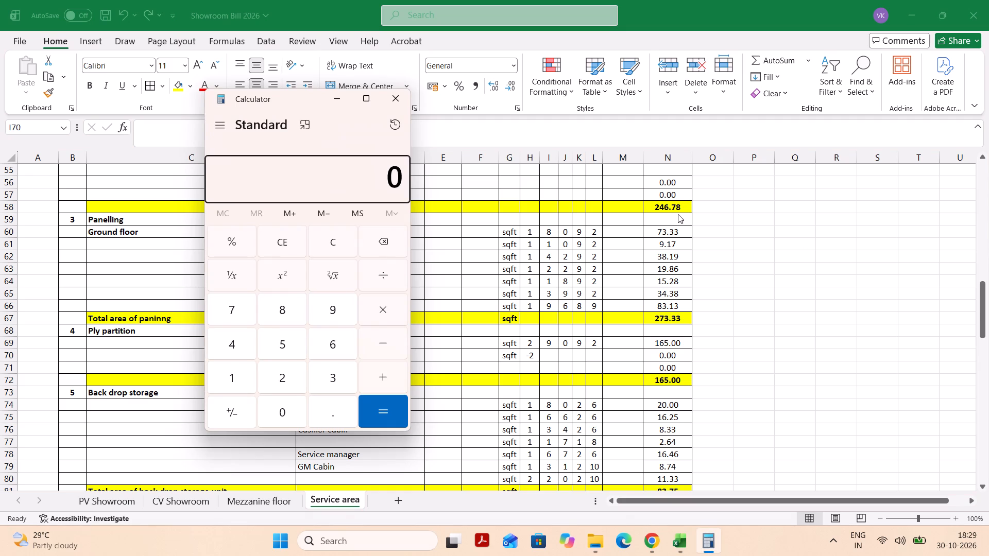
# Switch to Calculator, convert 840 millimetres to feet with the Length converter, and close it.
pyautogui.click(223, 126)
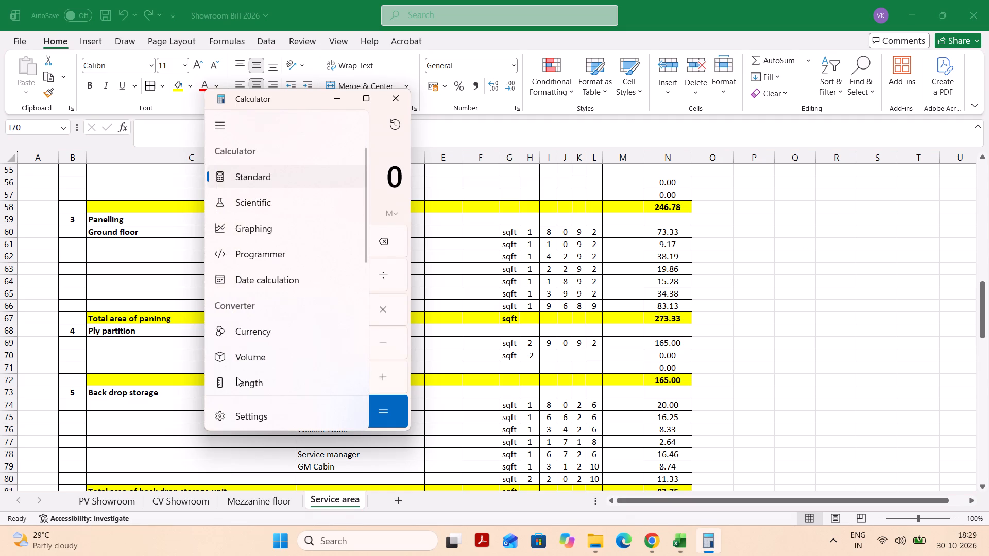
pyautogui.click(254, 391)
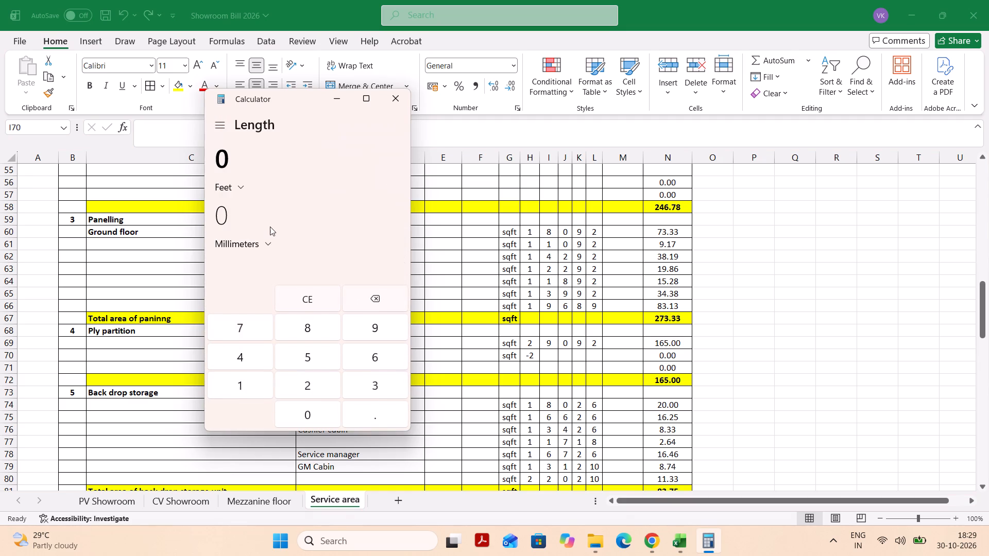
pyautogui.click(228, 218)
pyautogui.write('840')
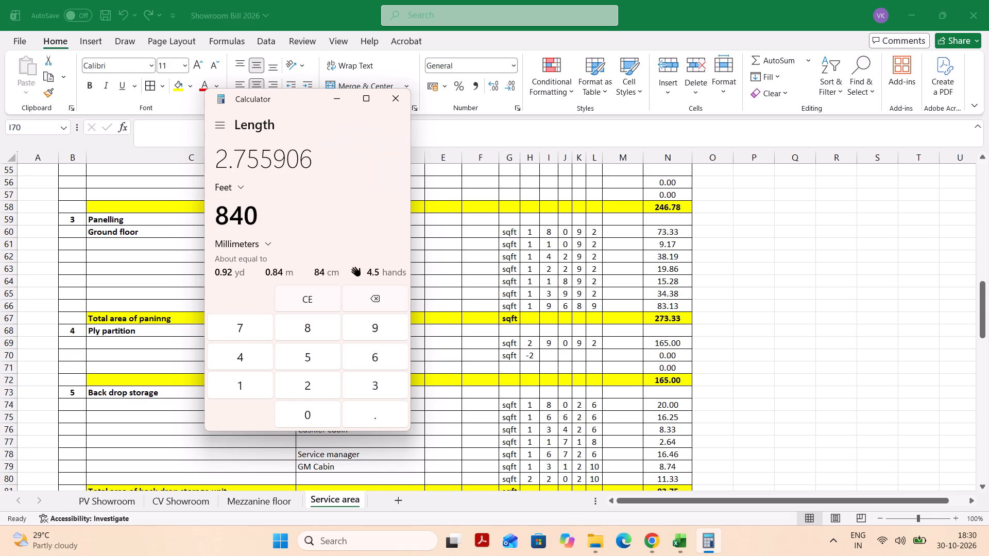
pyautogui.click(403, 102)
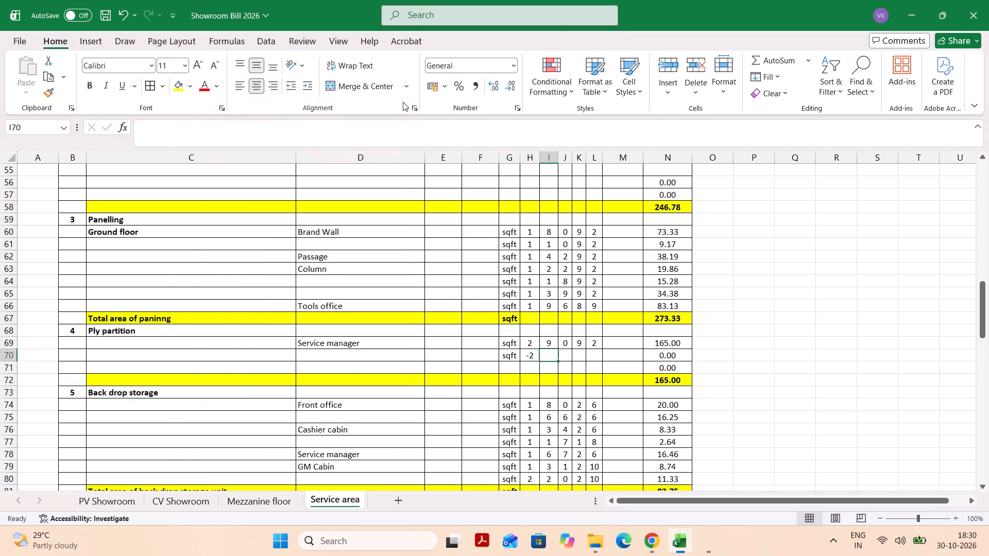
# Complete the deduction row 70 of Ply partition with measurements 2, 9, 7 and 0 in columns I to L.
pyautogui.press('2')
pyautogui.press('Tab')
pyautogui.press('9')
pyautogui.press('Tab')
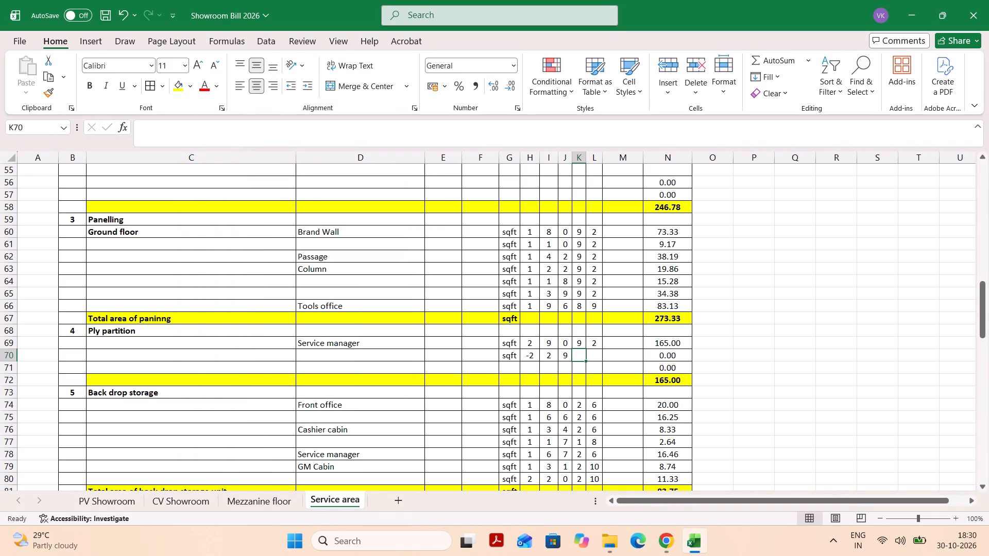
pyautogui.press('7')
pyautogui.press('Tab')
pyautogui.press('0')
pyautogui.press('Tab')
pyautogui.press('Return')
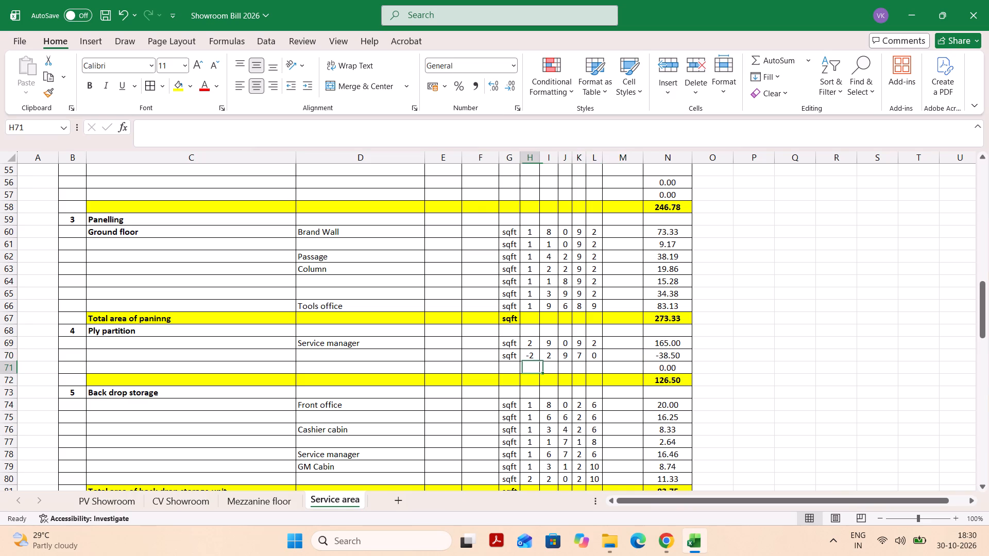
pyautogui.press('Left')
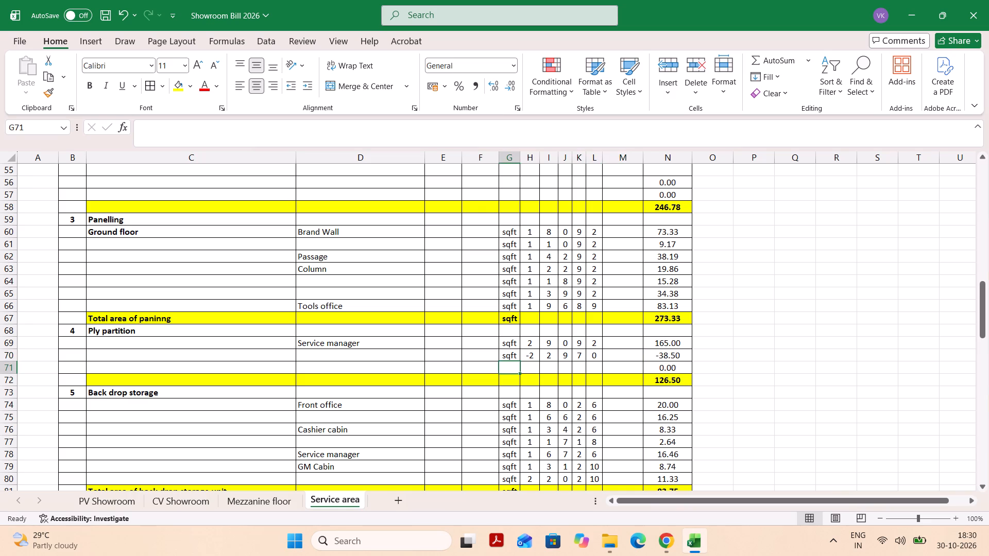
# Insert three blank rows at row 71 in the Ply partition section.
pyautogui.hotkey('shift', 'space')
pyautogui.hotkey('ctrl', '+')
pyautogui.hotkey('ctrl', '+')
pyautogui.hotkey('ctrl', '+')
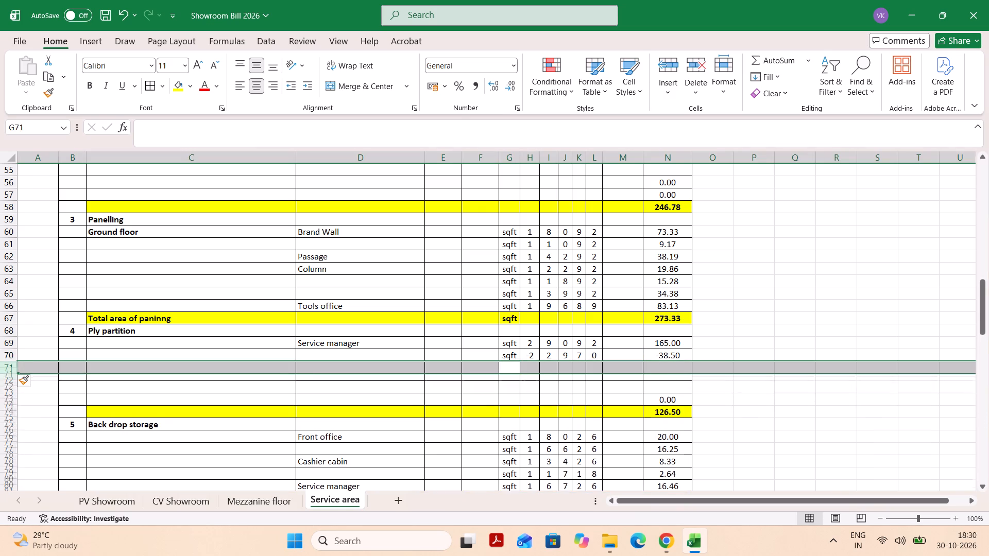
# Enter a deduction in row 71 of Ply partition: unit sqft, quantity -1, and measurements 3, 1, 3 and 0 in columns I to L.
pyautogui.press('Left')
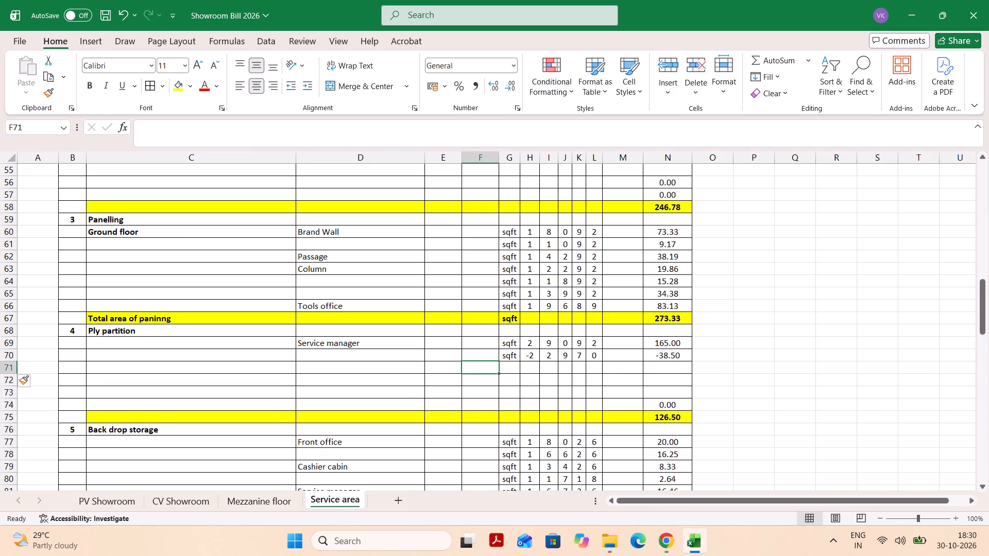
pyautogui.press('Down')
pyautogui.press('Up')
pyautogui.press('Right')
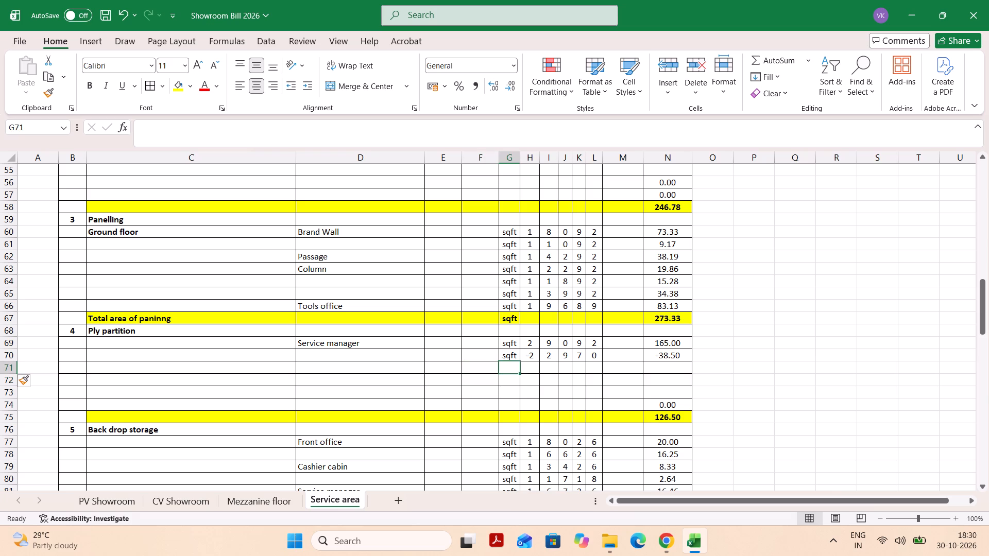
pyautogui.press('s')
pyautogui.press('Tab')
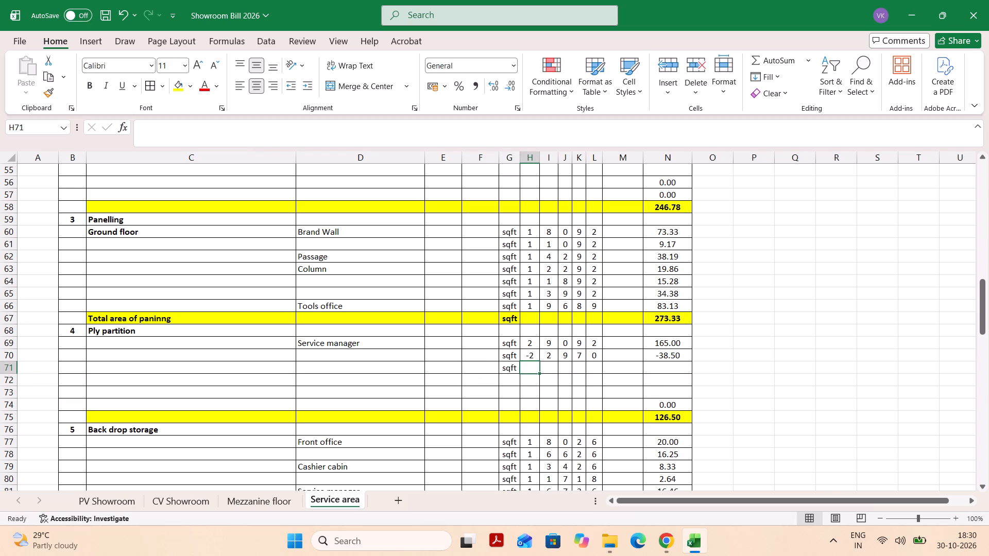
pyautogui.write('-1')
pyautogui.press('Tab')
pyautogui.press('3')
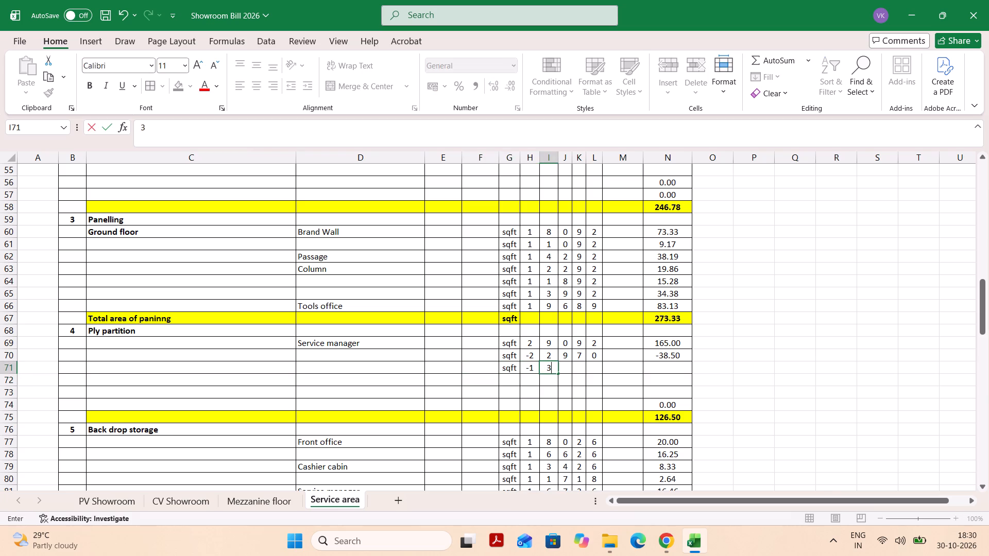
pyautogui.press('Tab')
pyautogui.press('1')
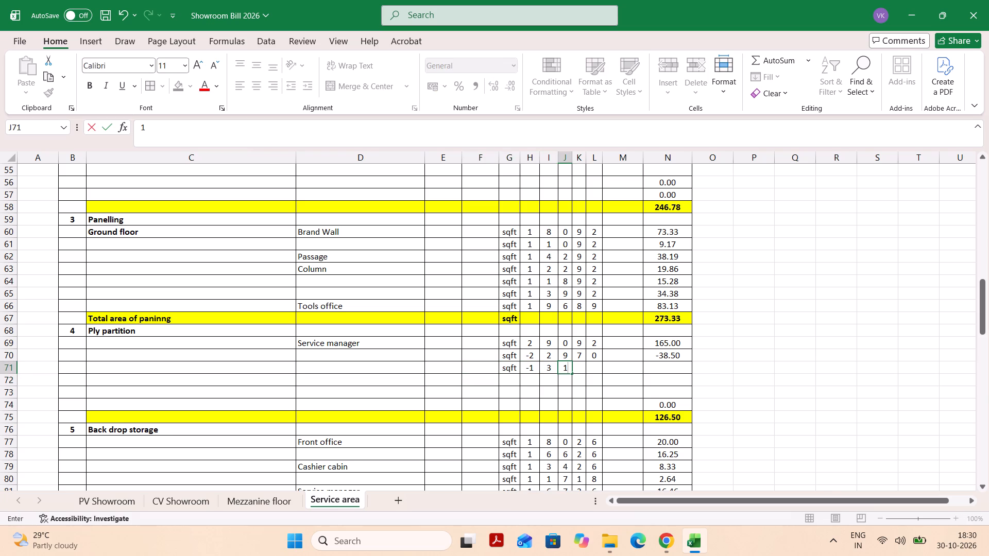
pyautogui.press('Tab')
pyautogui.press('3')
pyautogui.press('Tab')
pyautogui.press('0')
pyautogui.press('Tab')
pyautogui.press('Return')
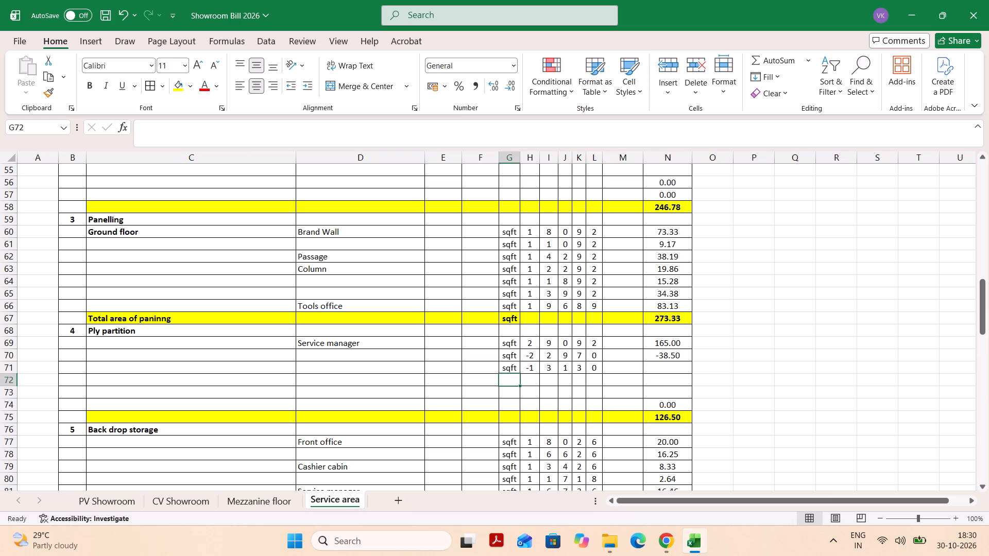
# Fill the area formula from the row above into N71.
pyautogui.click(677, 368)
pyautogui.hotkey('ctrl', 'd')
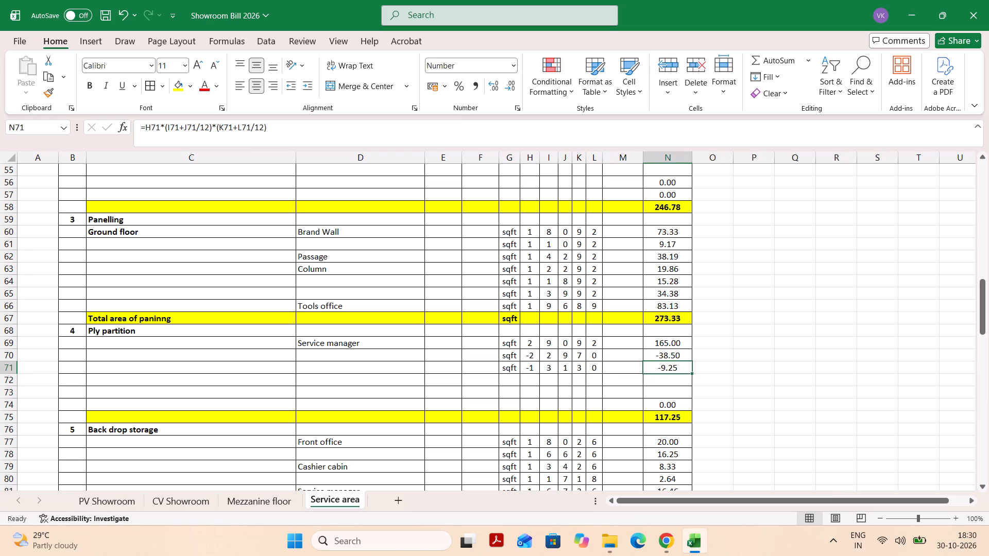
pyautogui.press('Return')
# Enter a deduction in row 72 of Ply partition: unit sqft, quantity -1, and measurements 3, 4, 3 and 9 in columns I to L.
pyautogui.click(400, 384)
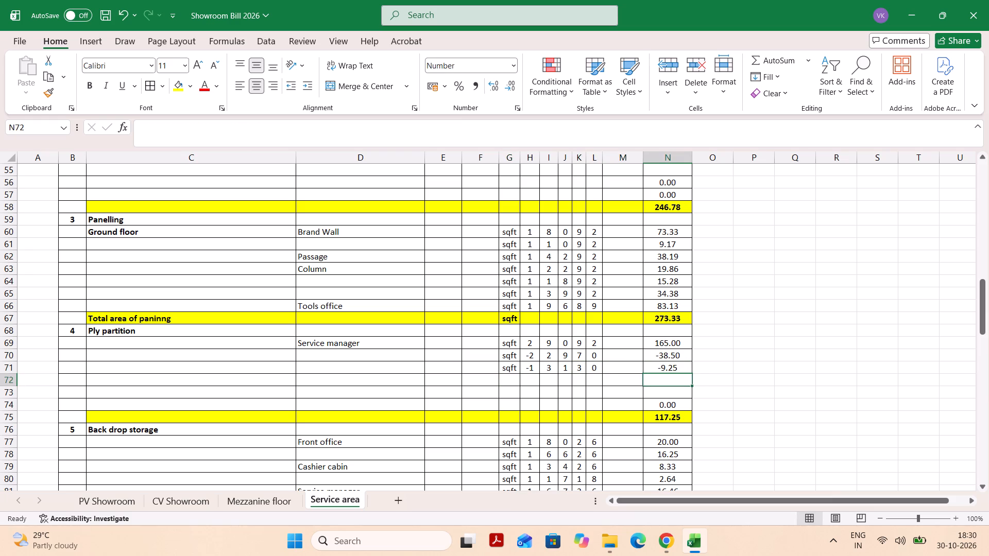
pyautogui.press('Tab')
pyautogui.press('Tab')
pyautogui.press('Tab')
pyautogui.write('sq')
pyautogui.press('Tab')
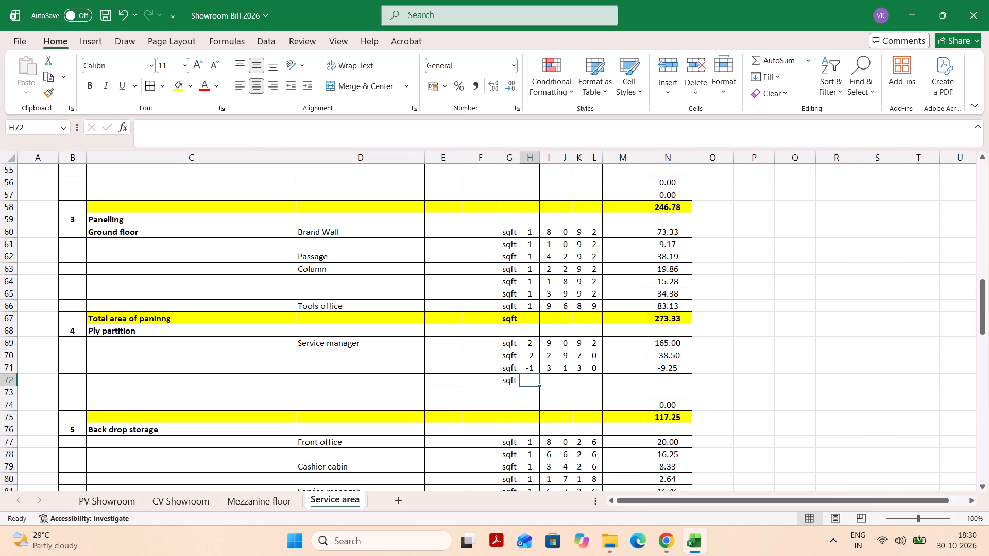
pyautogui.press('-')
pyautogui.press('1')
pyautogui.press('Tab')
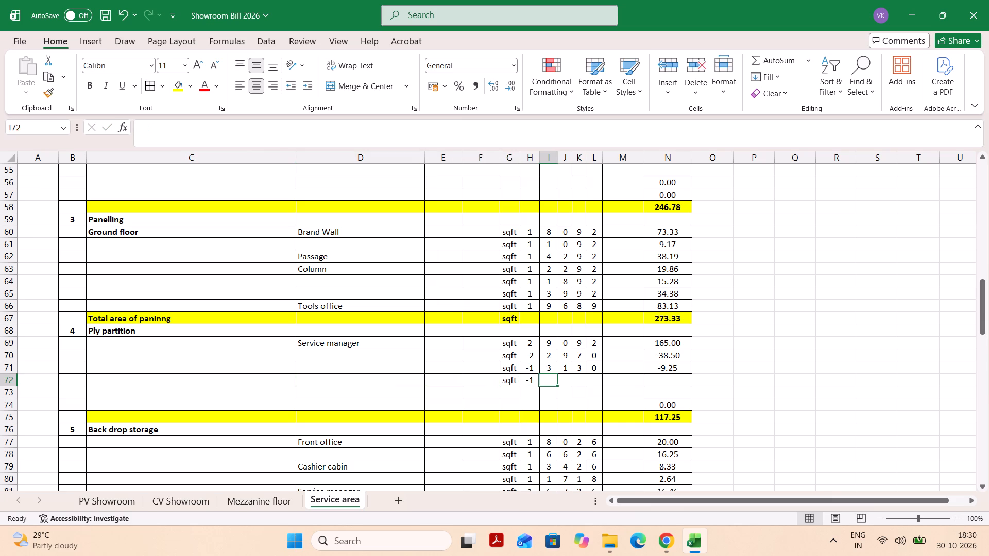
pyautogui.press('3')
pyautogui.press('Tab')
pyautogui.press('4')
pyautogui.press('Tab')
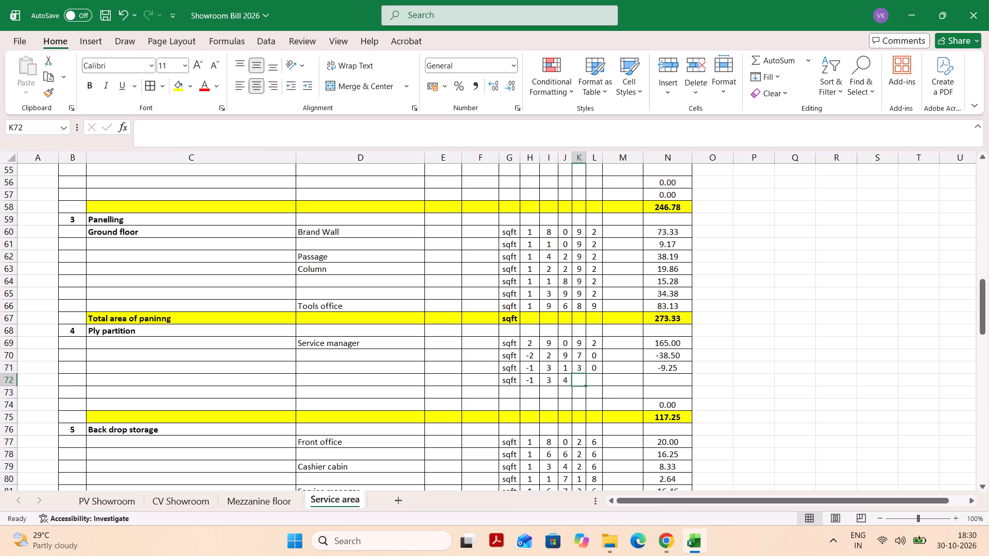
pyautogui.press('3')
pyautogui.press('Tab')
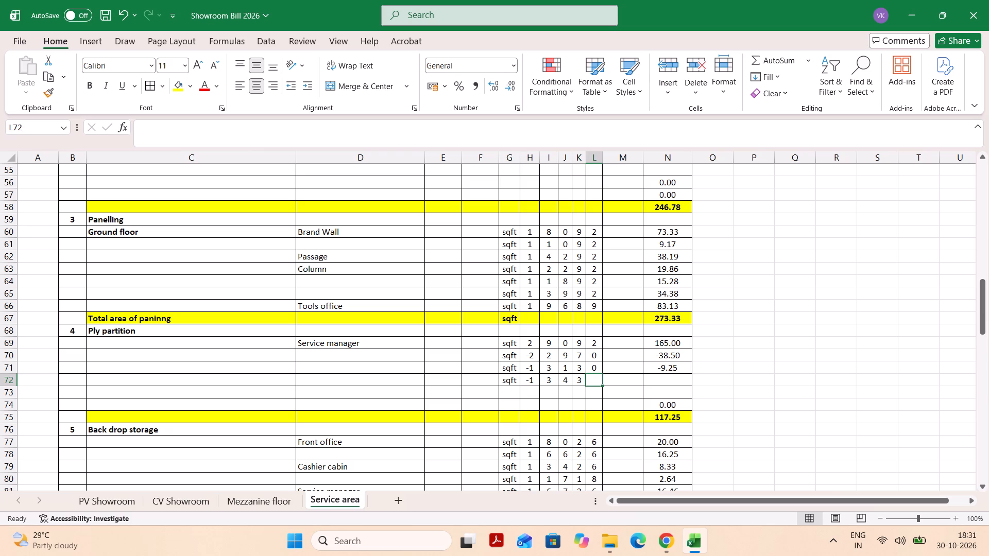
pyautogui.press('9')
pyautogui.press('Tab')
# Fill the area formula from the row above into N72.
pyautogui.press('Tab')
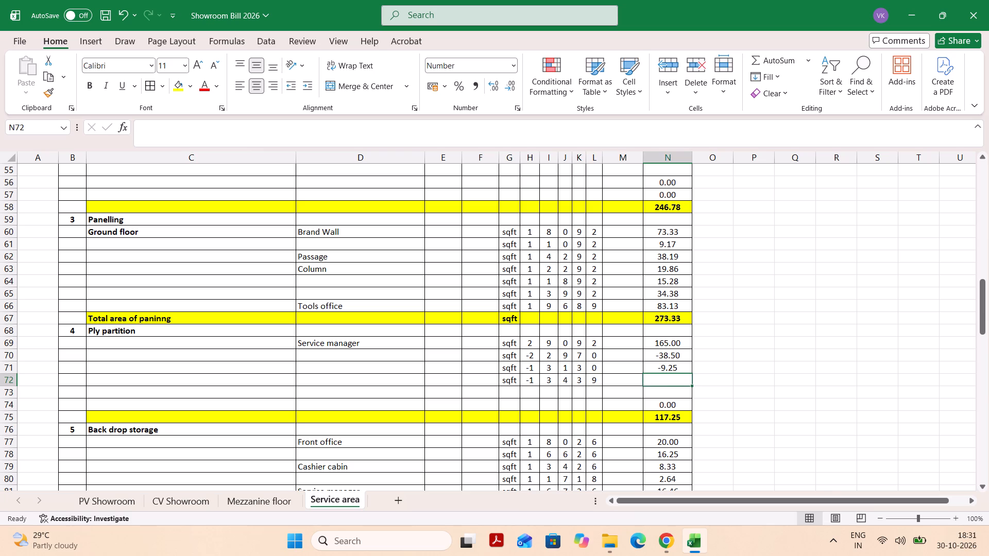
pyautogui.hotkey('ctrl', 'd')
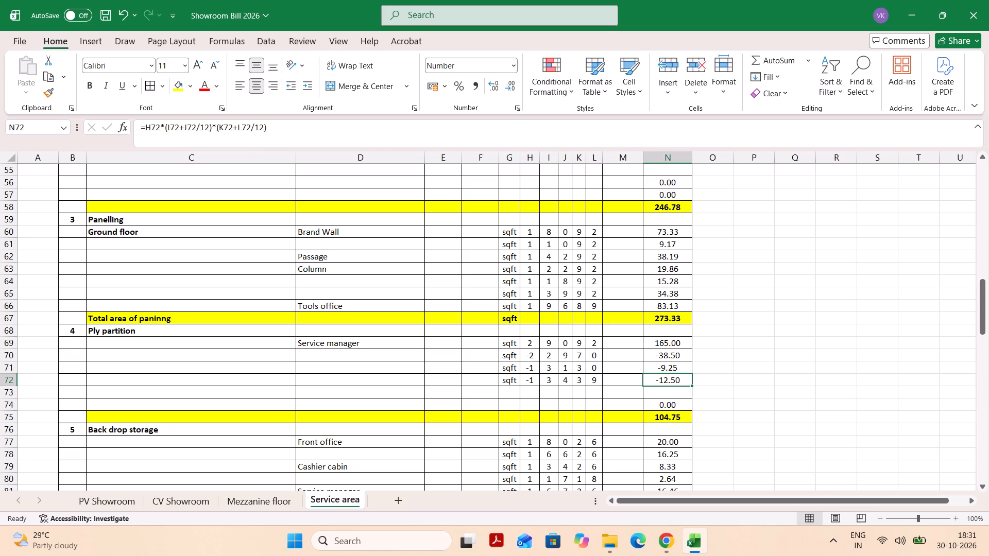
# Change the height of the deduction in row 70 to 6 in K70 and 11 in L70.
pyautogui.click(579, 371)
pyautogui.click(581, 358)
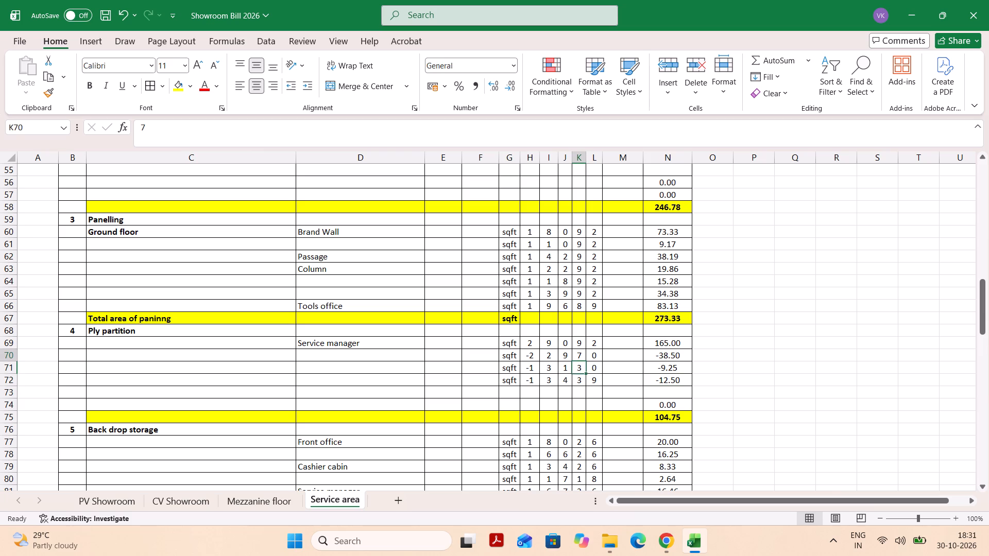
pyautogui.press('6')
pyautogui.press('Tab')
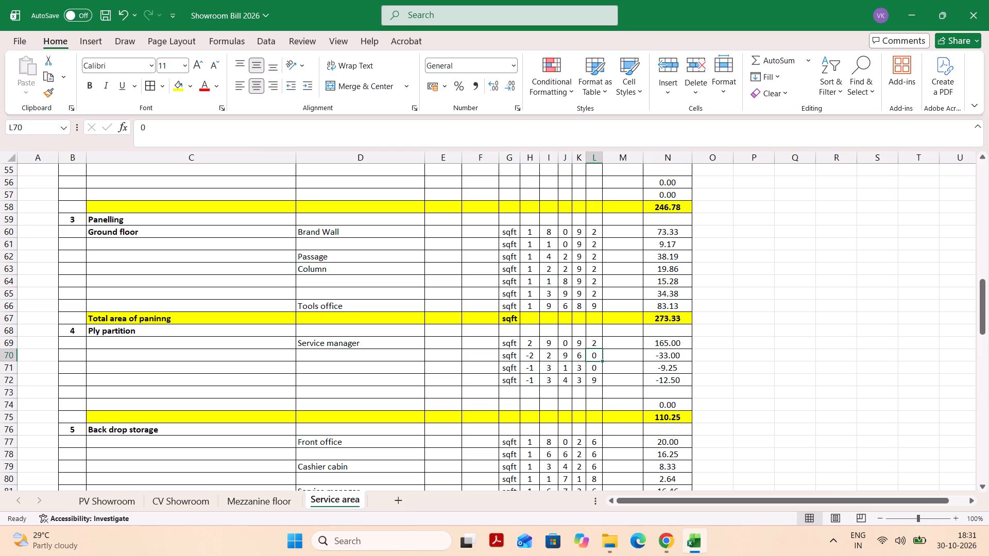
pyautogui.write('11')
pyautogui.press('Return')
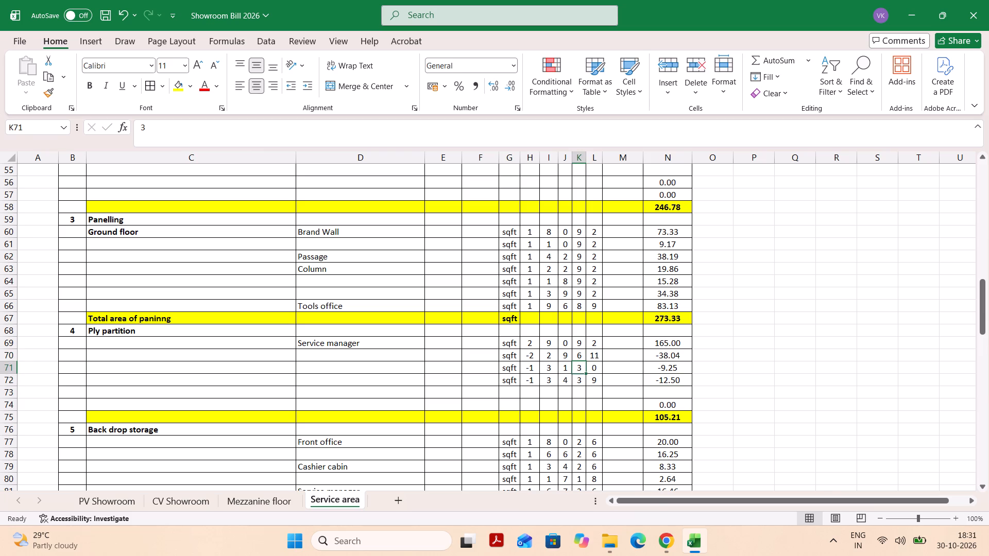
# Enter the floor label "Grount floor" in C69, beside Service manager in Ply partition.
pyautogui.click(502, 399)
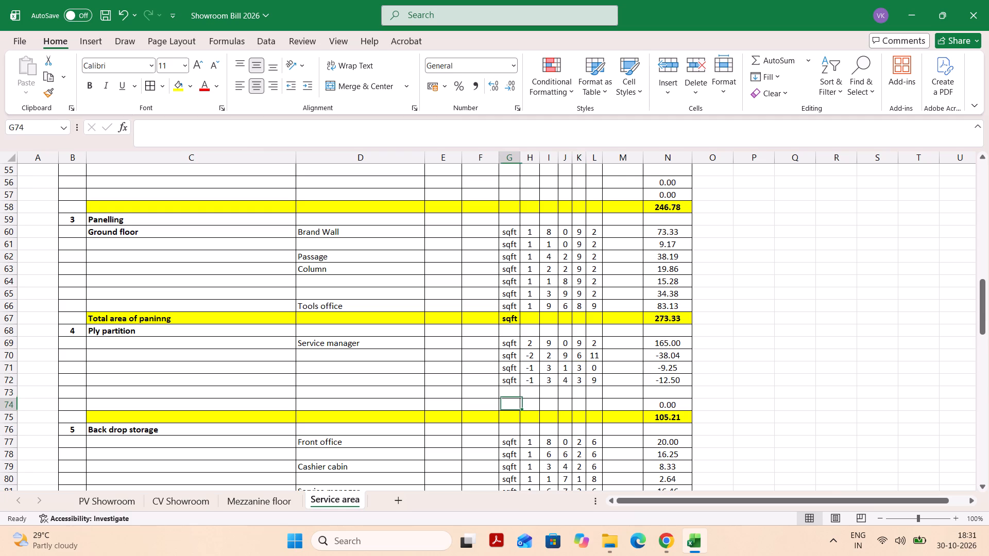
pyautogui.click(357, 388)
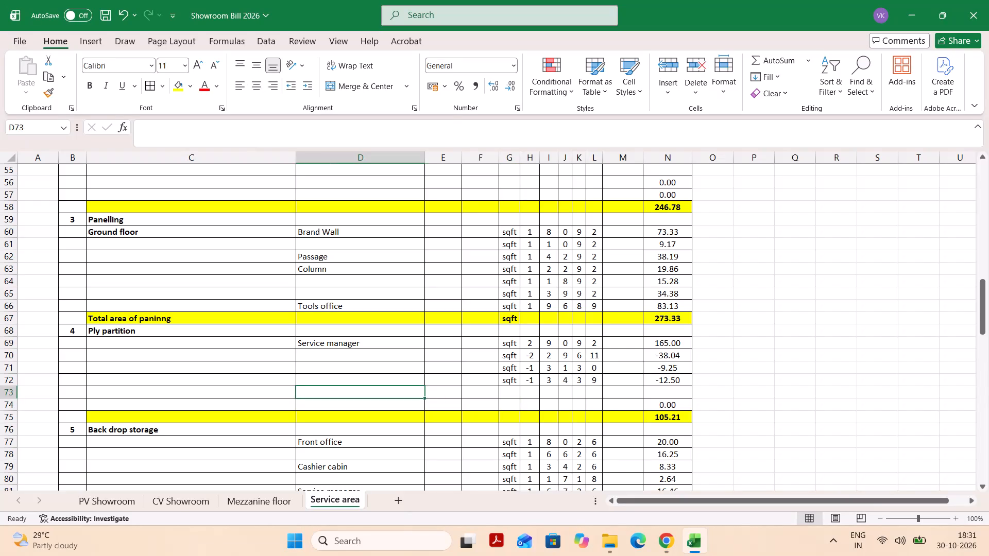
pyautogui.click(247, 347)
pyautogui.hotkey('shift', 'g')
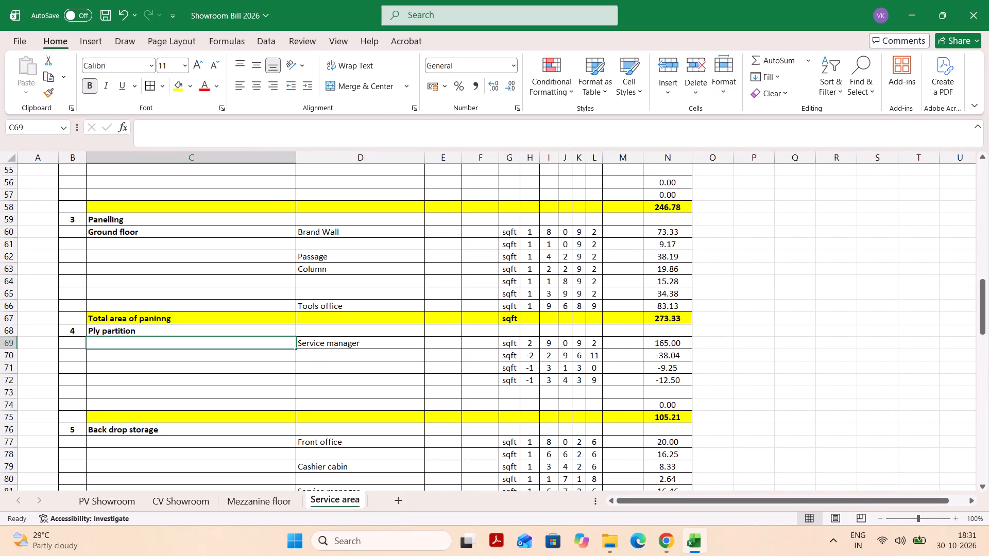
pyautogui.write('rount floor')
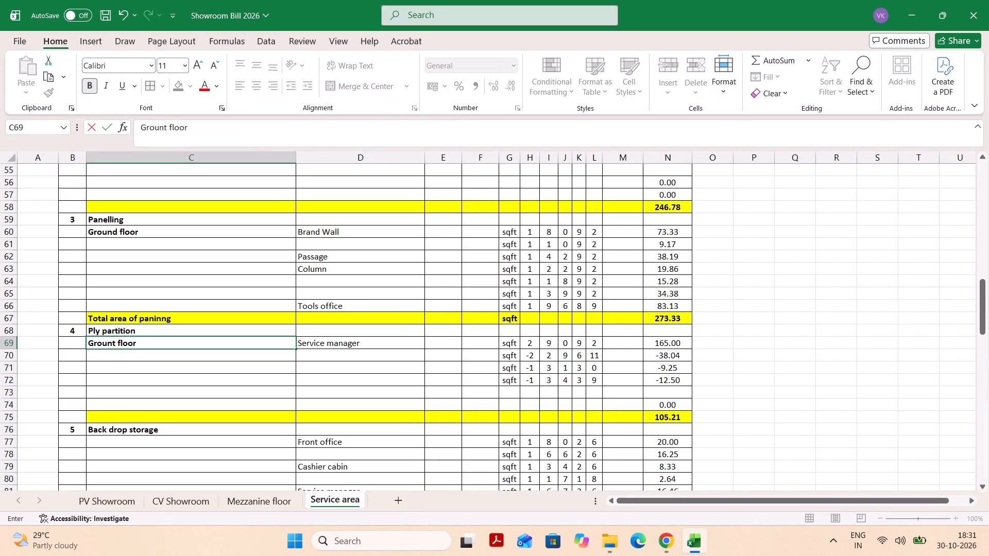
pyautogui.press('space')
pyautogui.press('Return')
pyautogui.press('Return')
pyautogui.press('Return')
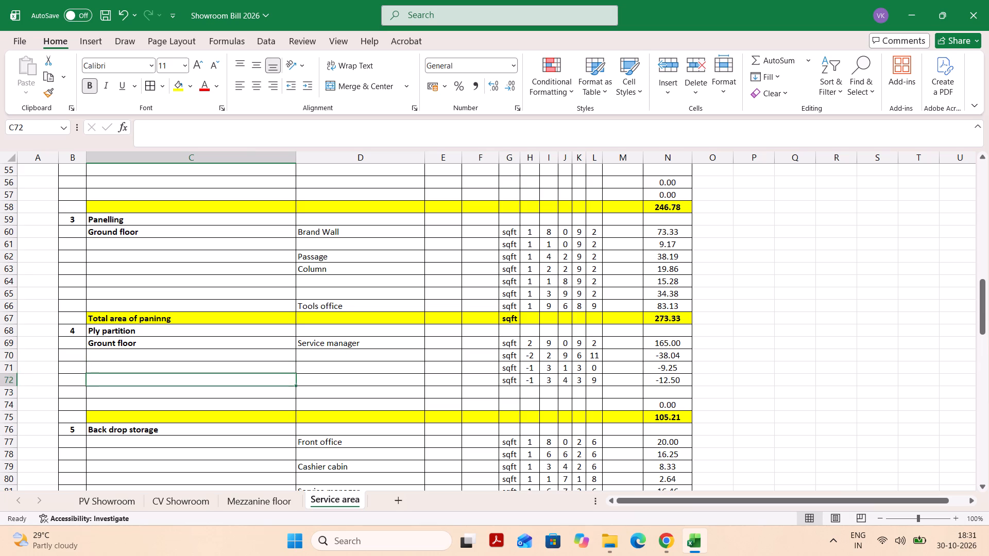
pyautogui.press('Return')
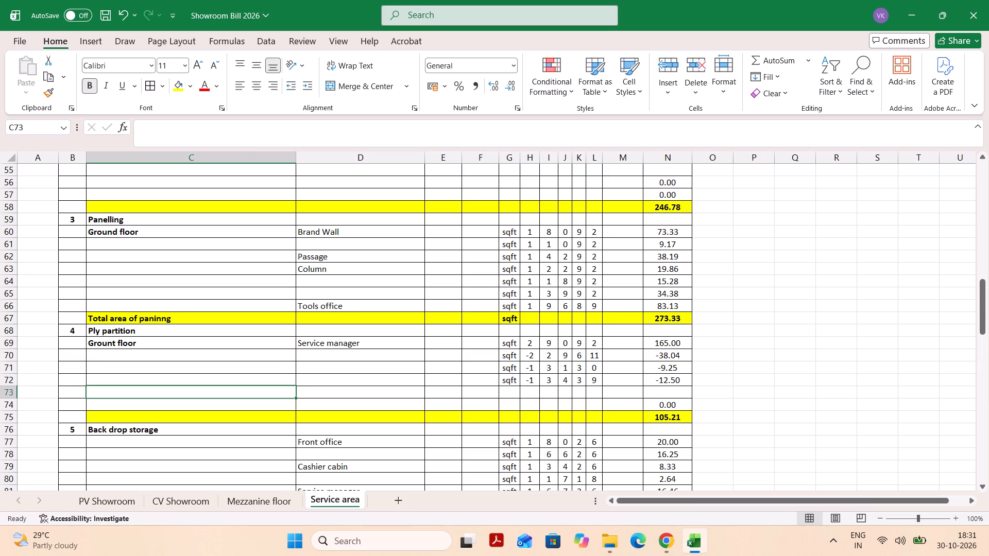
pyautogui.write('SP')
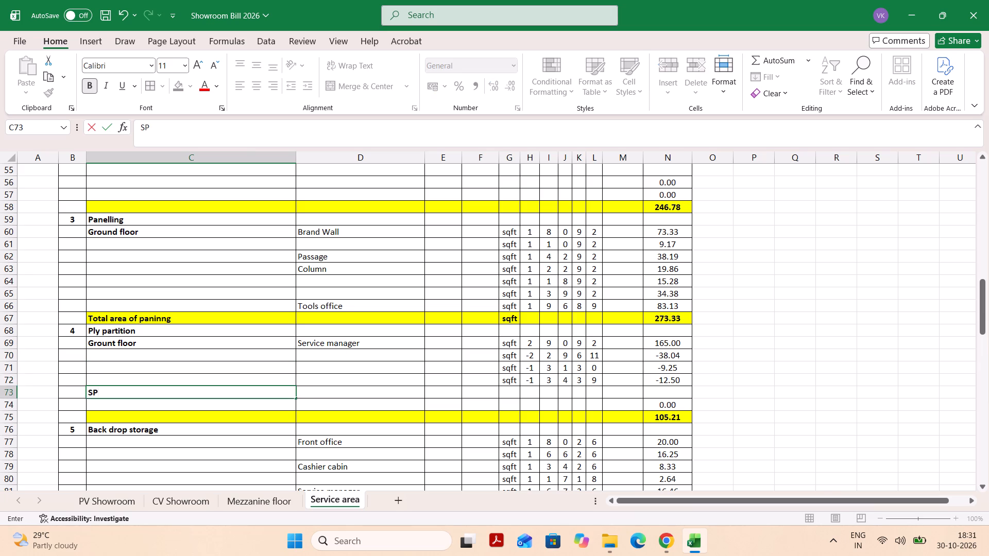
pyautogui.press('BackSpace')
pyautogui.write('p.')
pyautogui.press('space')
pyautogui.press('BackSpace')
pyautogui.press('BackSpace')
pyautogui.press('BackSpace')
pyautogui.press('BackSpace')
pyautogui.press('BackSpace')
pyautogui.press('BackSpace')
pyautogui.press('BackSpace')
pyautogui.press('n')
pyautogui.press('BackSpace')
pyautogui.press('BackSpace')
# Enter the label "Warantee room" in C73 of the Ply partition section.
pyautogui.write('Wan')
pyautogui.press('BackSpace')
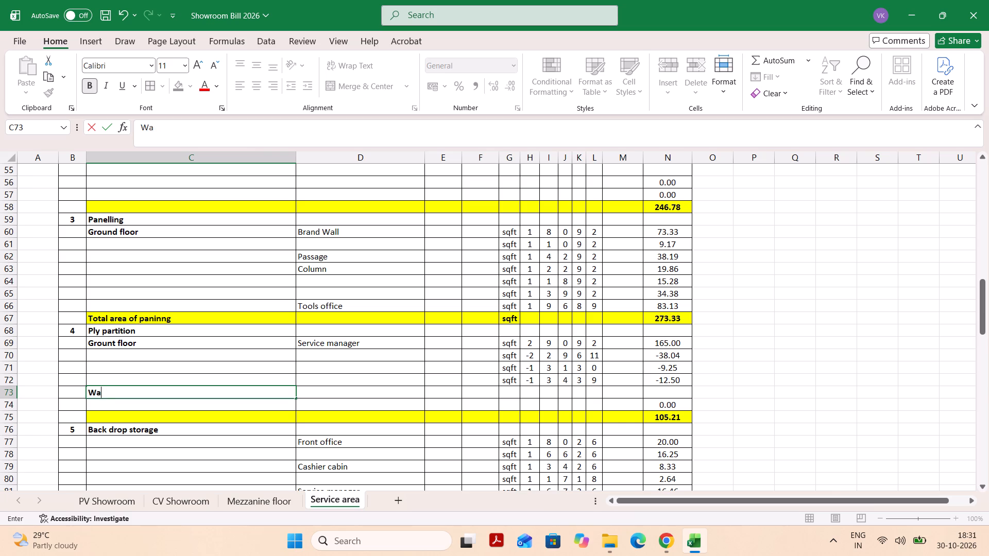
pyautogui.write('rantee too')
pyautogui.press('BackSpace')
pyautogui.press('BackSpace')
pyautogui.press('r')
pyautogui.press('BackSpace')
pyautogui.press('BackSpace')
pyautogui.press('r')
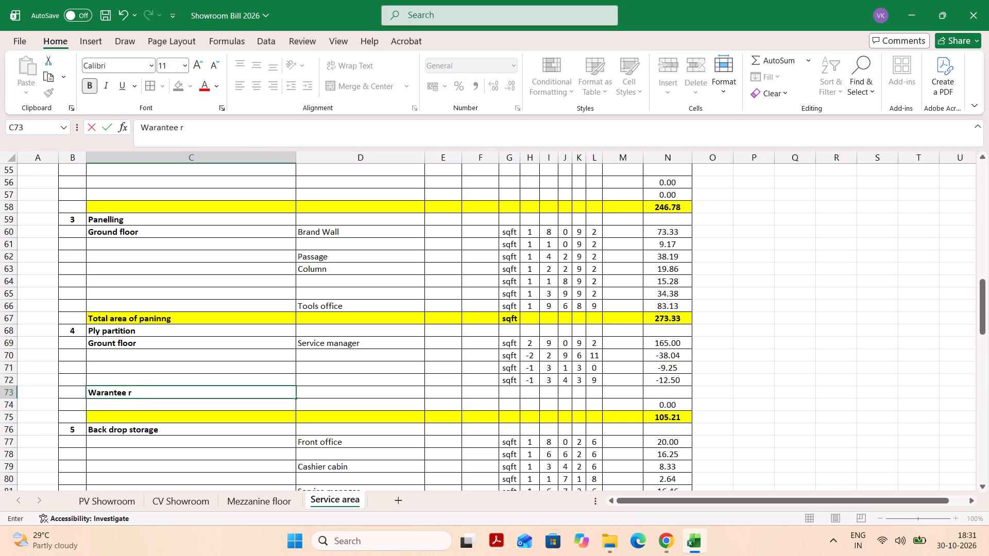
pyautogui.write('oom')
pyautogui.press('Tab')
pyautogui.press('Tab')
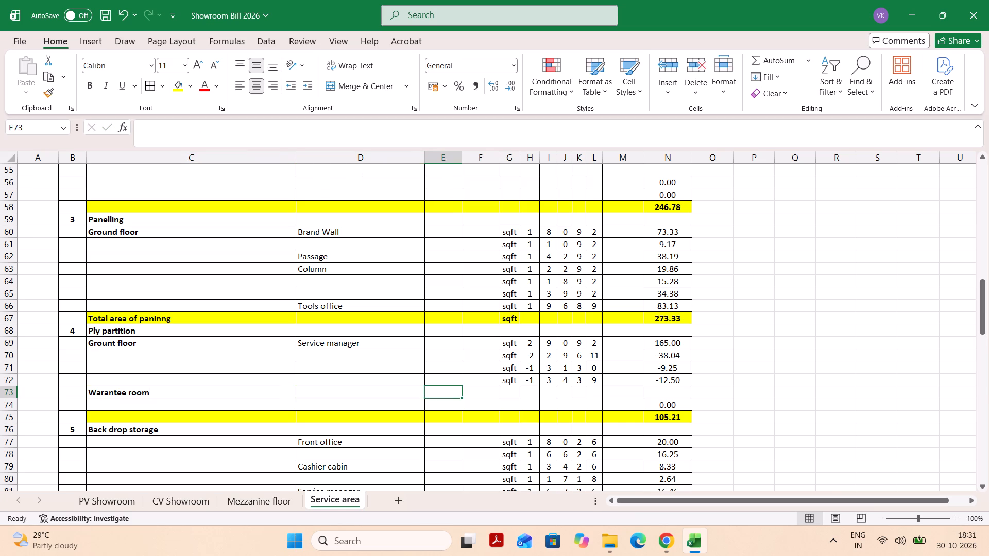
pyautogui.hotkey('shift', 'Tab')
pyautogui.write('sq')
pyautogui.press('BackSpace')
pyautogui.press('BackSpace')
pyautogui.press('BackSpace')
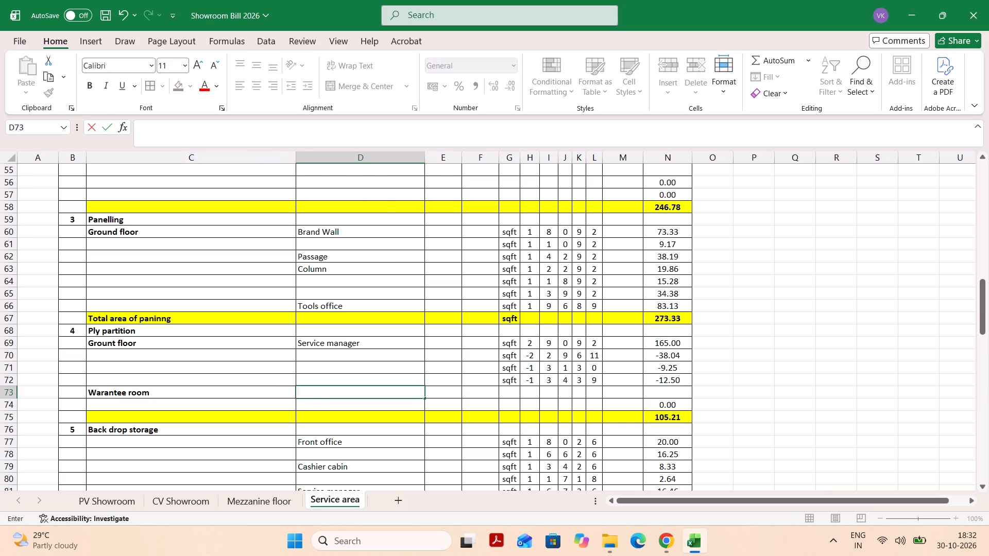
# Enter "Door cover" as the item description for Warantee room in D73.
pyautogui.write('Doo')
pyautogui.write('r')
pyautogui.press('space')
pyautogui.write('co')
pyautogui.press('v')
pyautogui.write('er')
pyautogui.press('Tab')
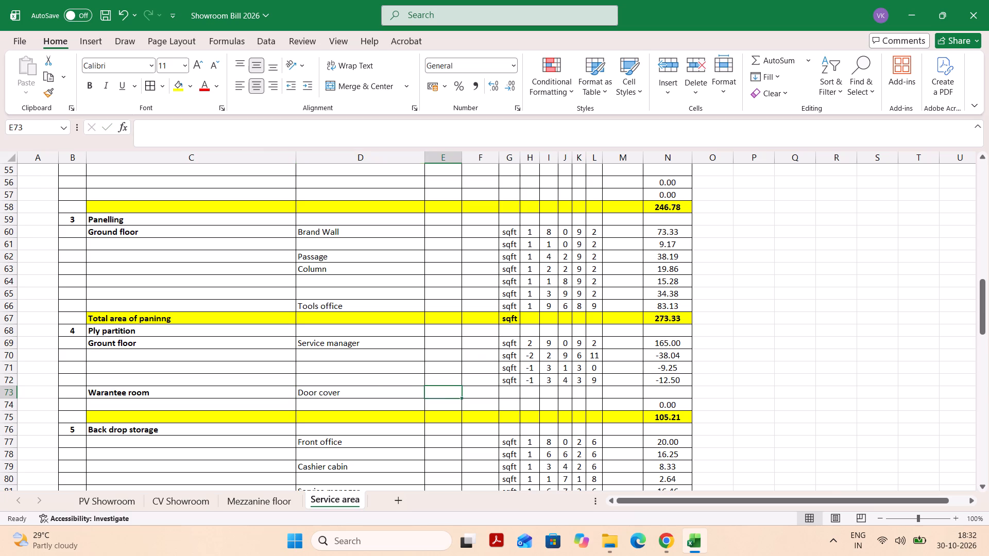
# Enter the Door cover unit sqft, quantity 1, and first measurements 2 and 4 in columns G to J of row 73.
pyautogui.press('Tab')
pyautogui.press('Tab')
pyautogui.write('sq')
pyautogui.press('Tab')
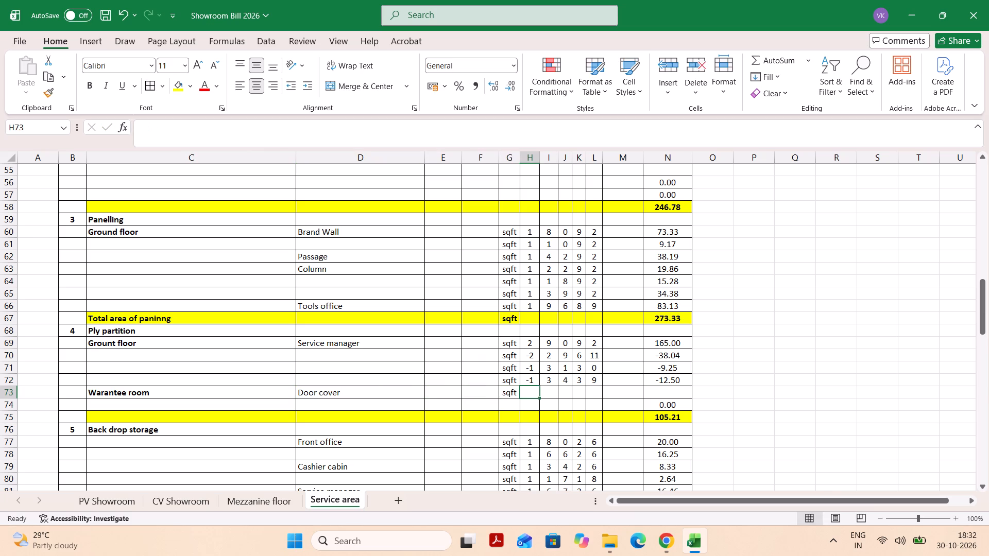
pyautogui.press('1')
pyautogui.press('Tab')
pyautogui.press('2')
pyautogui.press('Tab')
pyautogui.press('4')
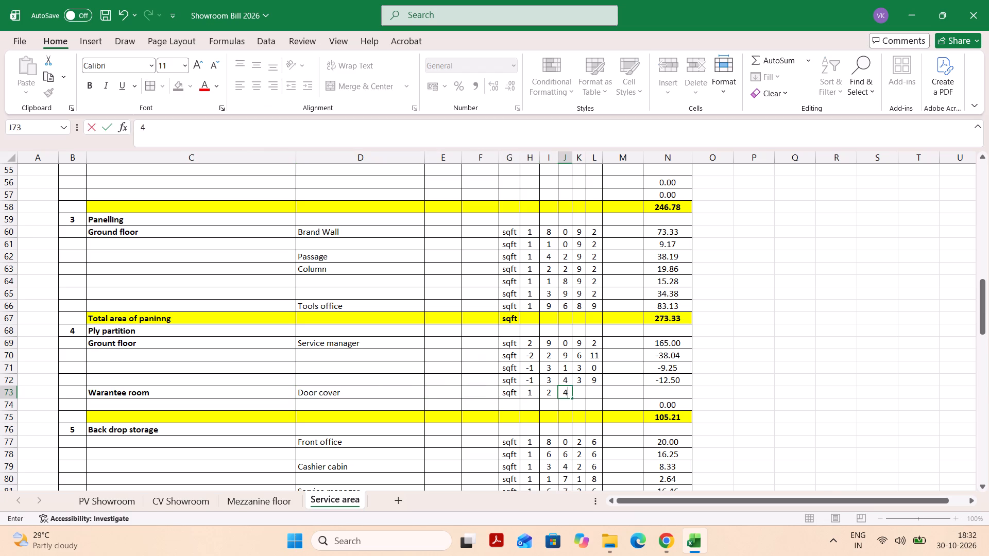
pyautogui.press('Tab')
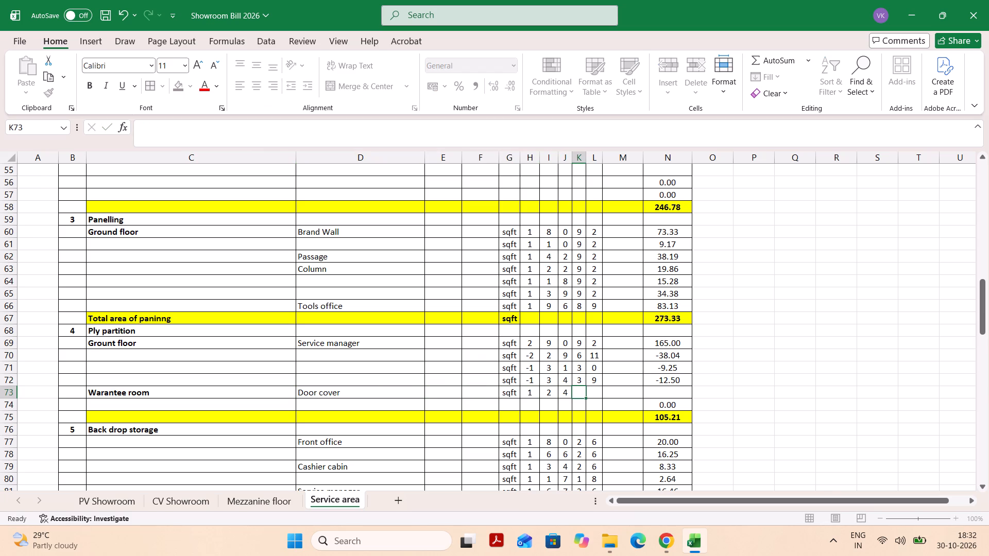
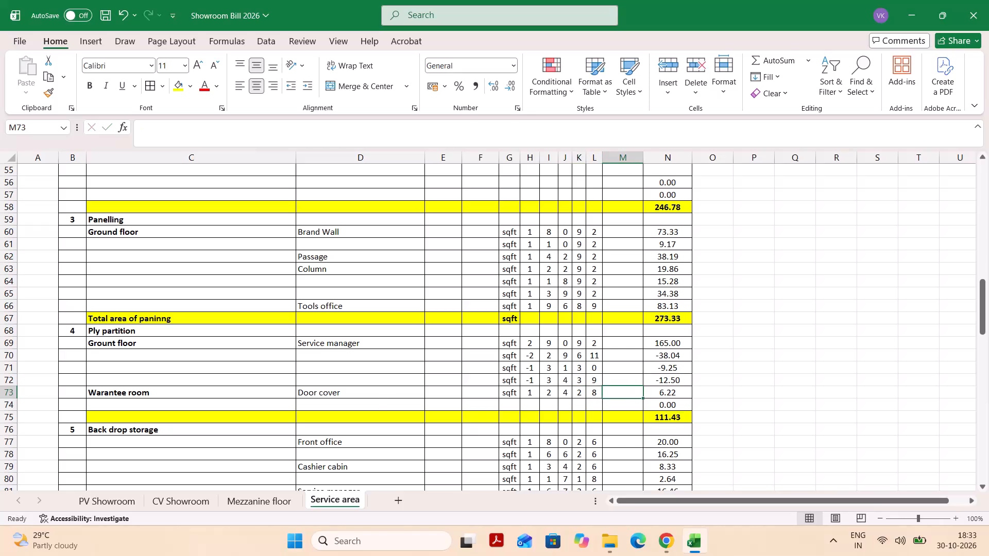
# Enter "Unit Item" as the heading of item 8 in C103, below the Total area of glass row.
pyautogui.press('Return')
pyautogui.press('Tab')
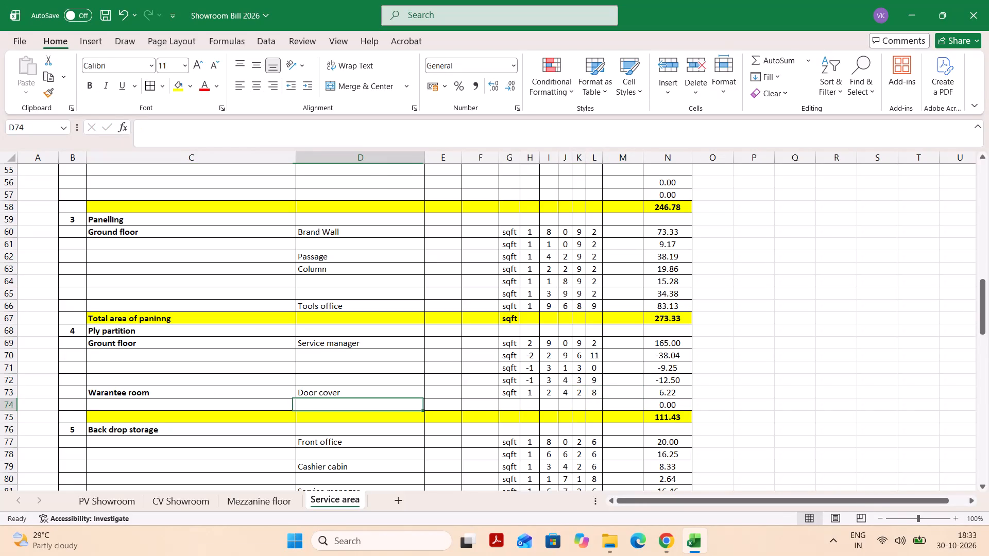
pyautogui.scroll(-2, 247, 347)
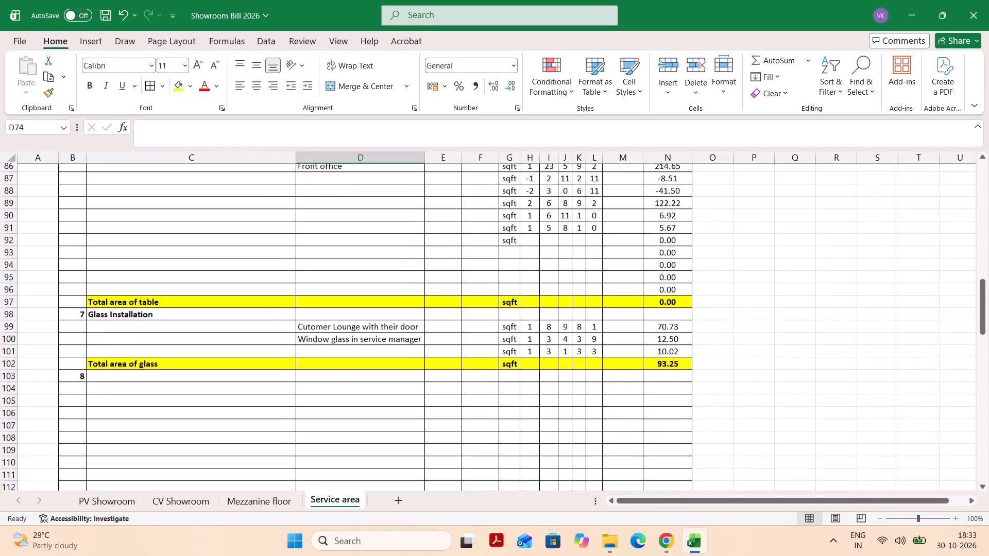
pyautogui.click(190, 307)
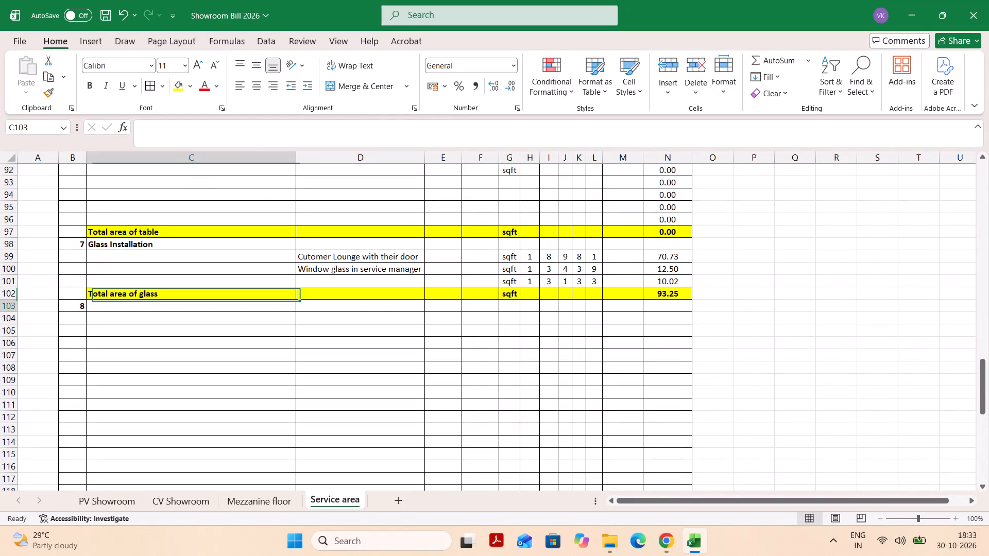
pyautogui.write('Unit')
pyautogui.press('space')
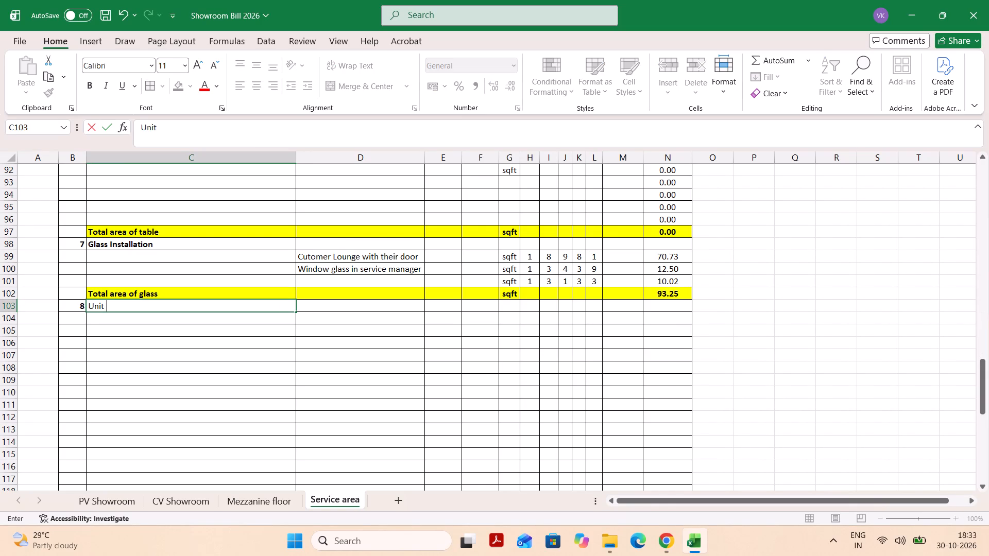
pyautogui.write('Item')
pyautogui.press('Tab')
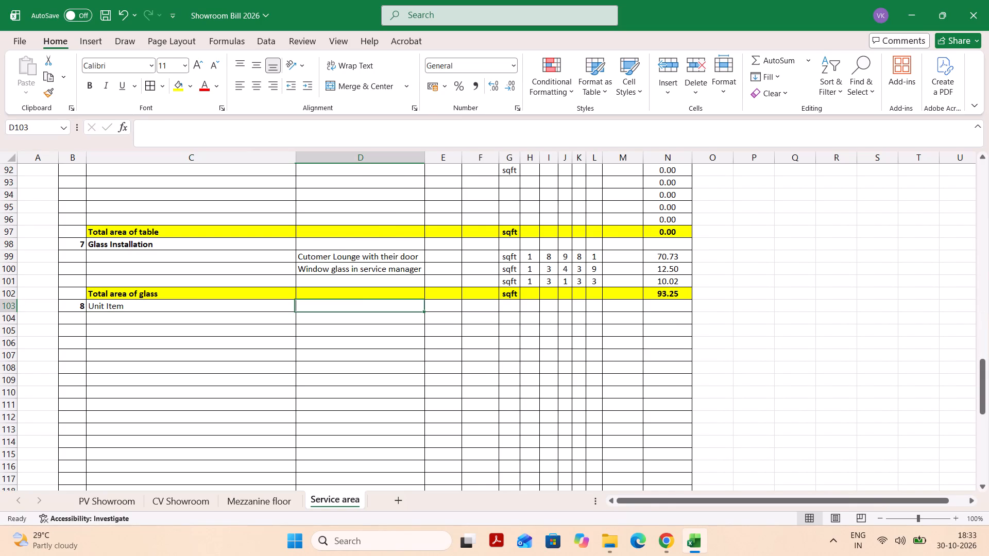
# Enter "Door Chaukat" as the first item description under Unit Item in D104.
pyautogui.press('Return')
pyautogui.press('Tab')
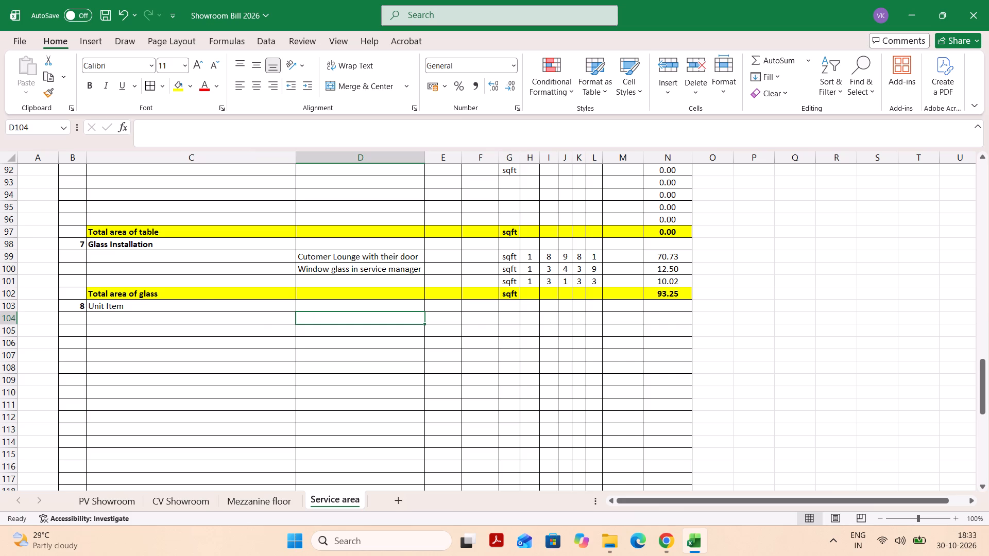
pyautogui.write('Door Chau')
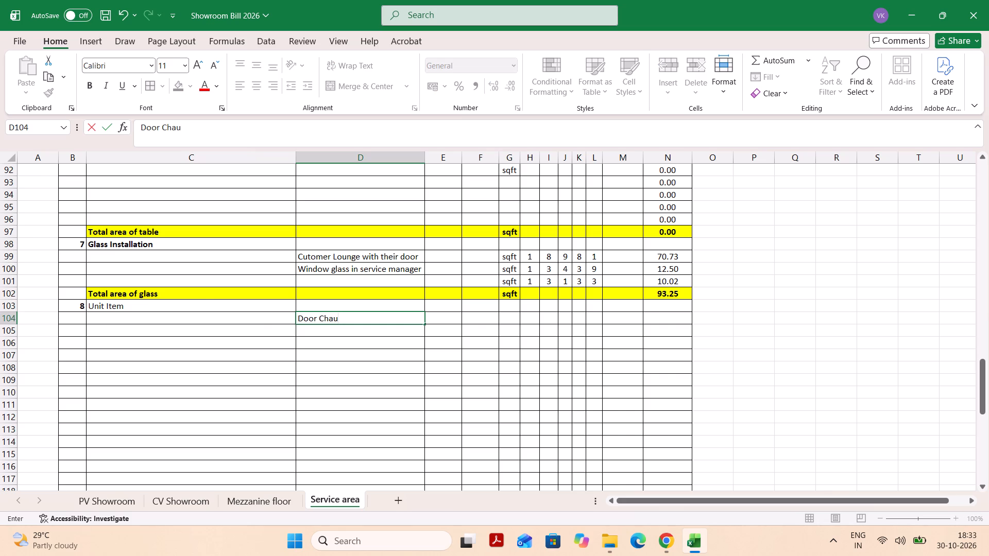
pyautogui.write('kar')
pyautogui.press('BackSpace')
pyautogui.press('t')
pyautogui.press('Tab')
pyautogui.hotkey('shift', 'Tab')
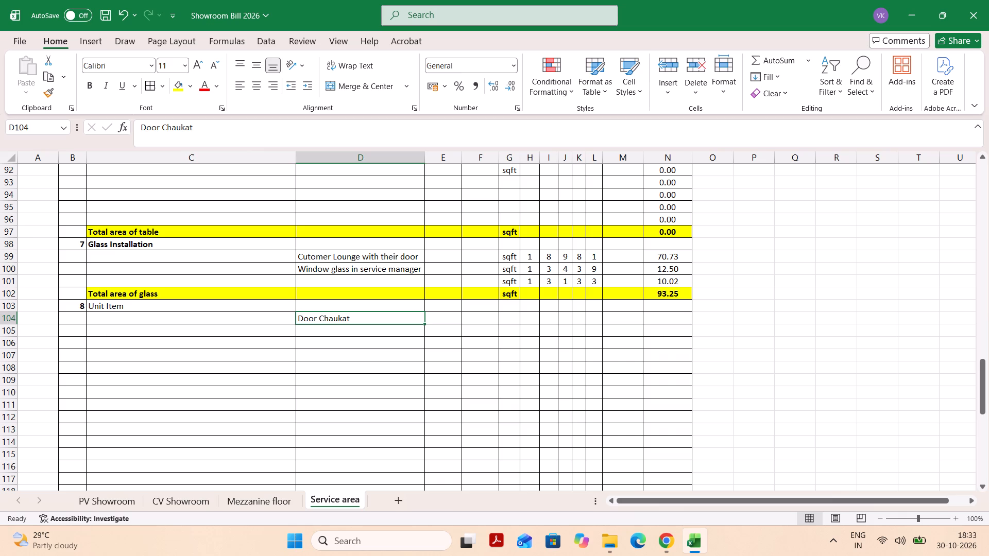
pyautogui.write('Door')
pyautogui.press('space')
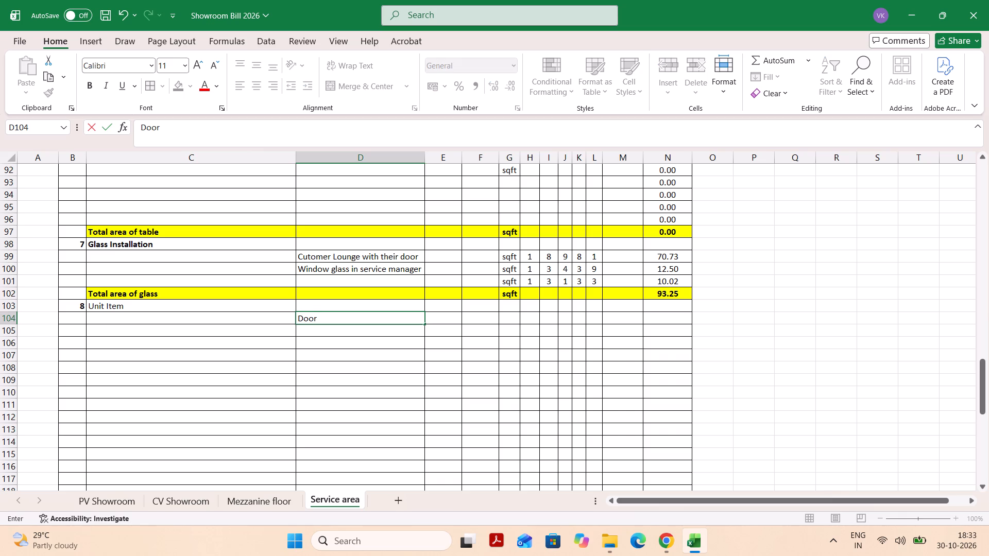
pyautogui.write('Chaukat')
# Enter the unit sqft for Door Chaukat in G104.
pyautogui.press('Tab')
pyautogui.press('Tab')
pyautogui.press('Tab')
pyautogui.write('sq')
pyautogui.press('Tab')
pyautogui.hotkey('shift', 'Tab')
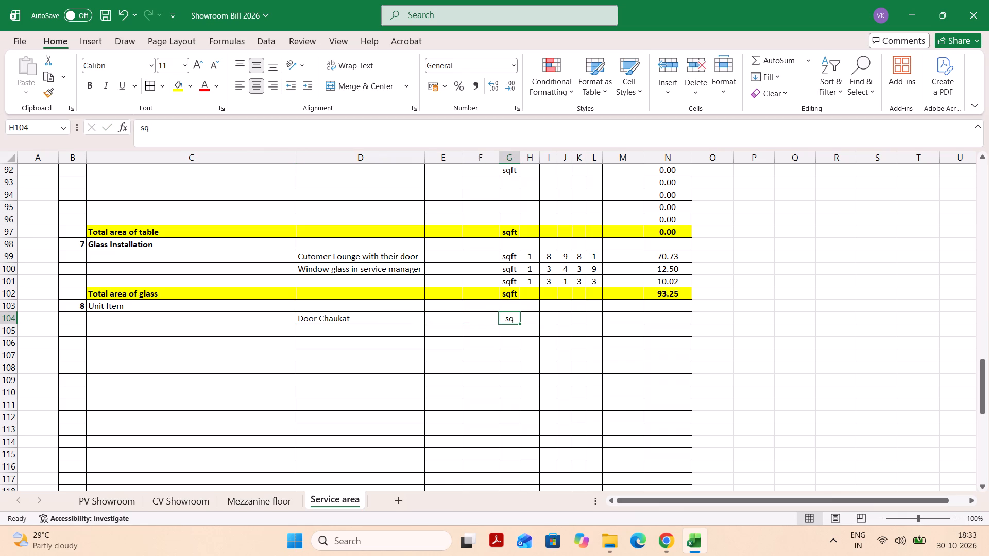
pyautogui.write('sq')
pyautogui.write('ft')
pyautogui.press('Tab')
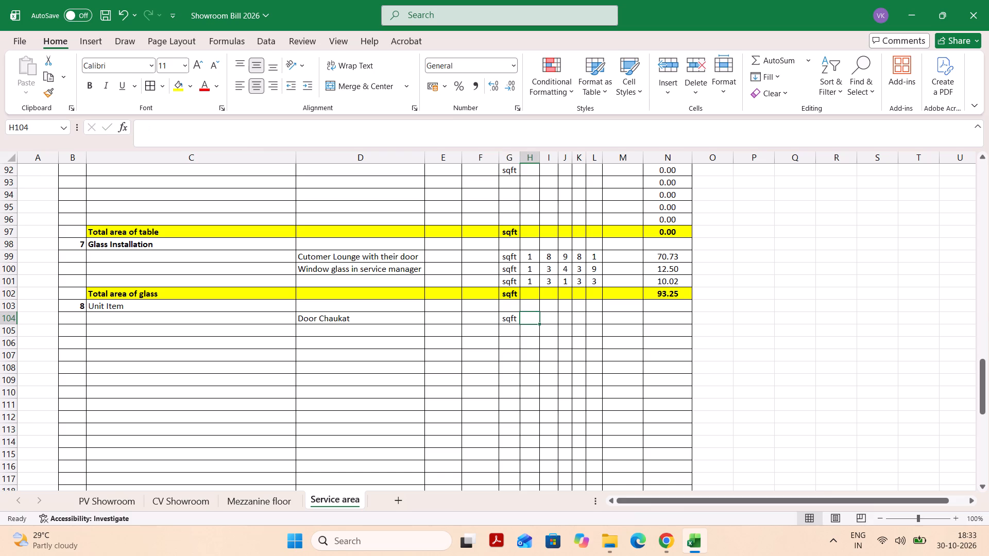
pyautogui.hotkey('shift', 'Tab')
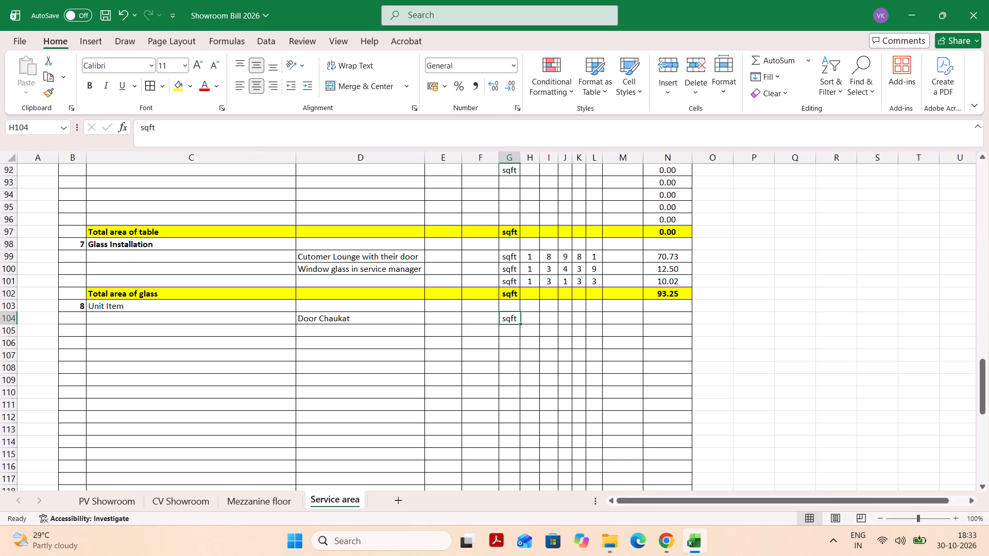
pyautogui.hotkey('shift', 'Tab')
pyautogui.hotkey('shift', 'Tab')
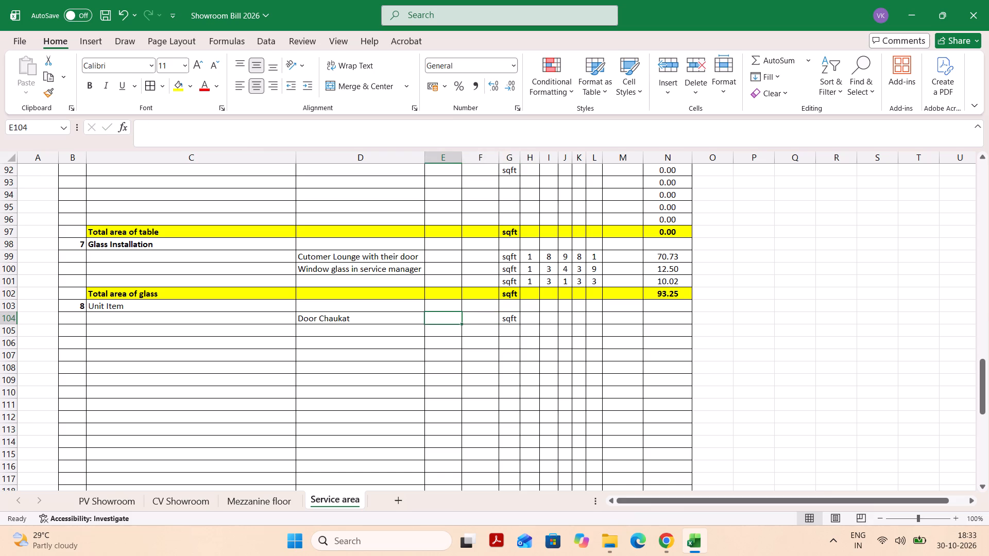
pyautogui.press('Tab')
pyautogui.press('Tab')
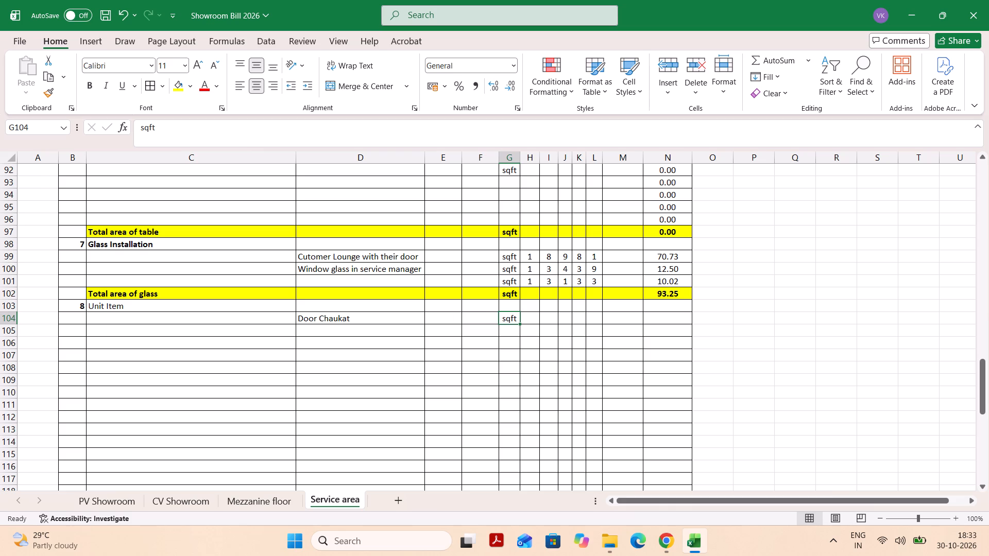
# Set the Door Chaukat unit to NOS in G104 and enter quantity 5 in H104.
pyautogui.hotkey('shift', 'n')
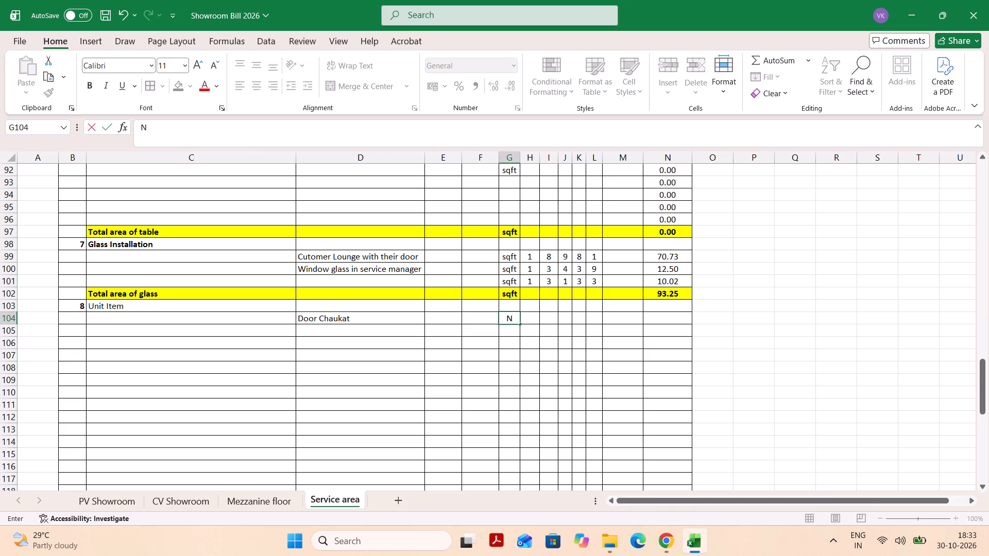
pyautogui.hotkey('shift', 'o')
pyautogui.hotkey('shift', 's')
pyautogui.press('Tab')
pyautogui.press('1')
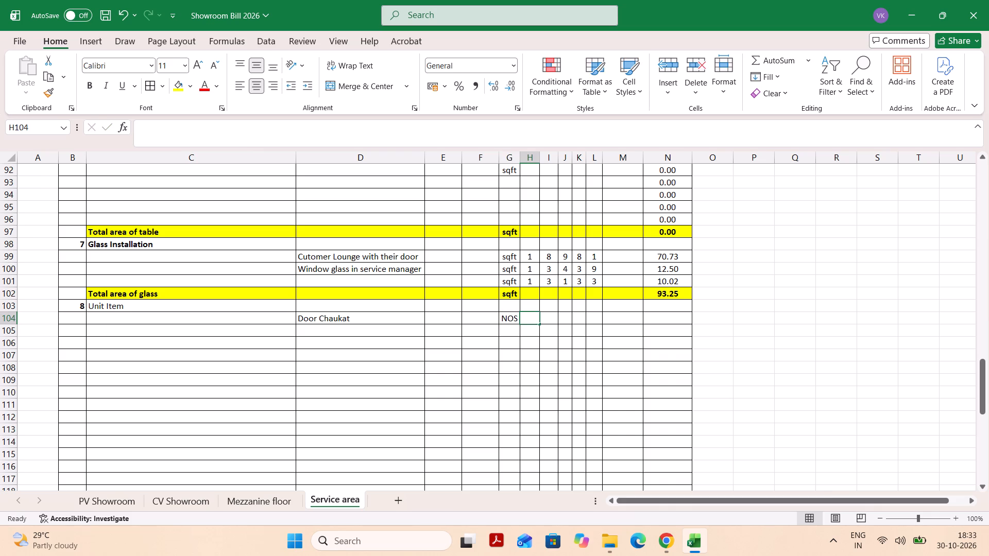
pyautogui.press('BackSpace')
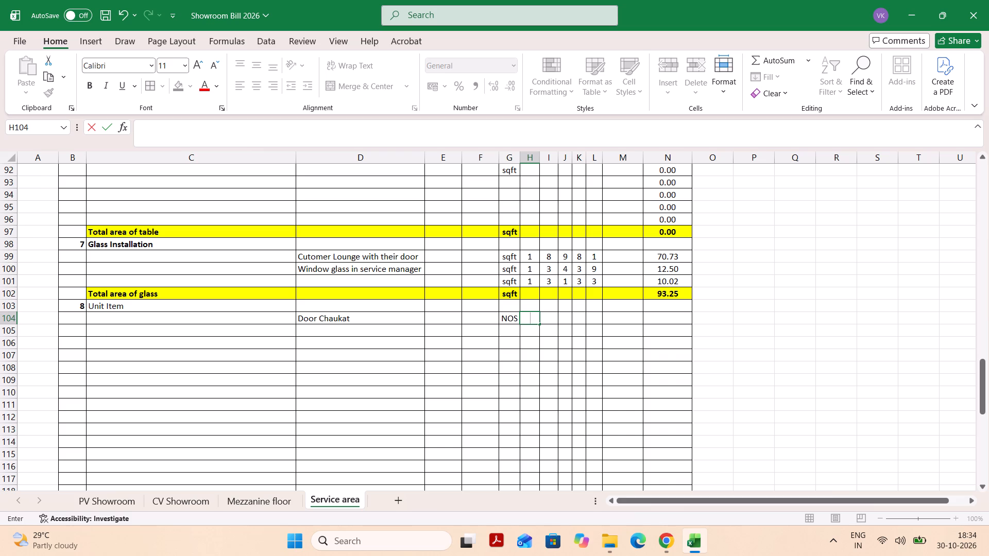
pyautogui.press('5')
pyautogui.press('Tab')
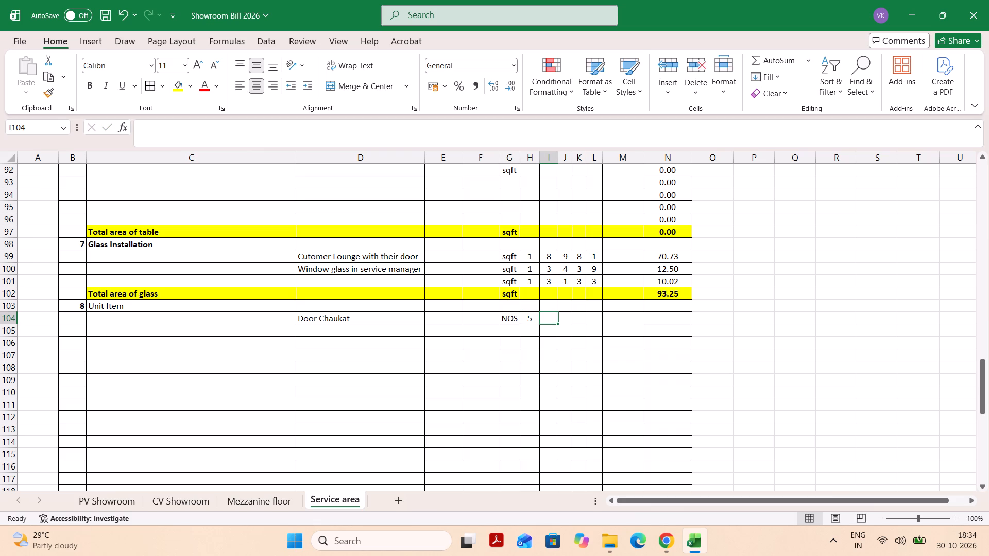
# Change the item description in D104 to "WPC Door Frame".
pyautogui.click(321, 330)
pyautogui.click(327, 313)
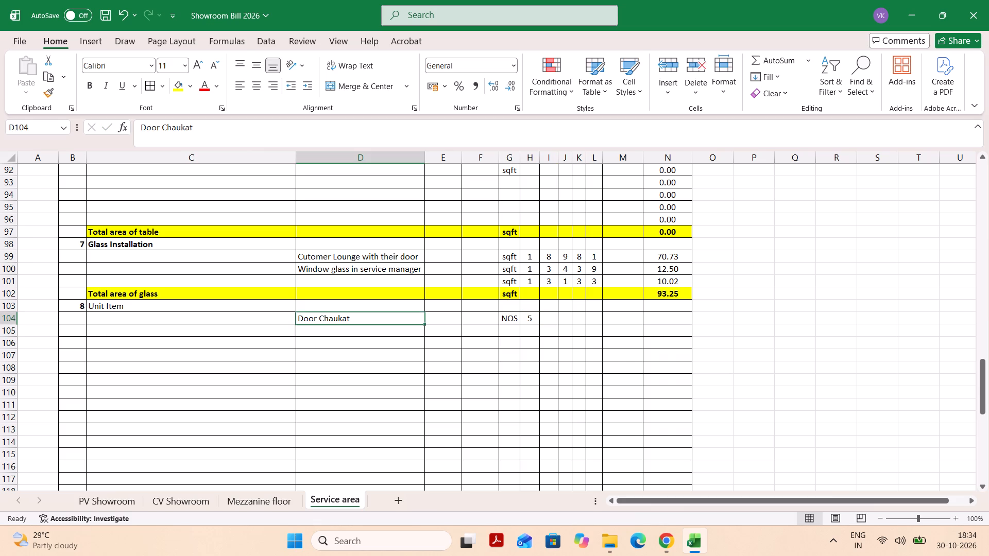
pyautogui.click(142, 124)
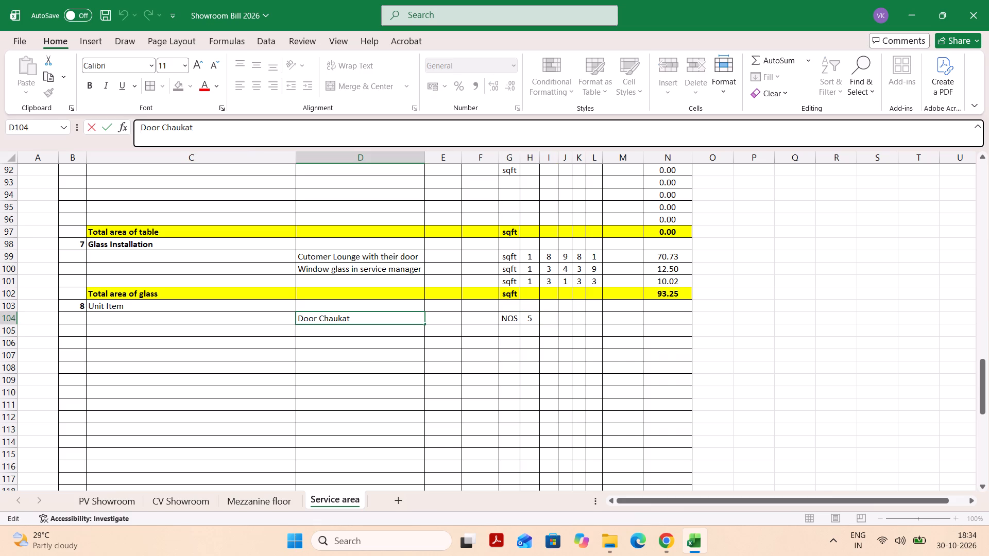
pyautogui.hotkey('shift', 'w')
pyautogui.hotkey('shift', 'p')
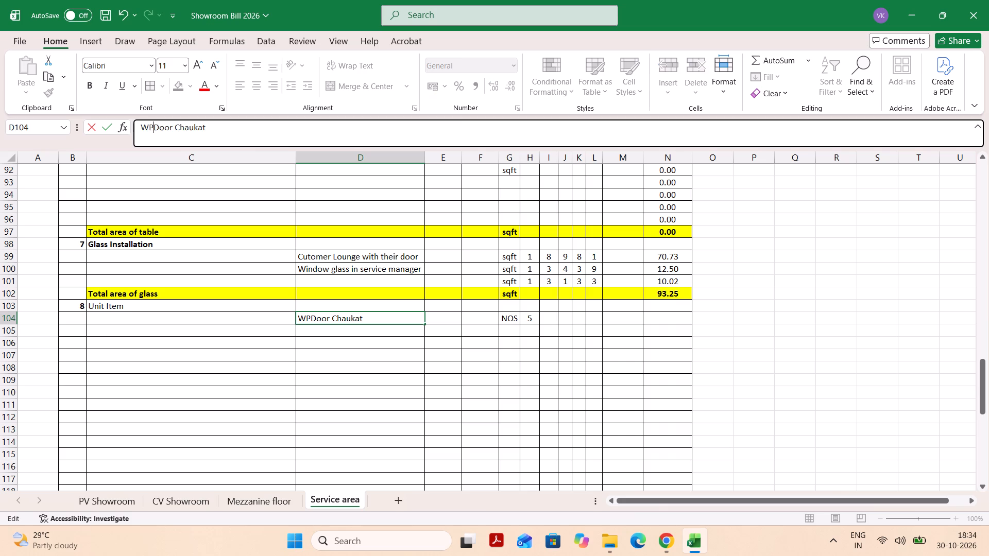
pyautogui.write('C')
pyautogui.press('space')
pyautogui.write('Door')
pyautogui.press('space')
pyautogui.press('BackSpace')
pyautogui.press('BackSpace')
pyautogui.press('BackSpace')
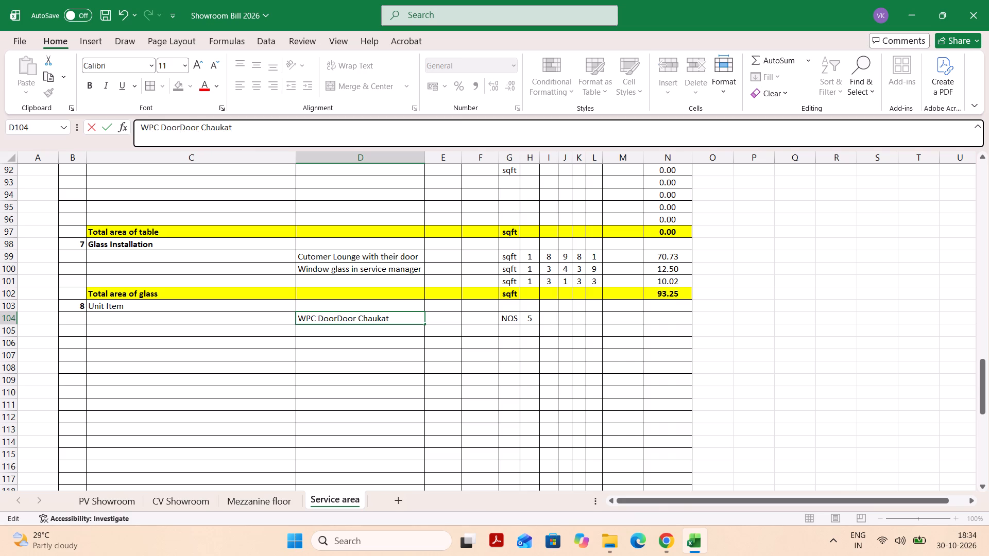
pyautogui.press('BackSpace')
pyautogui.press('BackSpace')
pyautogui.press('BackSpace')
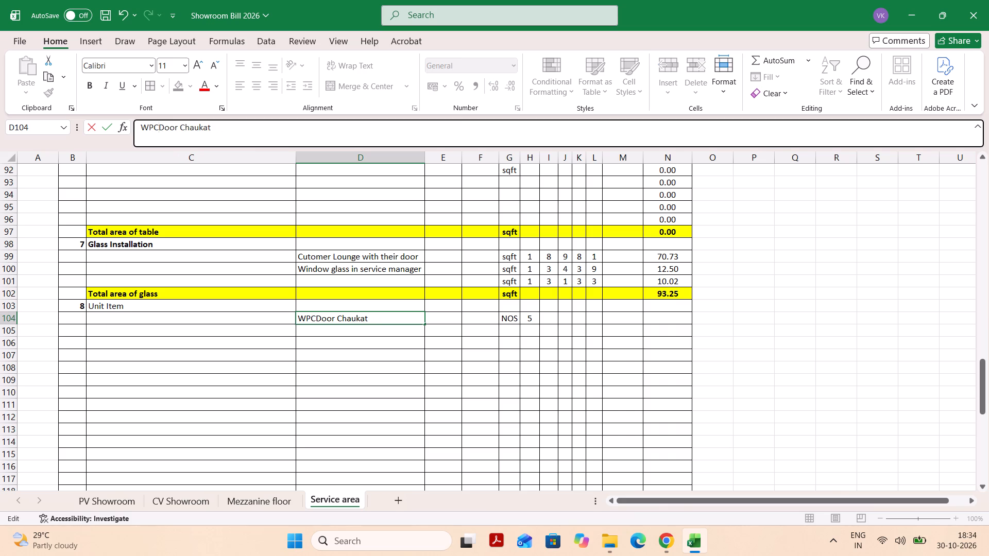
pyautogui.press('space')
pyautogui.moveTo(221, 121); pyautogui.dragTo(193, 119)
pyautogui.moveTo(193, 119); pyautogui.dragTo(180, 117)
pyautogui.press('space')
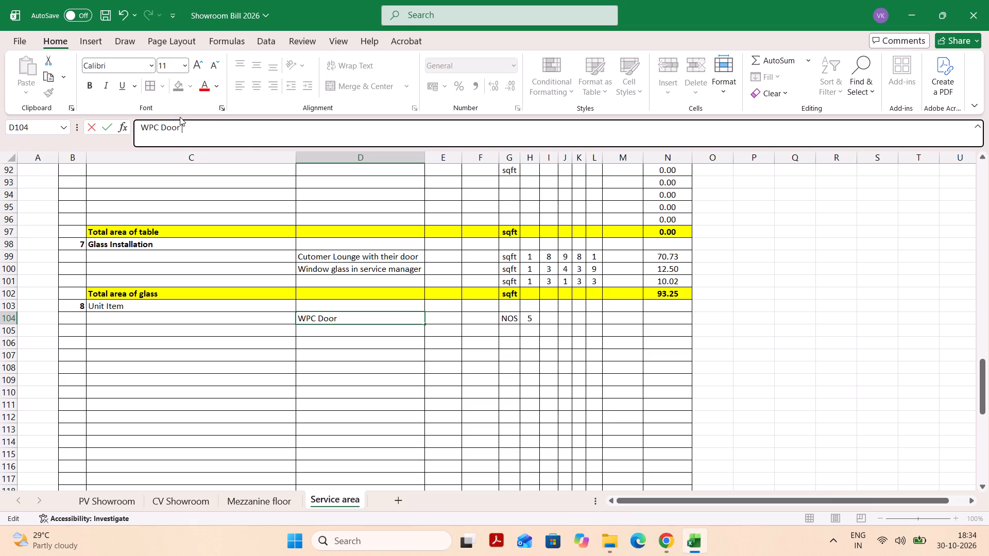
pyautogui.write('Frame')
pyautogui.press('Return')
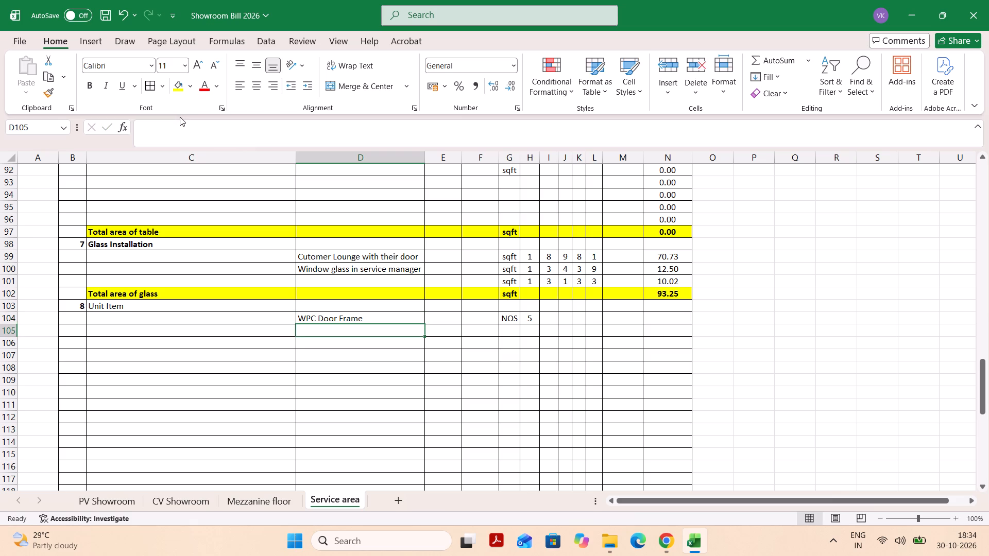
# Enter "Ply door frame in warantee room" as the second Unit Item description in D105.
pyautogui.write('Pla')
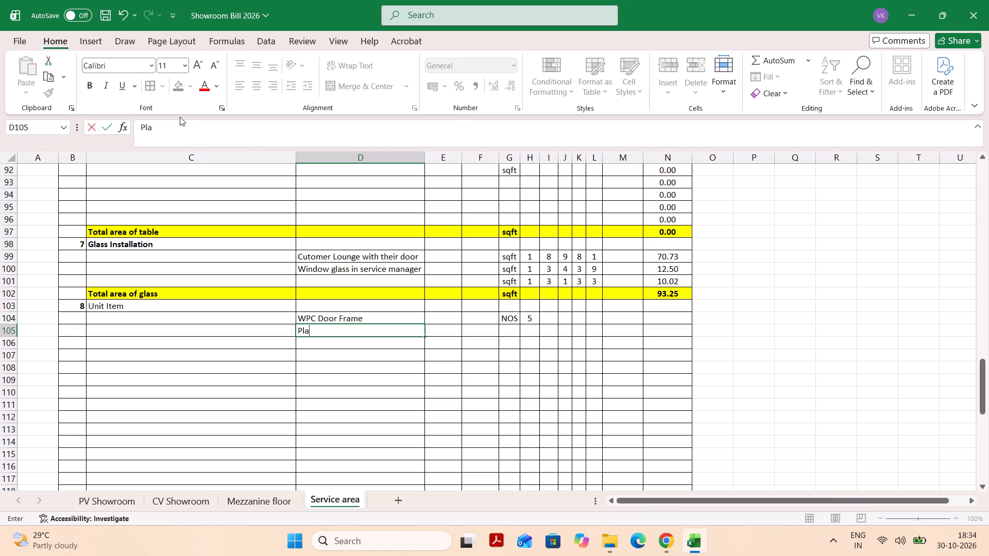
pyautogui.press('BackSpace')
pyautogui.press('y')
pyautogui.press('space')
pyautogui.write('door')
pyautogui.press('space')
pyautogui.write('frame in')
pyautogui.press('space')
pyautogui.write('wanr')
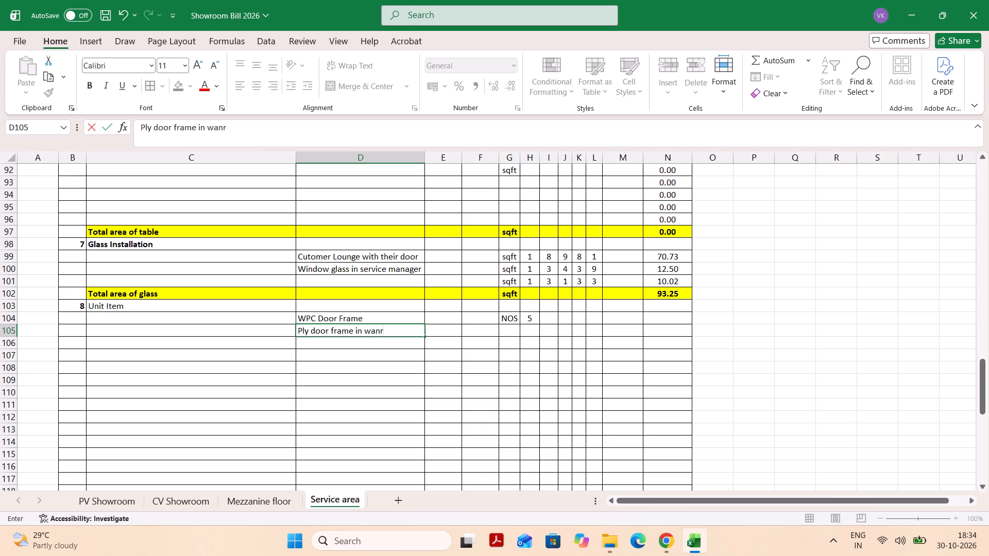
pyautogui.press('BackSpace')
pyautogui.press('BackSpace')
pyautogui.write('rant')
pyautogui.write('te')
pyautogui.press('BackSpace')
pyautogui.press('BackSpace')
pyautogui.write('ee')
pyautogui.press('space')
pyautogui.write('room')
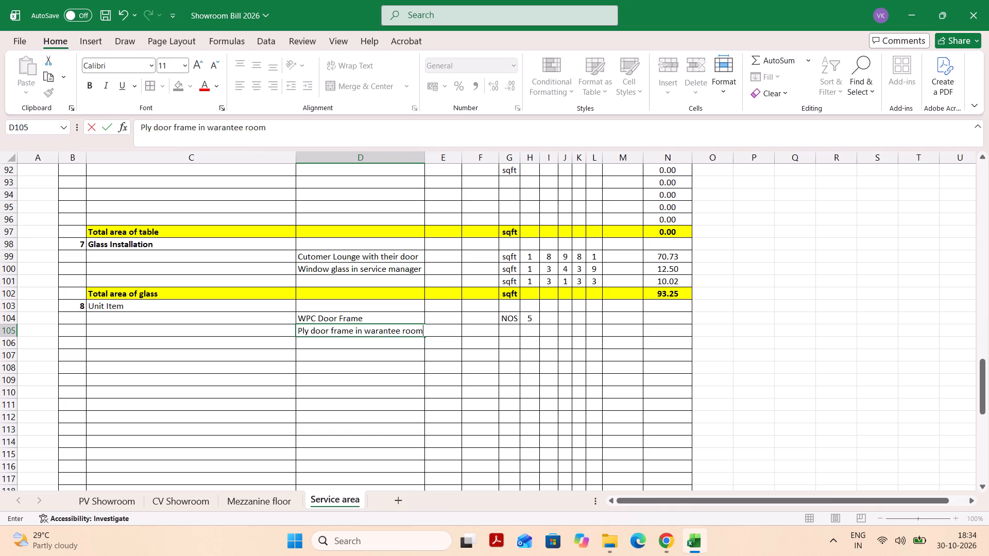
pyautogui.press('Tab')
# Set the ply door frame's unit to NOS in G105 and its quantity to 1 in H105.
pyautogui.press('Tab')
pyautogui.press('Tab')
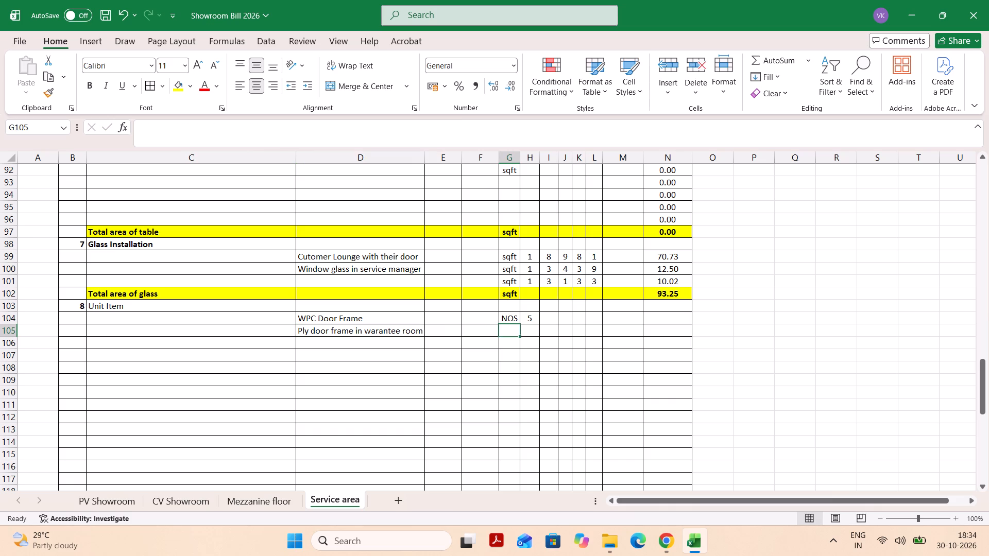
pyautogui.press('n')
pyautogui.press('Tab')
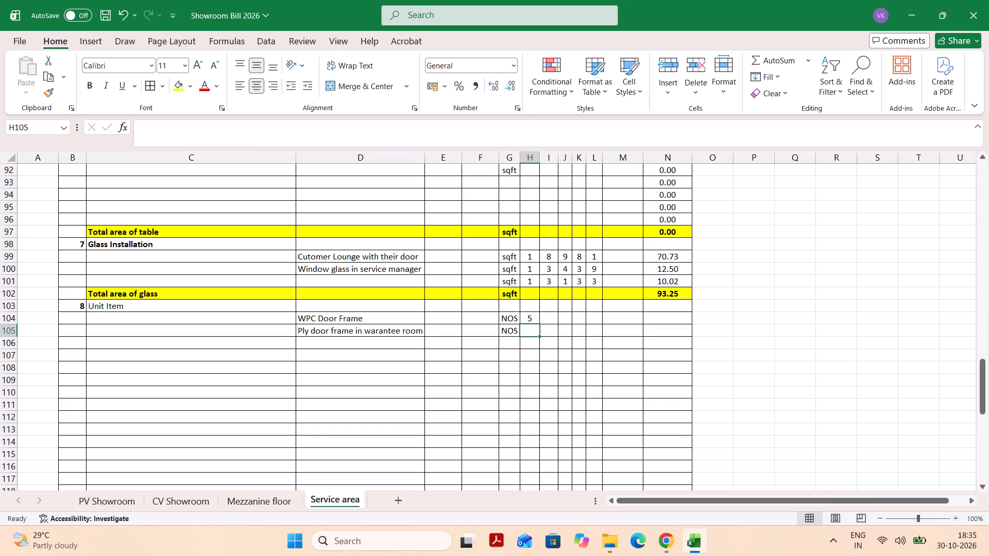
pyautogui.press('1')
pyautogui.press('Tab')
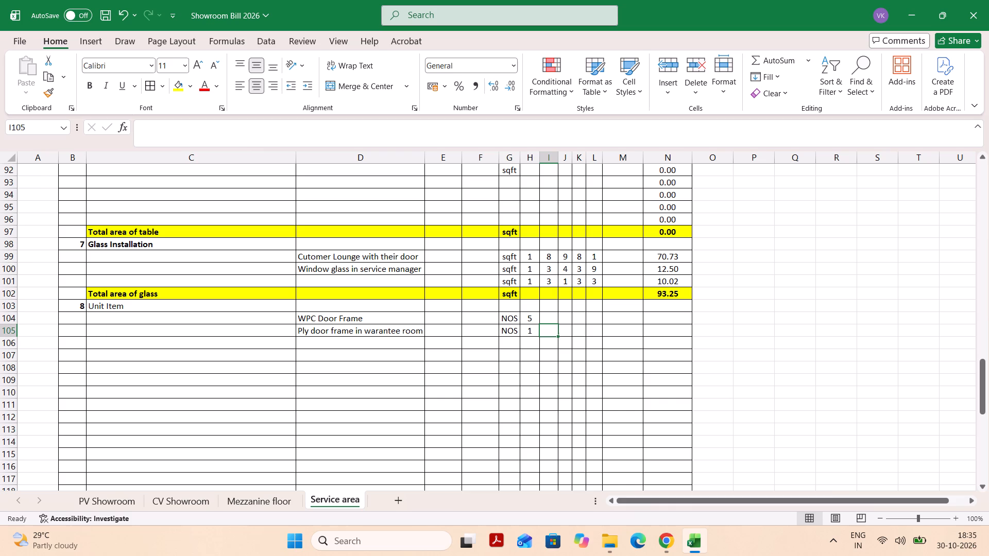
pyautogui.click(336, 335)
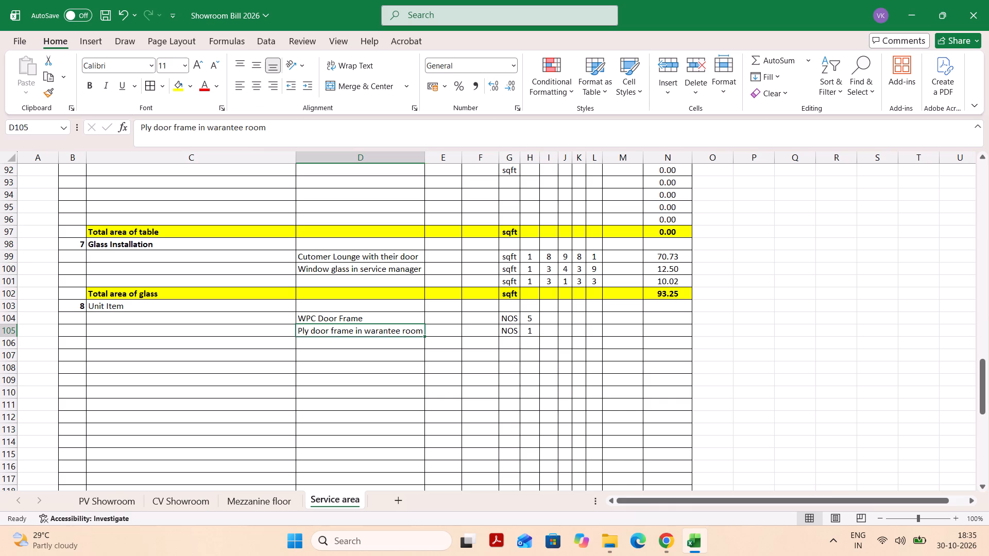
# Set the breadth inches of the service manager window glass in L100 to 8.
pyautogui.click(328, 343)
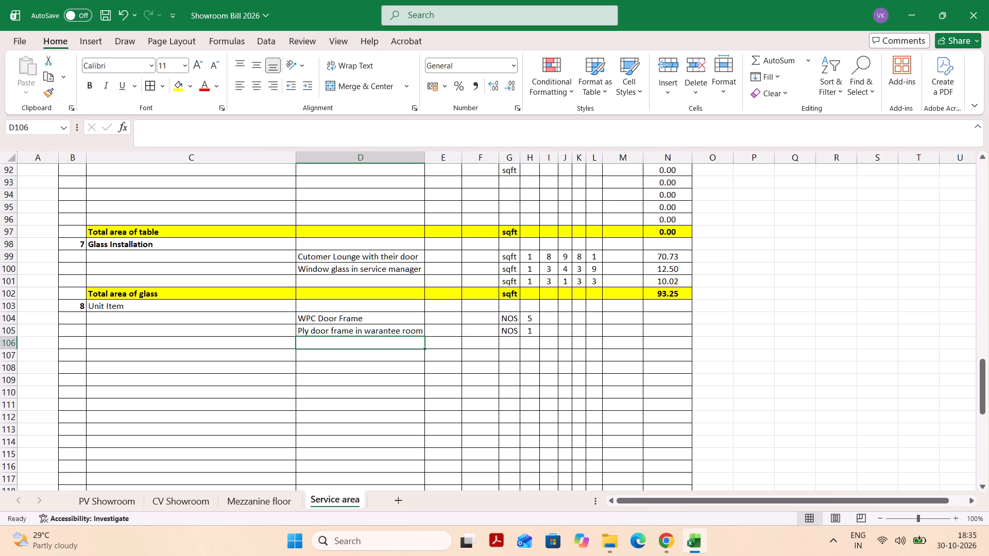
pyautogui.hscroll(-1, 308, 371)
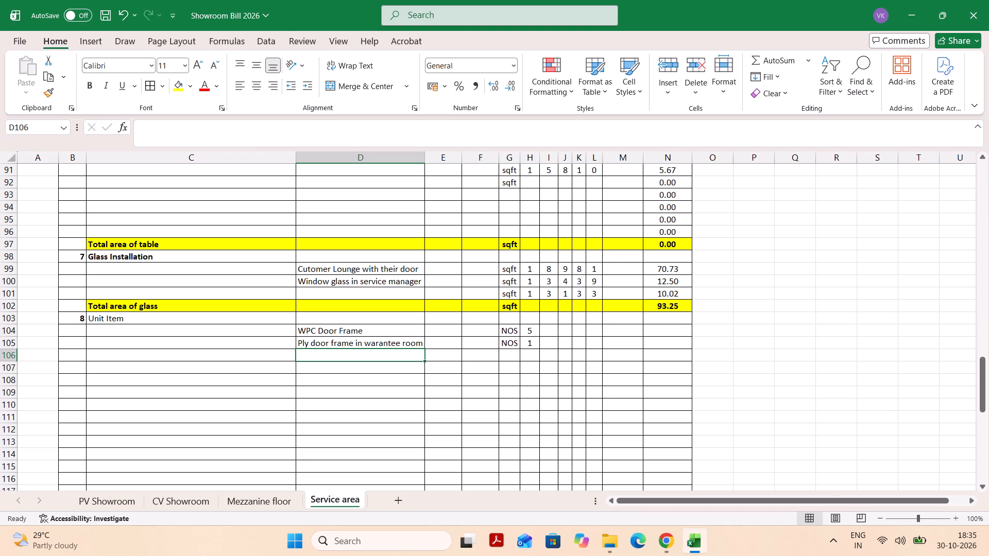
pyautogui.scroll(-2, 307, 377)
pyautogui.scroll(1, 341, 370)
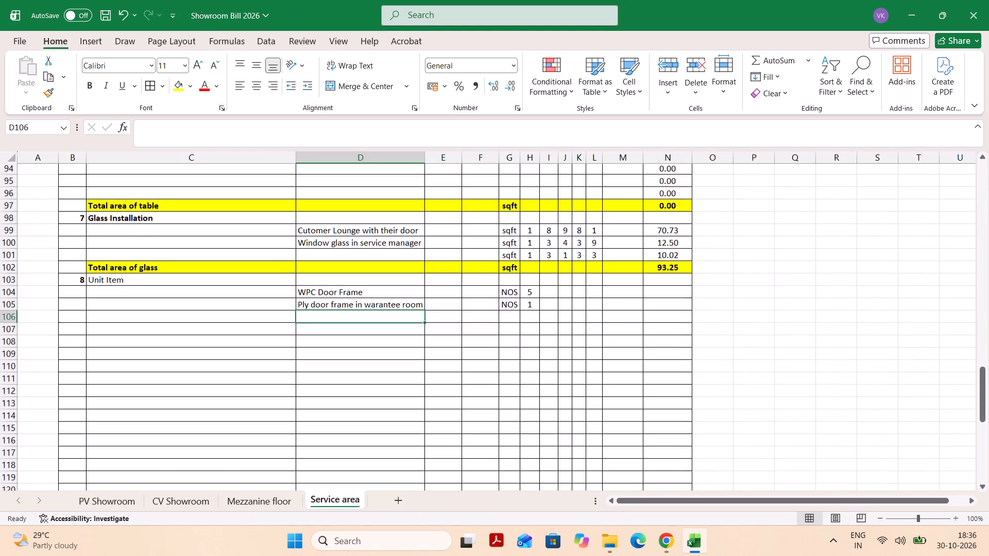
pyautogui.click(592, 243)
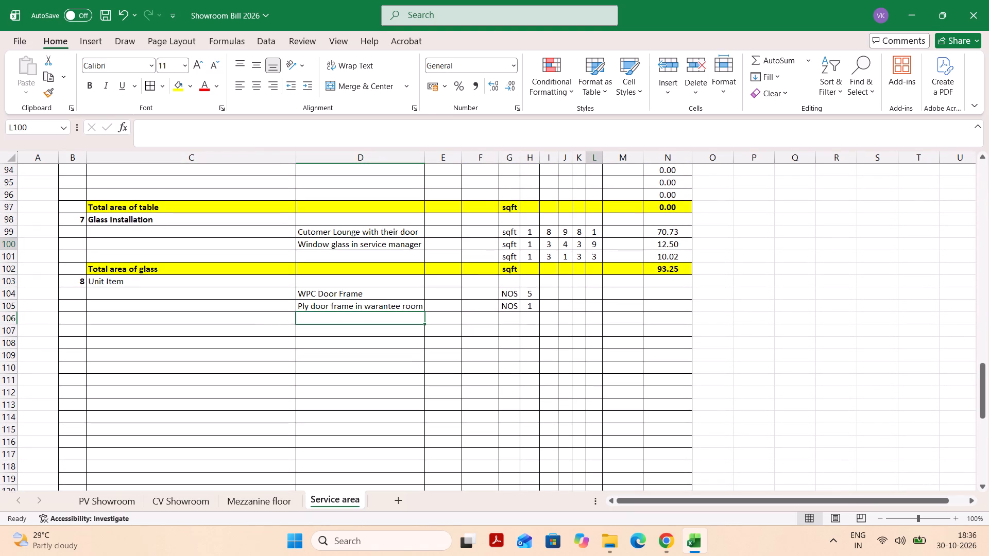
pyautogui.press('8')
pyautogui.press('Return')
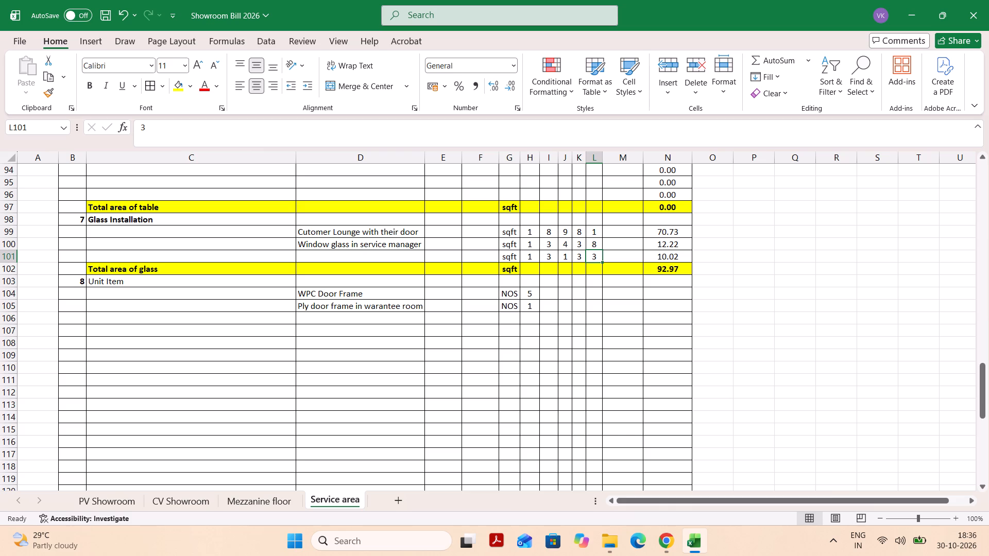
# Review the Service area measurements, examining the Dismentaling rows around the Baison board entry and the later ply and glass sections.
pyautogui.scroll(1, 571, 284)
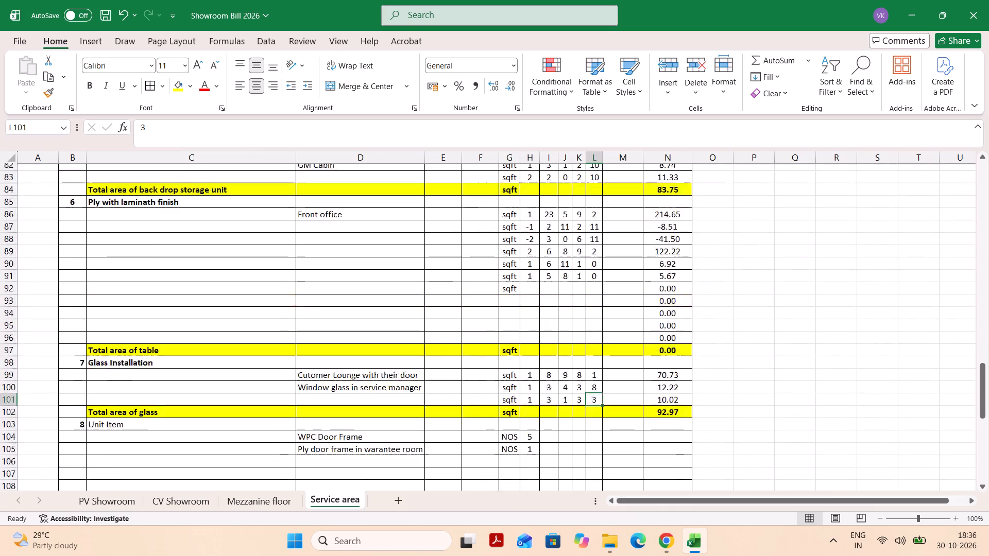
pyautogui.scroll(4, 571, 284)
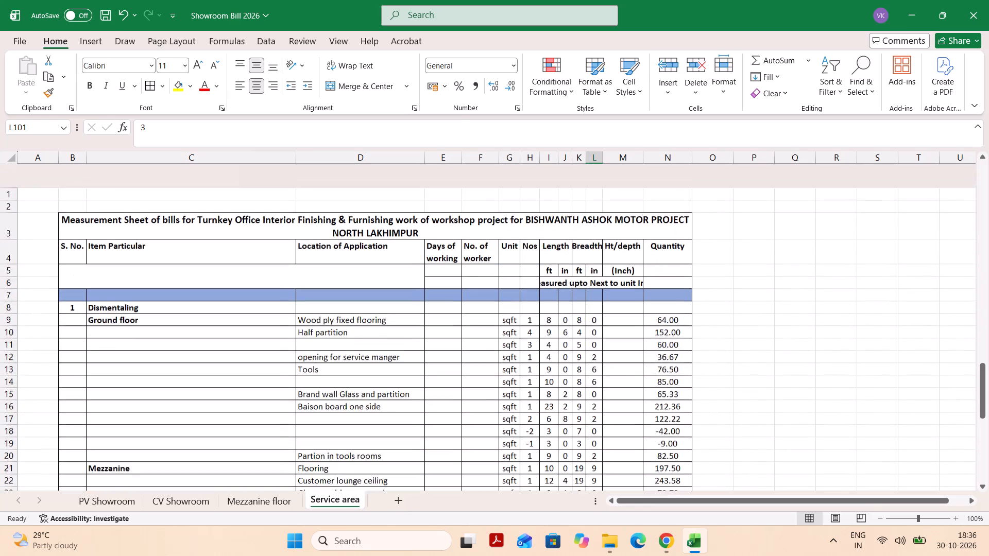
pyautogui.scroll(-1, 571, 284)
pyautogui.scroll(2, 571, 284)
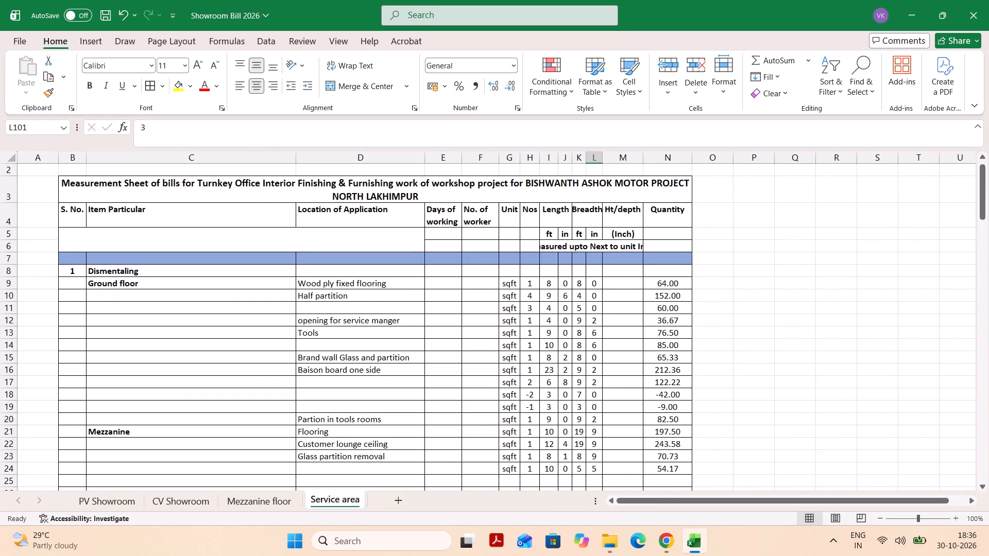
pyautogui.click(560, 386)
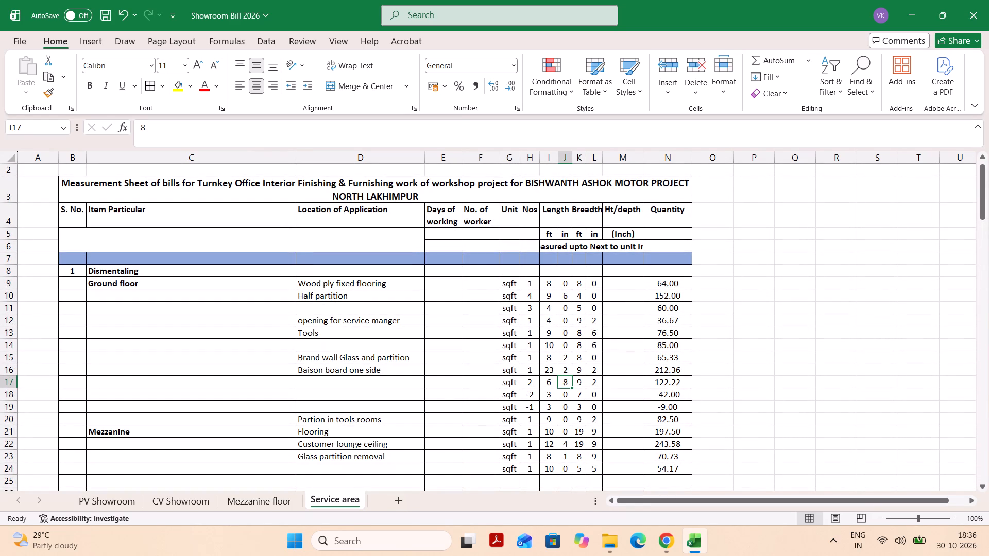
pyautogui.click(540, 379)
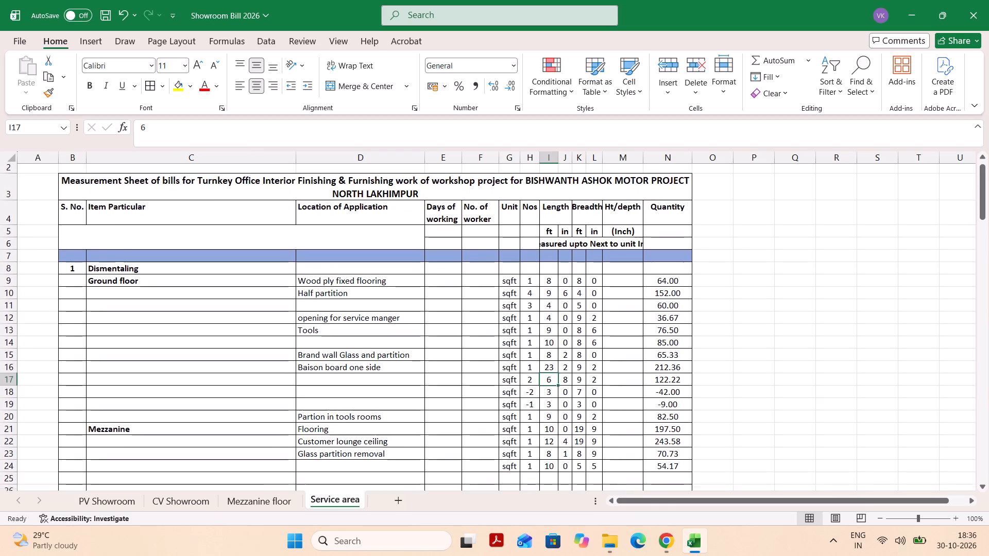
pyautogui.scroll(-1, 540, 379)
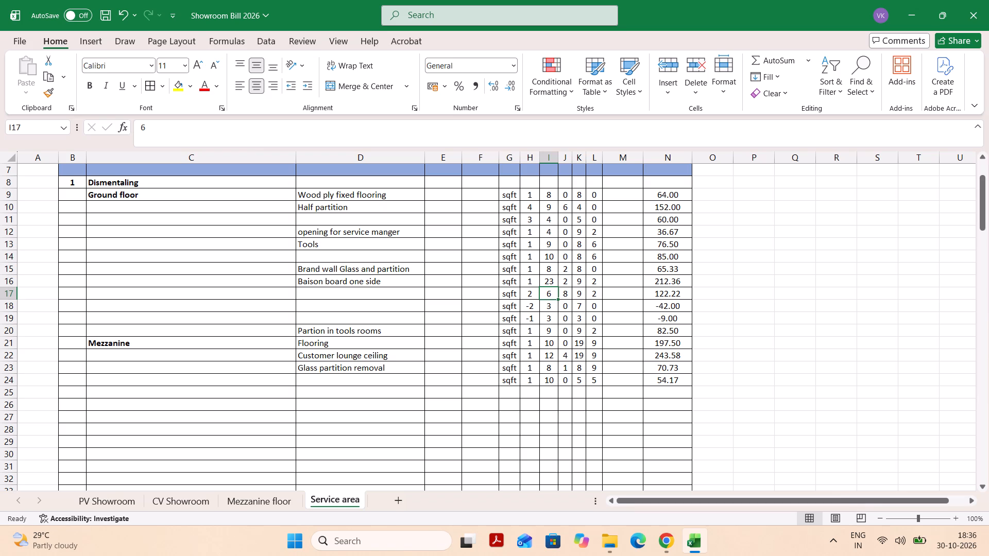
pyautogui.scroll(-4, 540, 379)
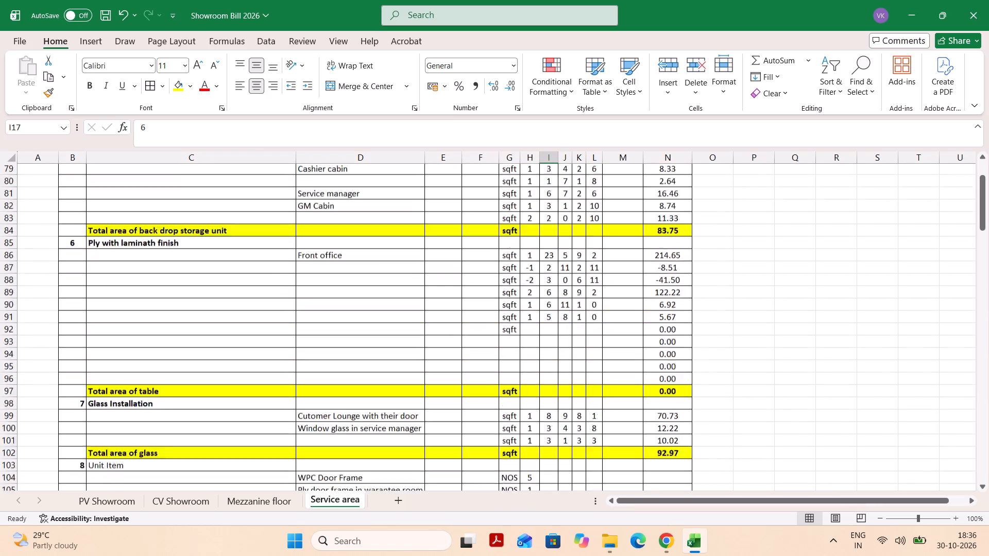
pyautogui.scroll(-1, 540, 379)
pyautogui.scroll(2, 540, 379)
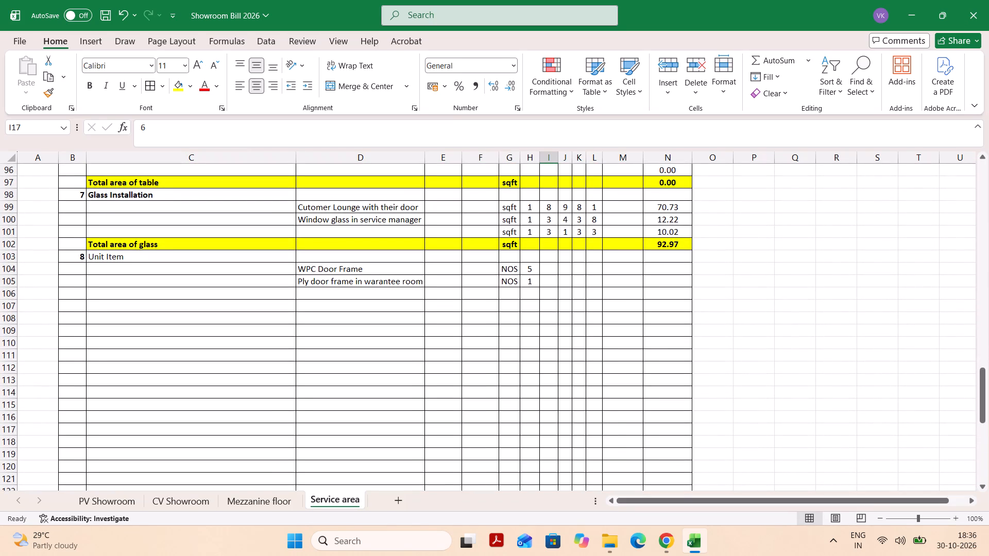
# Enter "Light Cutting fillup with ceiling repair" as the third Unit Item description in D106.
pyautogui.click(364, 292)
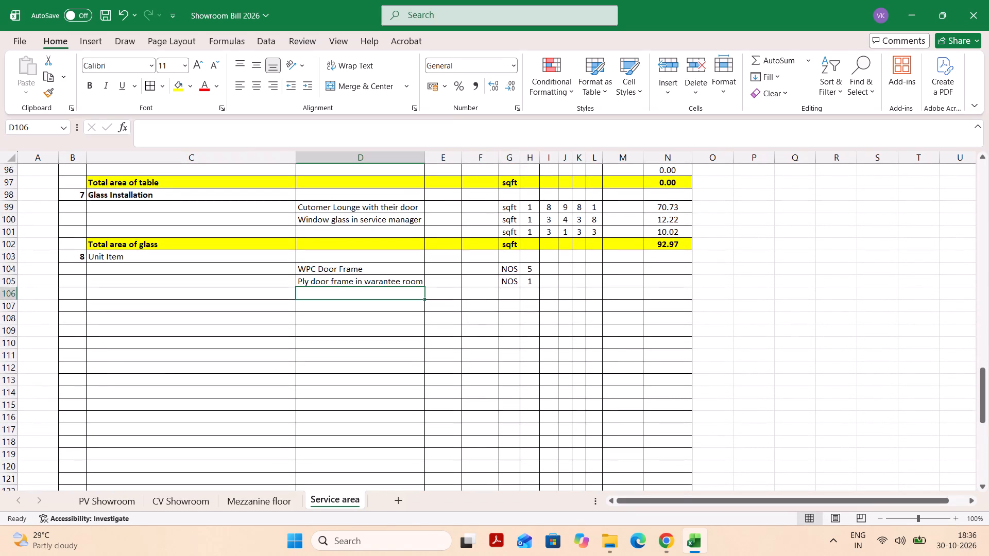
pyautogui.write('Light')
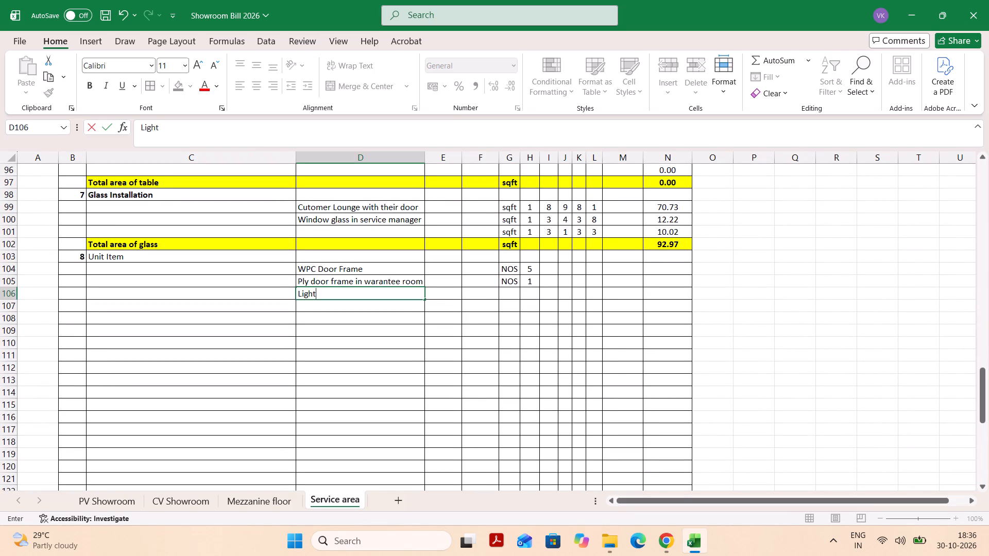
pyautogui.press('space')
pyautogui.write('COv')
pyautogui.press('BackSpace')
pyautogui.press('BackSpace')
pyautogui.write('uttin')
pyautogui.write('g an')
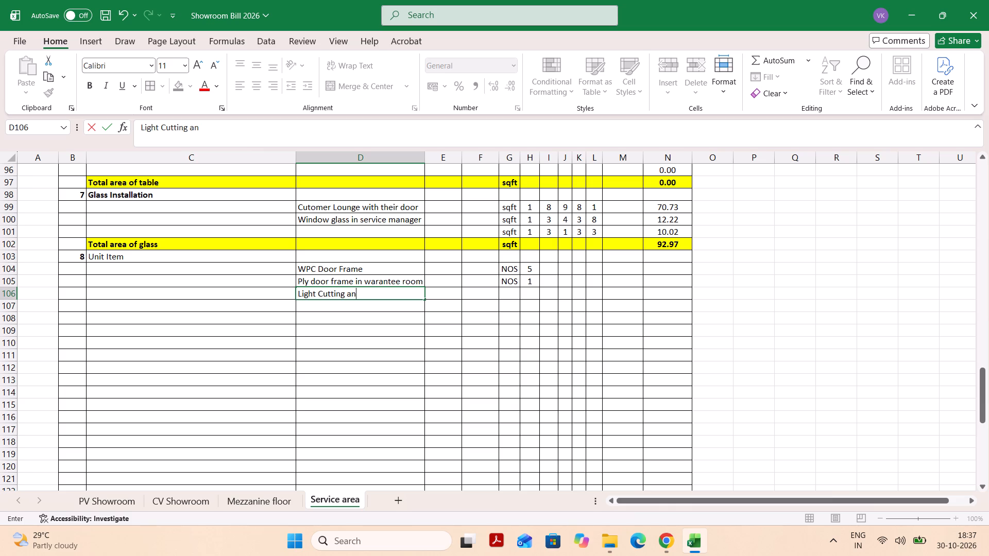
pyautogui.write('d re')
pyautogui.press('BackSpace')
pyautogui.press('BackSpace')
pyautogui.press('BackSpace')
pyautogui.press('BackSpace')
pyautogui.press('BackSpace')
pyautogui.press('BackSpace')
pyautogui.write('fillumn')
pyautogui.press('BackSpace')
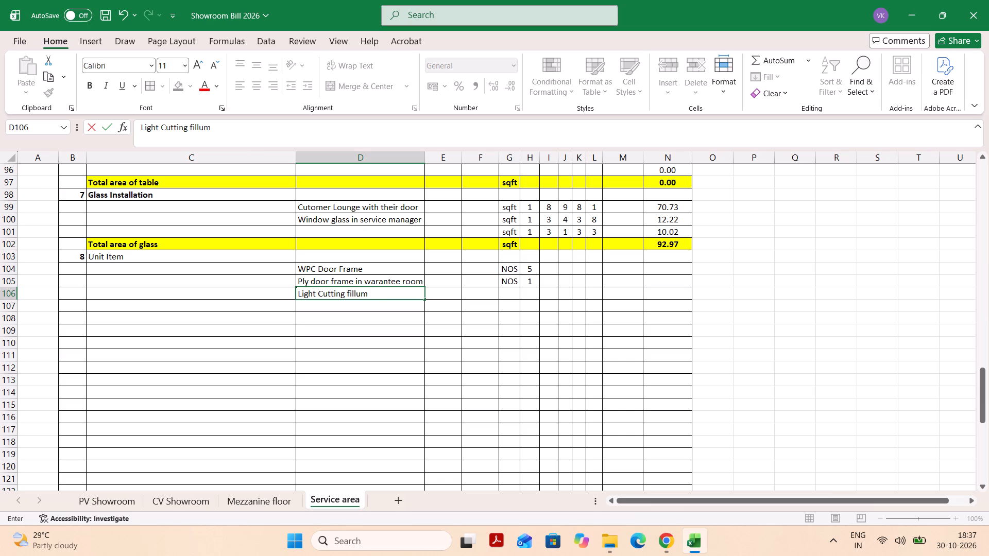
pyautogui.press('BackSpace')
pyautogui.write('p')
pyautogui.press('space')
pyautogui.write('and ce')
pyautogui.press('BackSpace')
pyautogui.press('BackSpace')
pyautogui.press('BackSpace')
pyautogui.press('BackSpace')
pyautogui.press('BackSpace')
pyautogui.press('BackSpace')
pyautogui.press('BackSpace')
pyautogui.press('BackSpace')
pyautogui.press('BackSpace')
pyautogui.press('i')
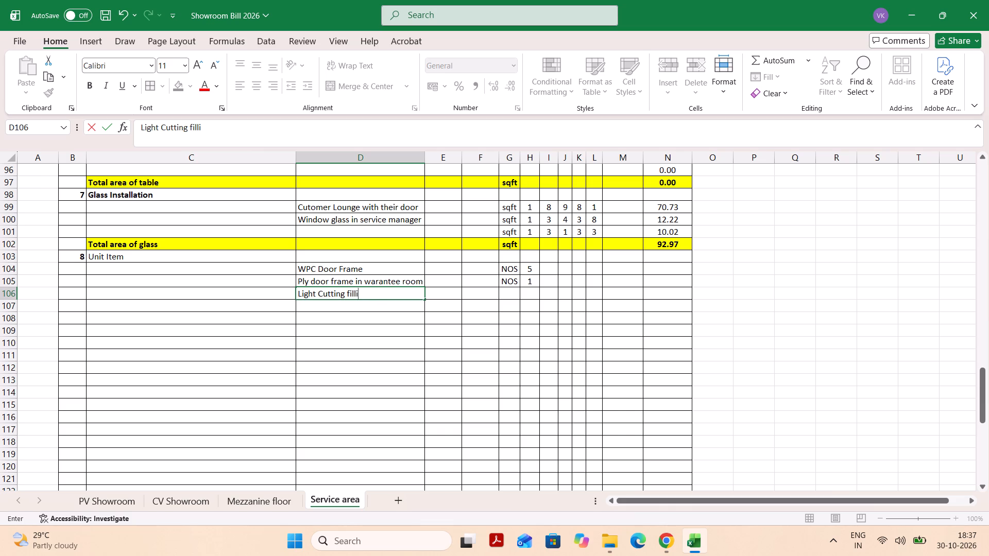
pyautogui.press('BackSpace')
pyautogui.write('up with')
pyautogui.press('space')
pyautogui.write('lih')
pyautogui.press('BackSpace')
pyautogui.write('ght repainin')
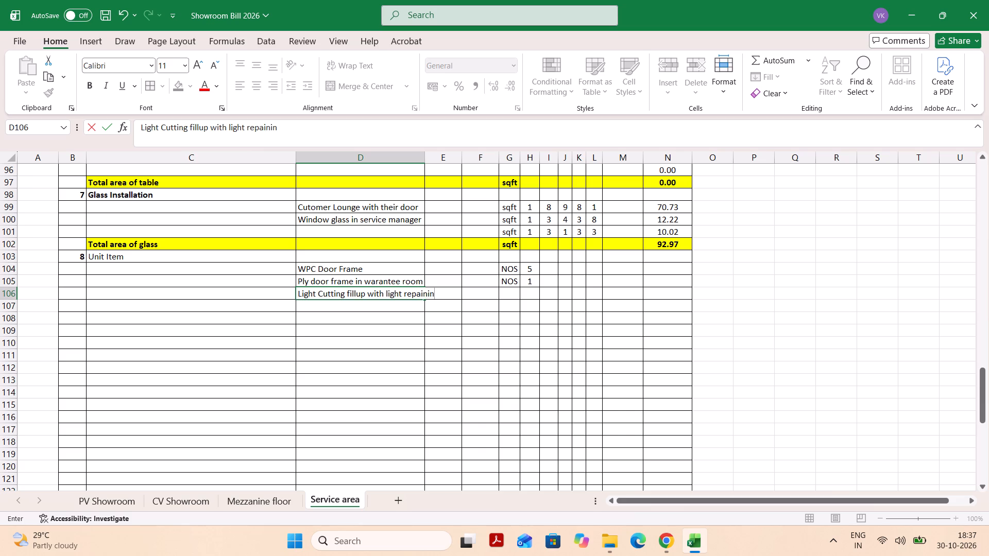
pyautogui.press('BackSpace')
pyautogui.press('BackSpace')
pyautogui.press('BackSpace')
pyautogui.press('BackSpace')
pyautogui.press('BackSpace')
pyautogui.press('BackSpace')
pyautogui.press('BackSpace')
pyautogui.press('BackSpace')
pyautogui.press('BackSpace')
pyautogui.press('BackSpace')
pyautogui.press('BackSpace')
pyautogui.press('BackSpace')
pyautogui.press('BackSpace')
pyautogui.press('BackSpace')
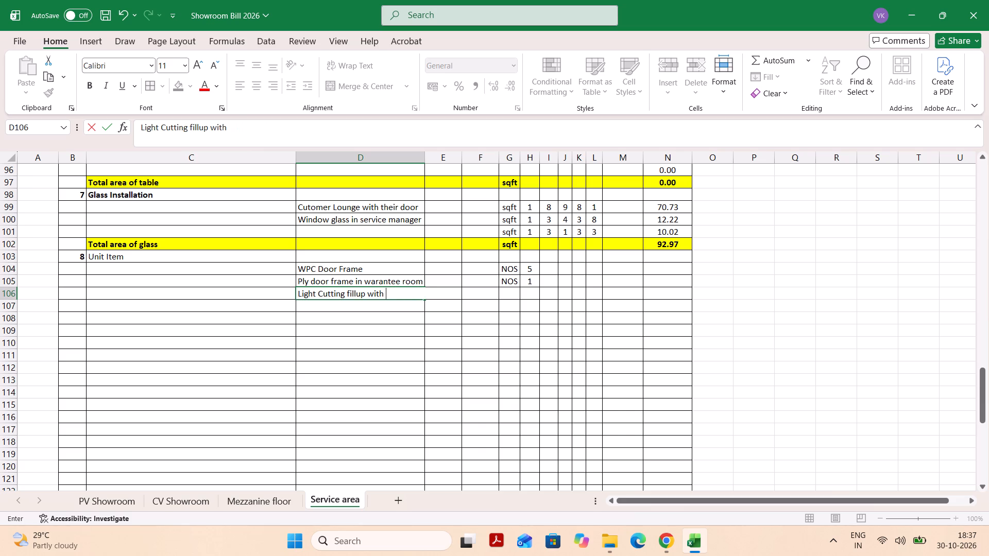
pyautogui.press('c')
pyautogui.write('eiling')
pyautogui.press('space')
pyautogui.write('repain')
pyautogui.press('BackSpace')
pyautogui.press('r')
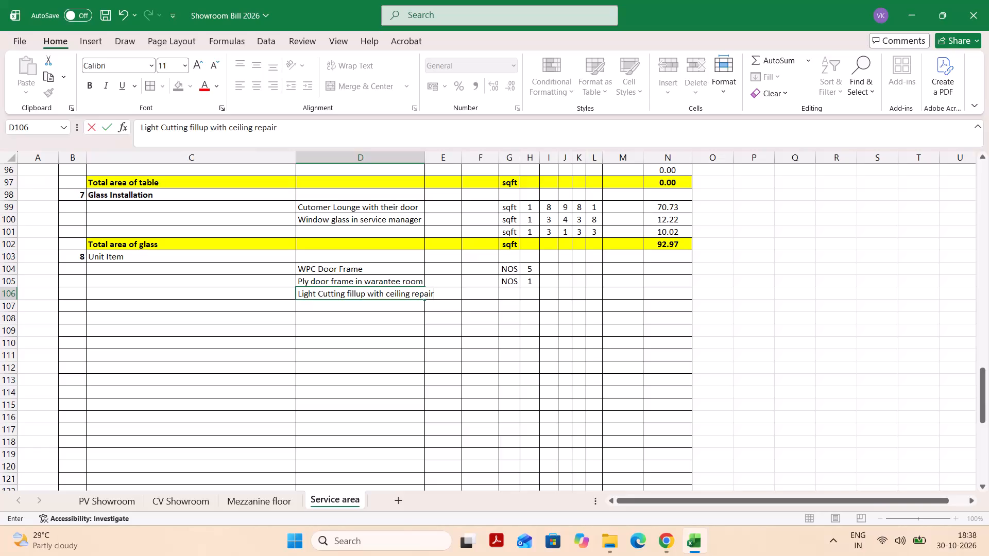
pyautogui.press('Tab')
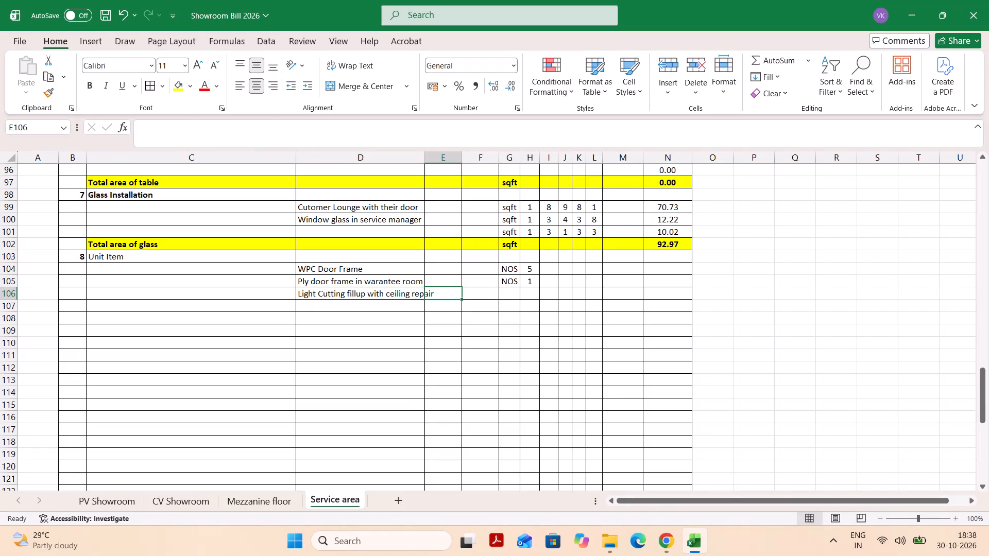
# Apply text wrapping to the whole description column D so long entries stay within their cells.
pyautogui.click(323, 298)
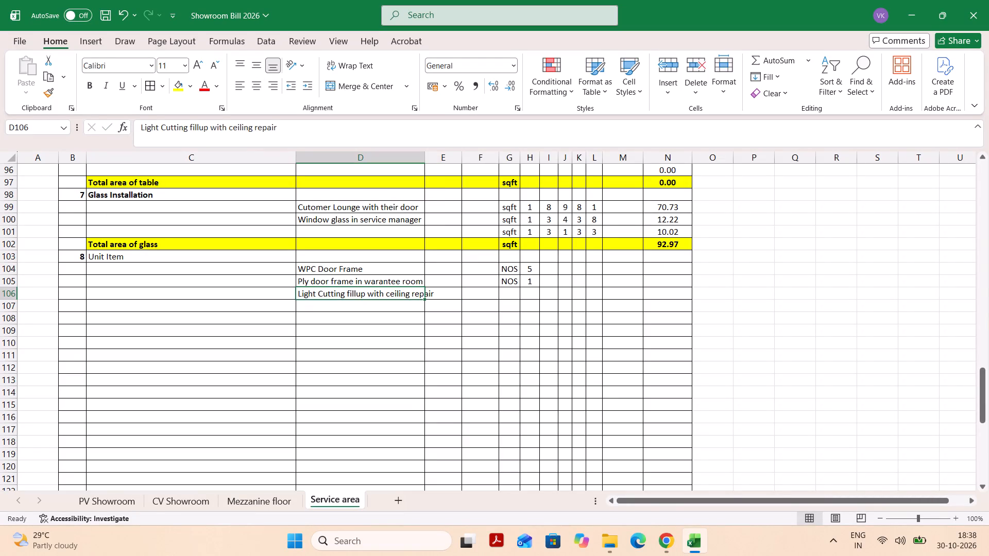
pyautogui.click(331, 158)
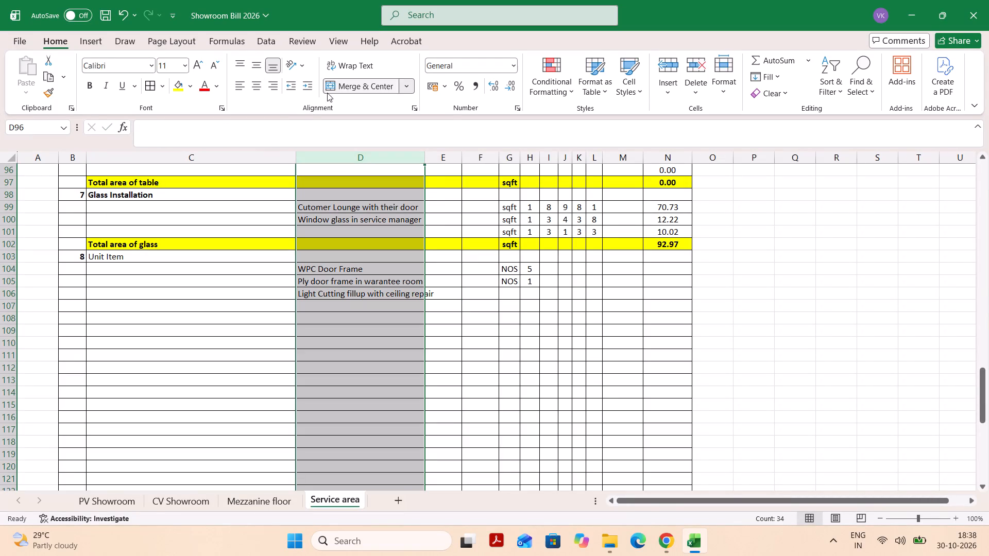
pyautogui.click(354, 66)
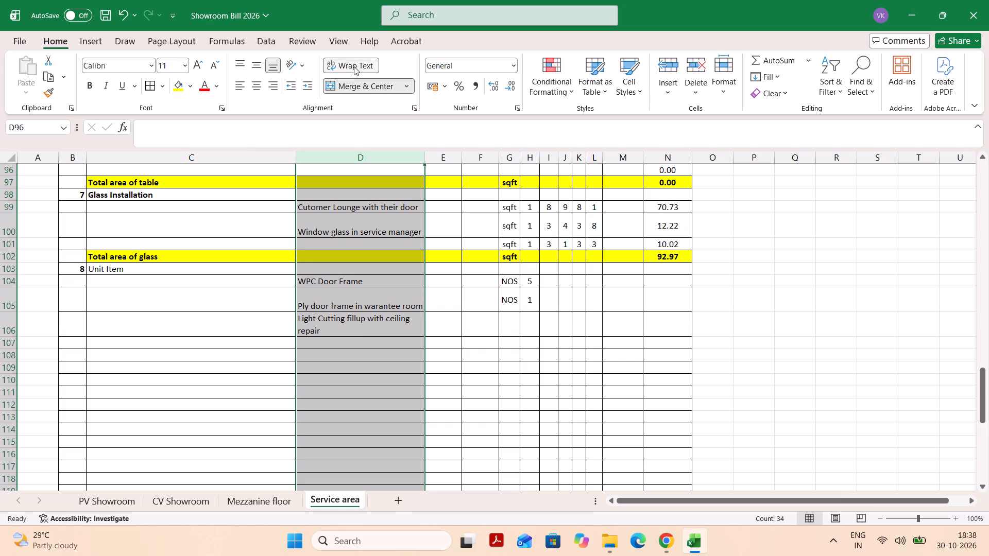
pyautogui.scroll(1, 361, 298)
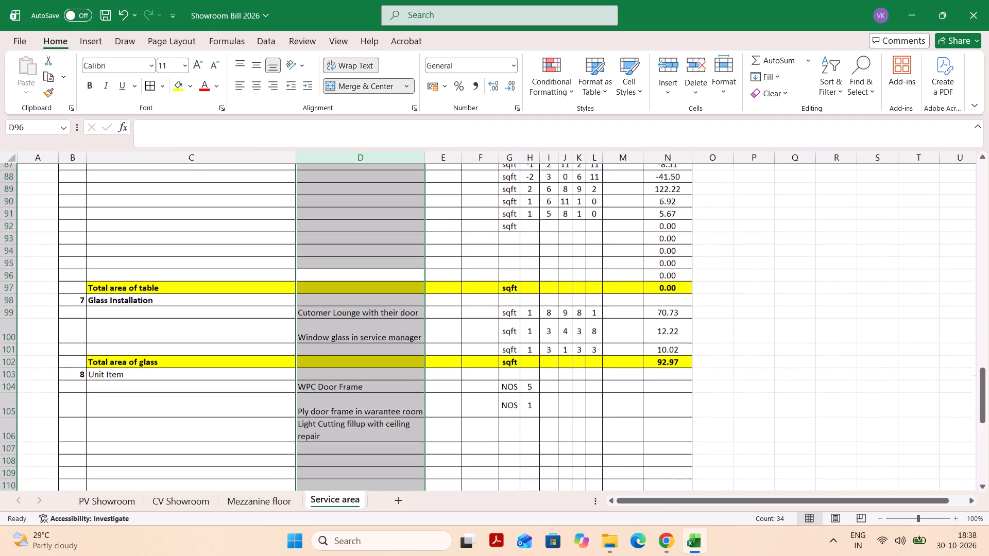
pyautogui.scroll(2, 361, 298)
pyautogui.scroll(-5, 361, 298)
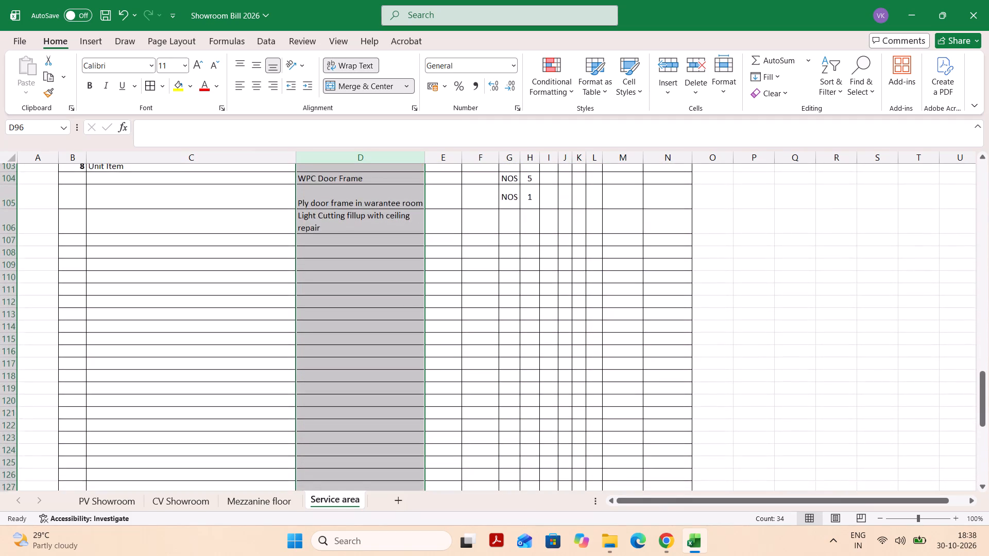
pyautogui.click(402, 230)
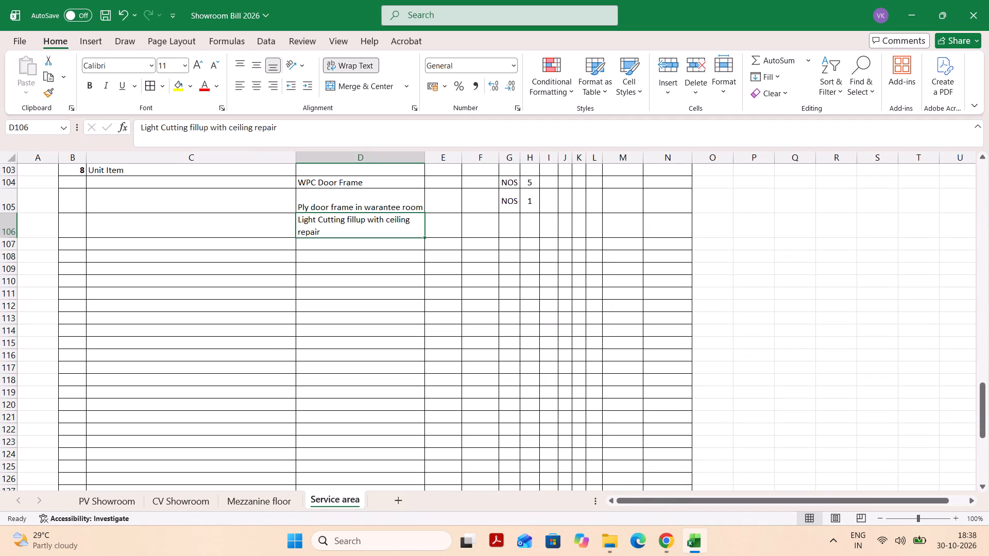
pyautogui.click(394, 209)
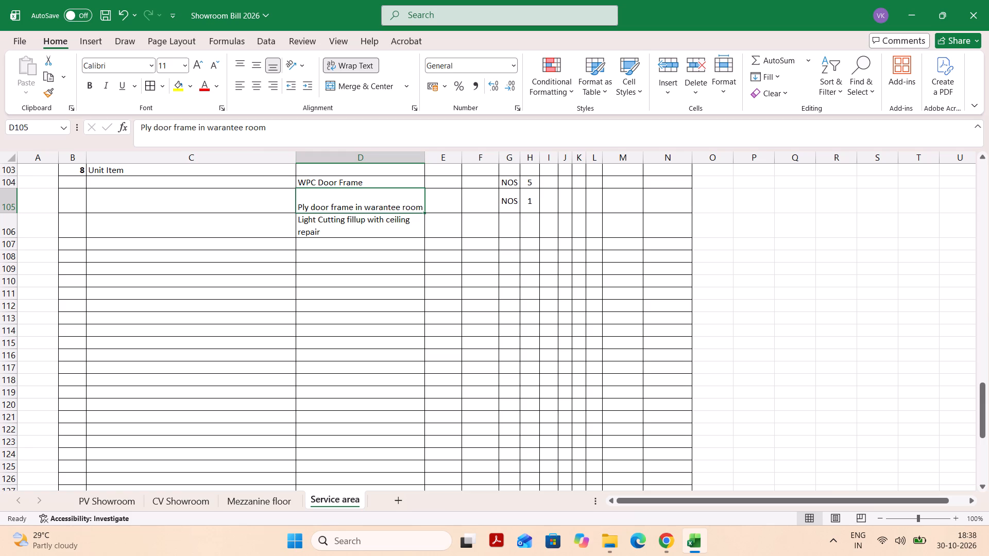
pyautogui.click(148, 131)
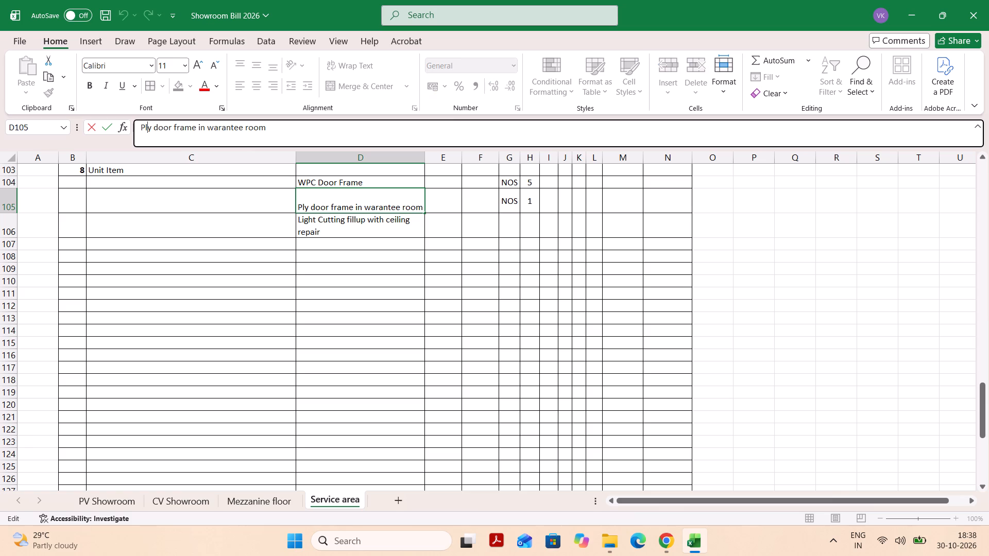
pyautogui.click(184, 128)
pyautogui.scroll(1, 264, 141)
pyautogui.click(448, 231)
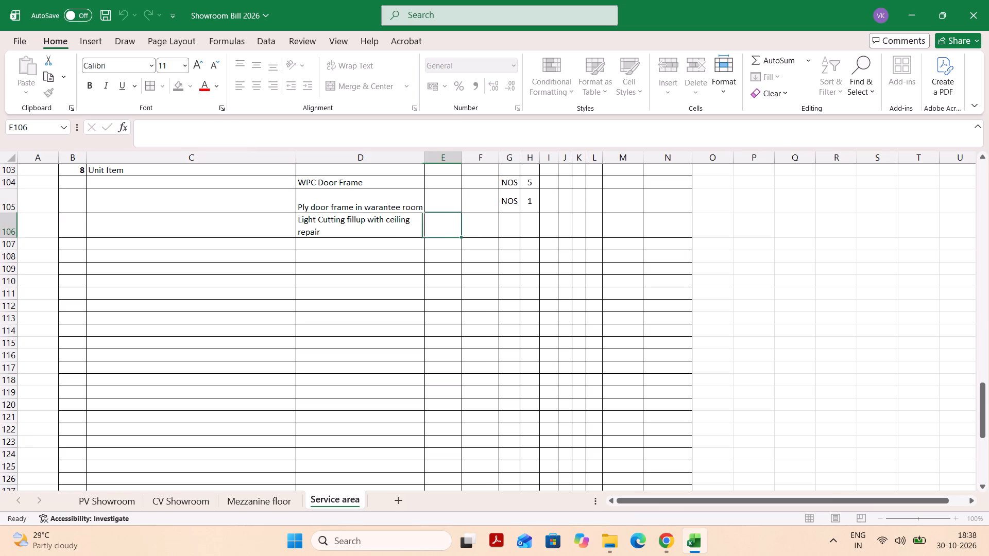
# Enter "Days" as the unit of the light cutting and ceiling repair item in G106.
pyautogui.click(517, 228)
pyautogui.press('n')
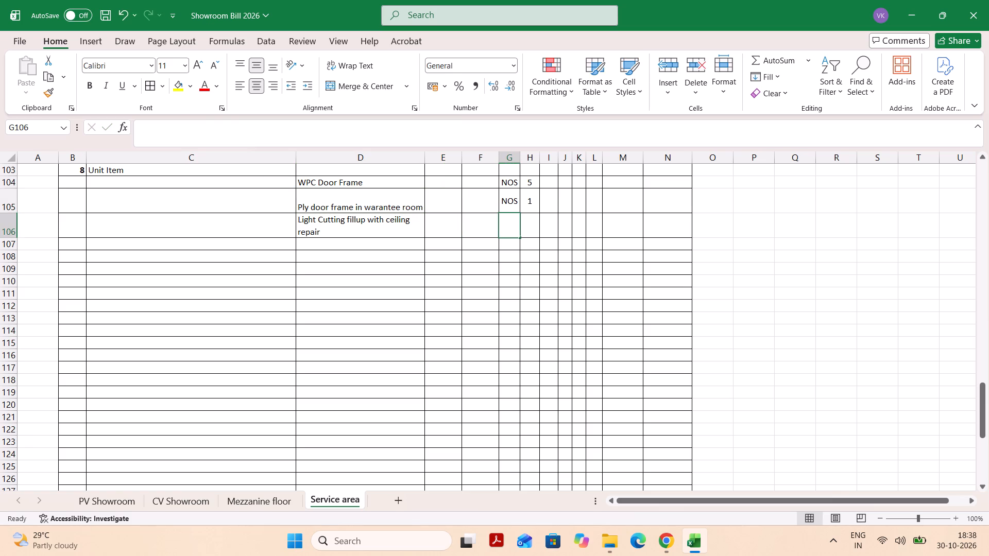
pyautogui.press('BackSpace')
pyautogui.press('BackSpace')
pyautogui.write('Day')
pyautogui.press('s')
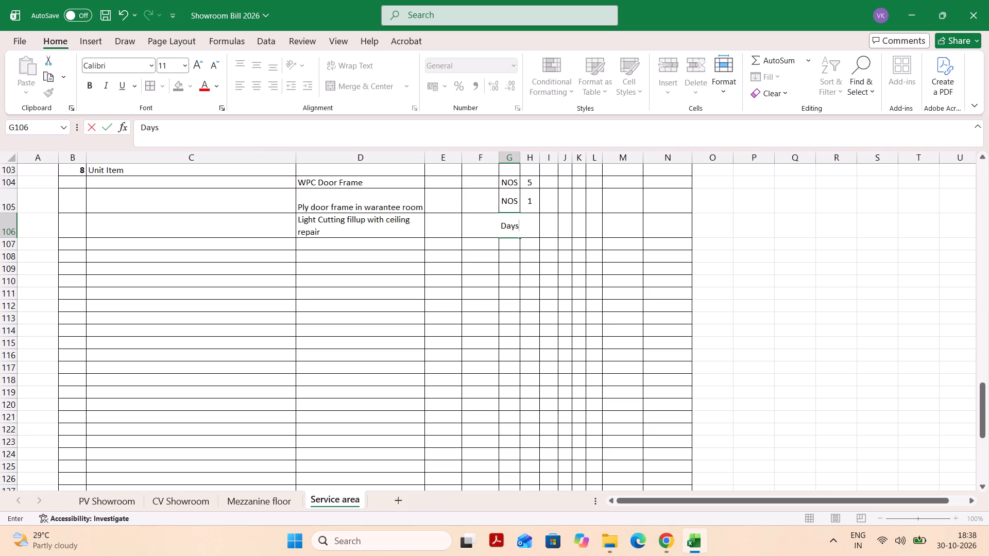
pyautogui.press('Left')
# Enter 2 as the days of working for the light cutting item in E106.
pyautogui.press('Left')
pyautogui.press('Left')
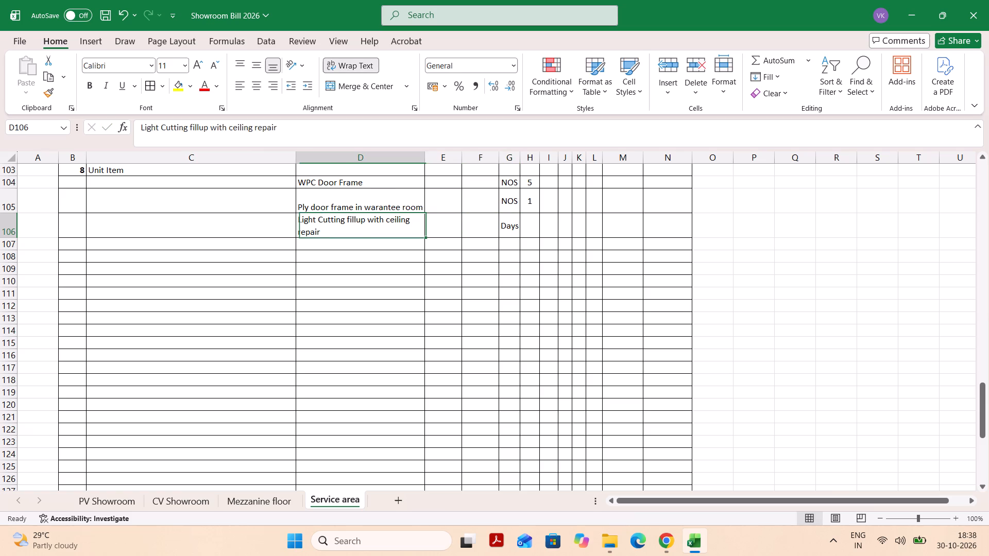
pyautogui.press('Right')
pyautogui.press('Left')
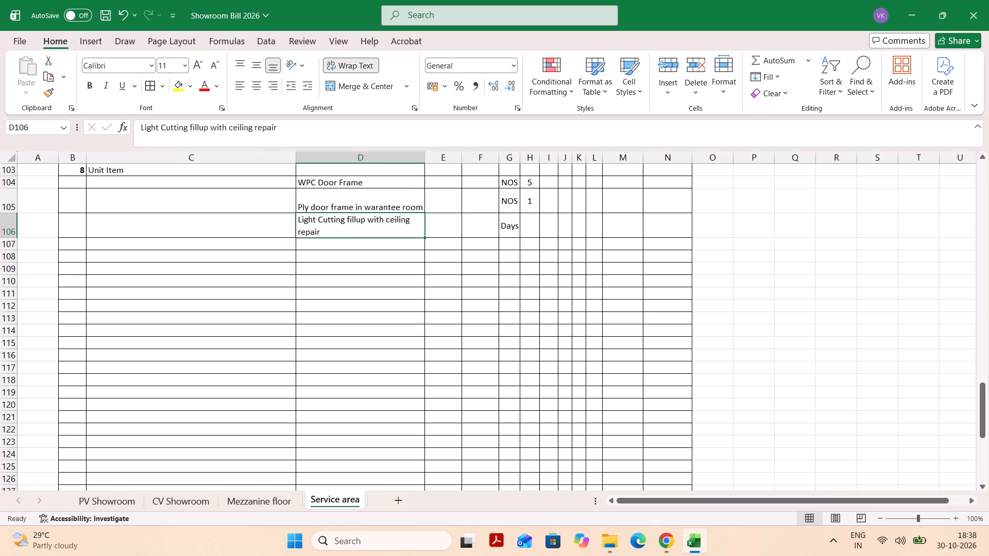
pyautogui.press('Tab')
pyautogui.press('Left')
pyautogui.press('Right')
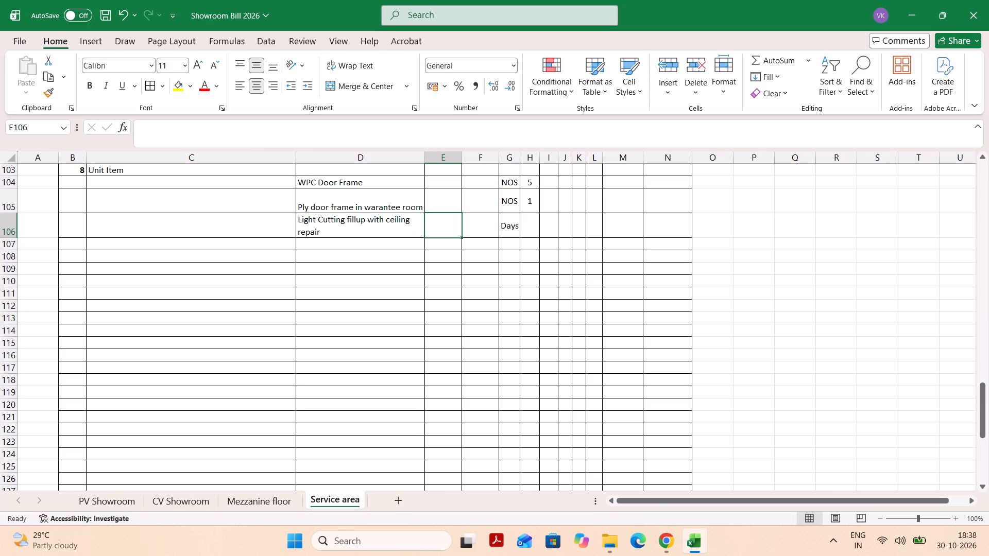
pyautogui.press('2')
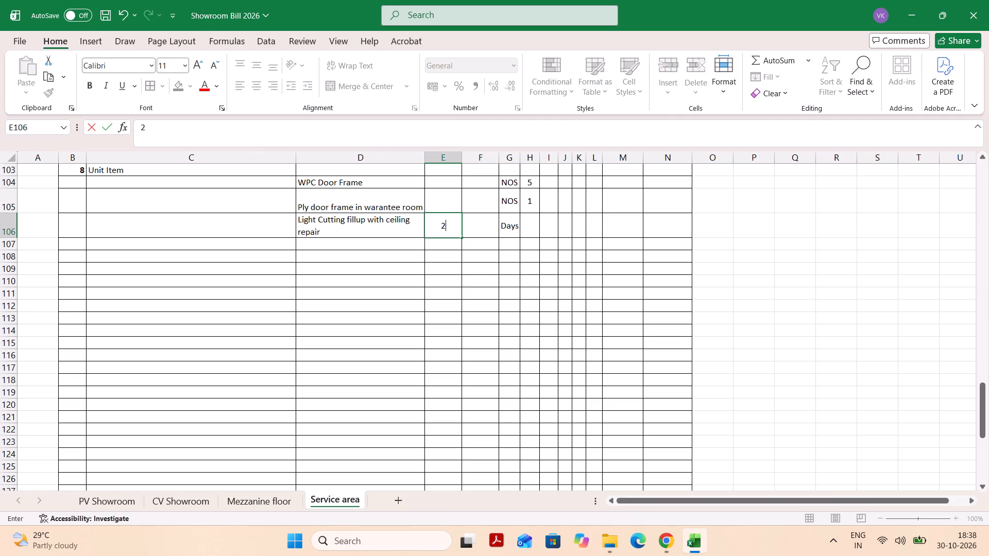
# Review the Service area sheet, checking the column headings for days of working and number of workers.
pyautogui.scroll(14, 517, 228)
pyautogui.scroll(-3, 517, 228)
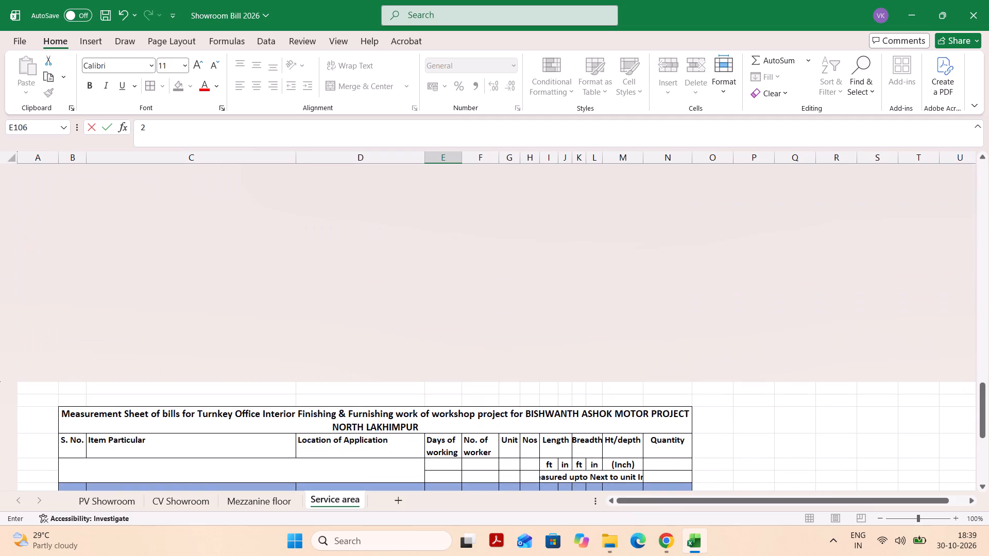
pyautogui.scroll(-4, 517, 228)
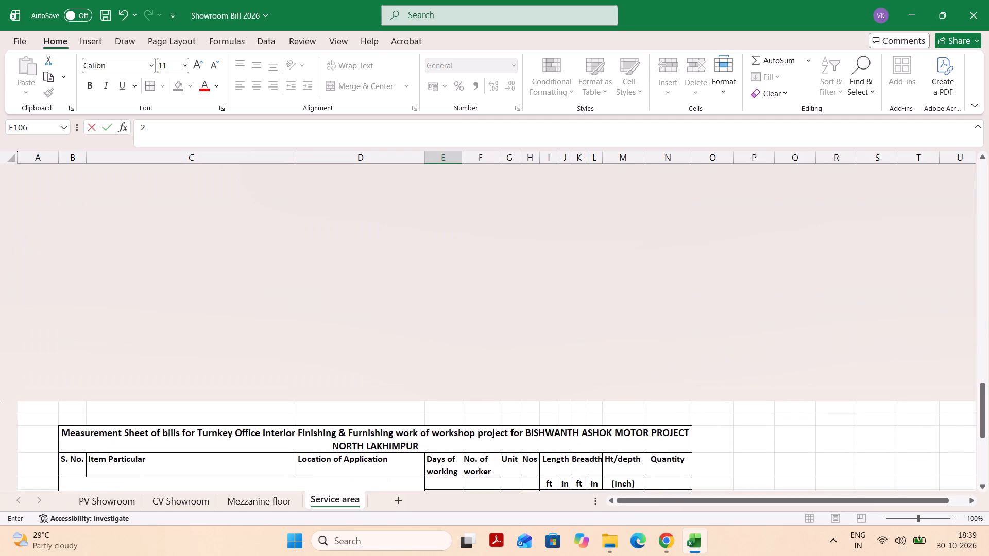
pyautogui.scroll(-2, 517, 228)
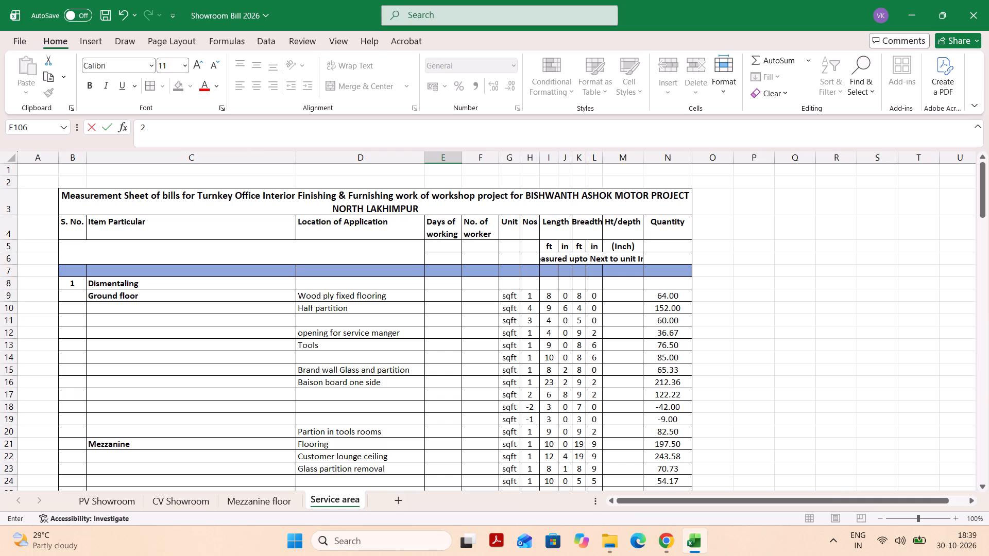
pyautogui.scroll(-4, 485, 240)
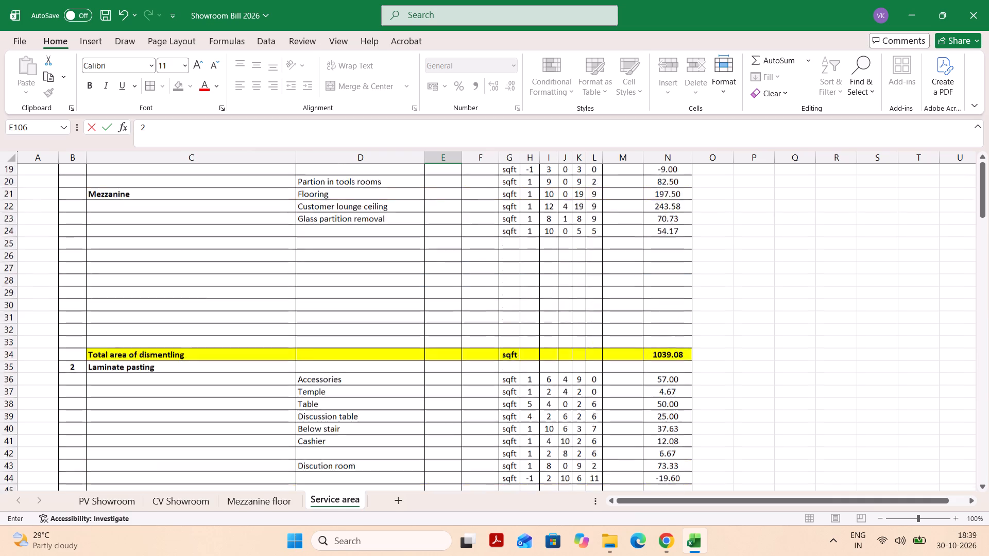
pyautogui.scroll(-4, 485, 240)
pyautogui.scroll(2, 485, 240)
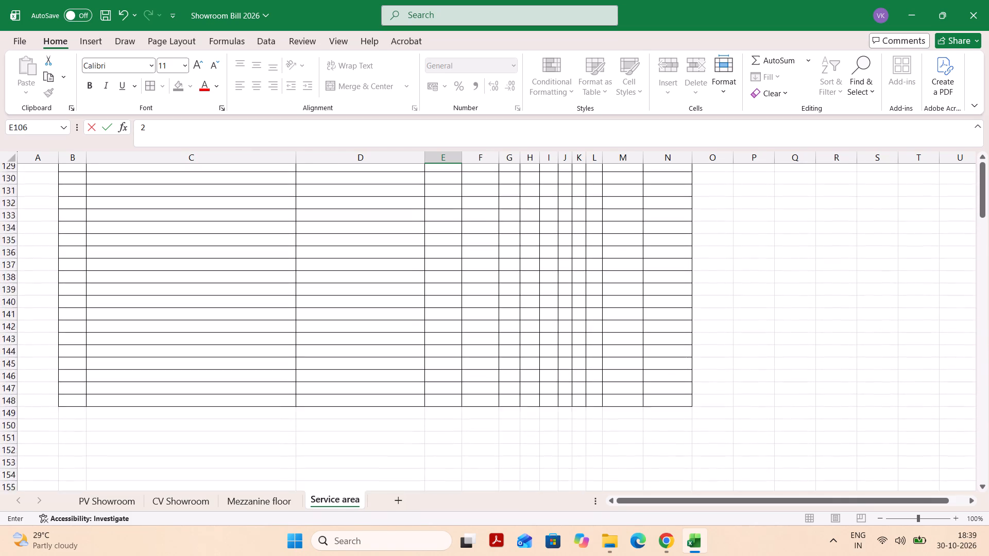
pyautogui.scroll(3, 485, 240)
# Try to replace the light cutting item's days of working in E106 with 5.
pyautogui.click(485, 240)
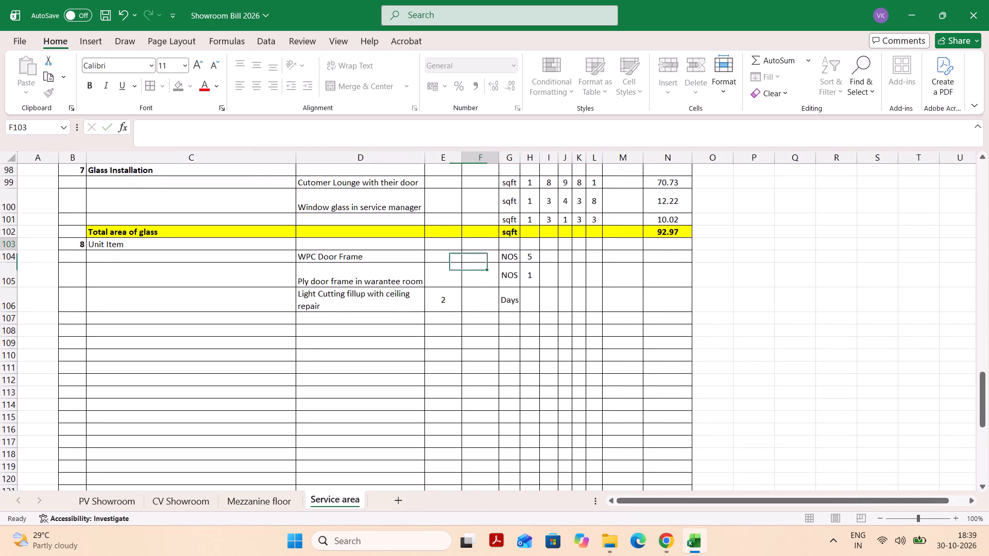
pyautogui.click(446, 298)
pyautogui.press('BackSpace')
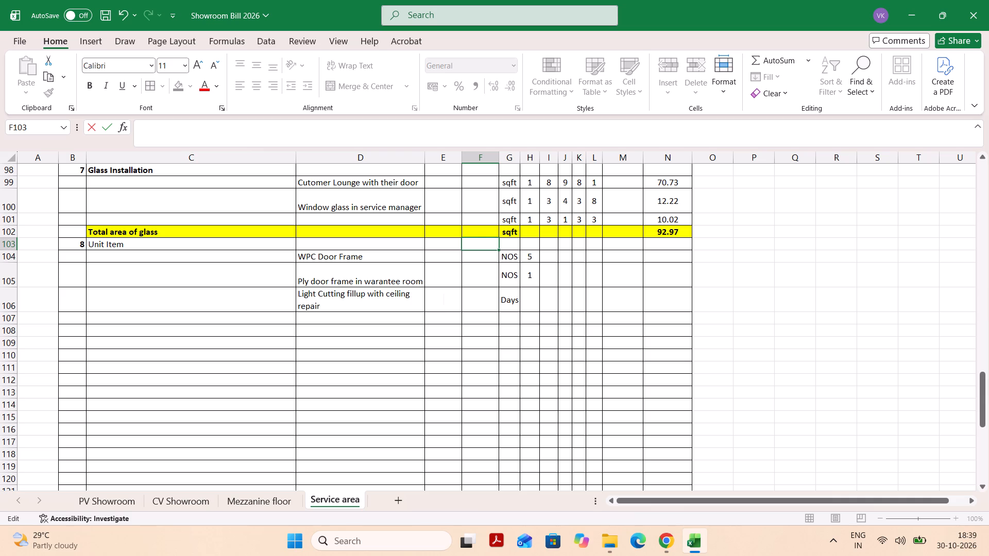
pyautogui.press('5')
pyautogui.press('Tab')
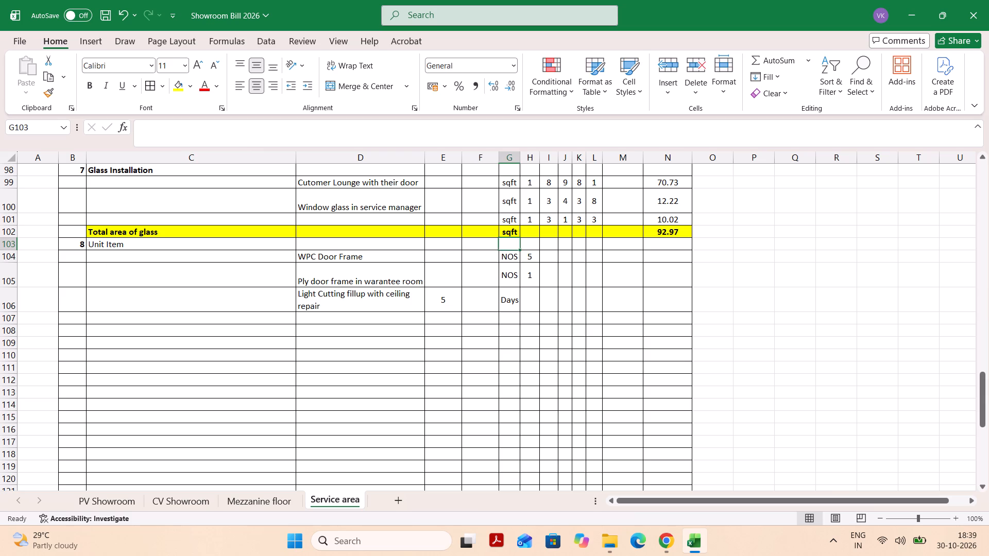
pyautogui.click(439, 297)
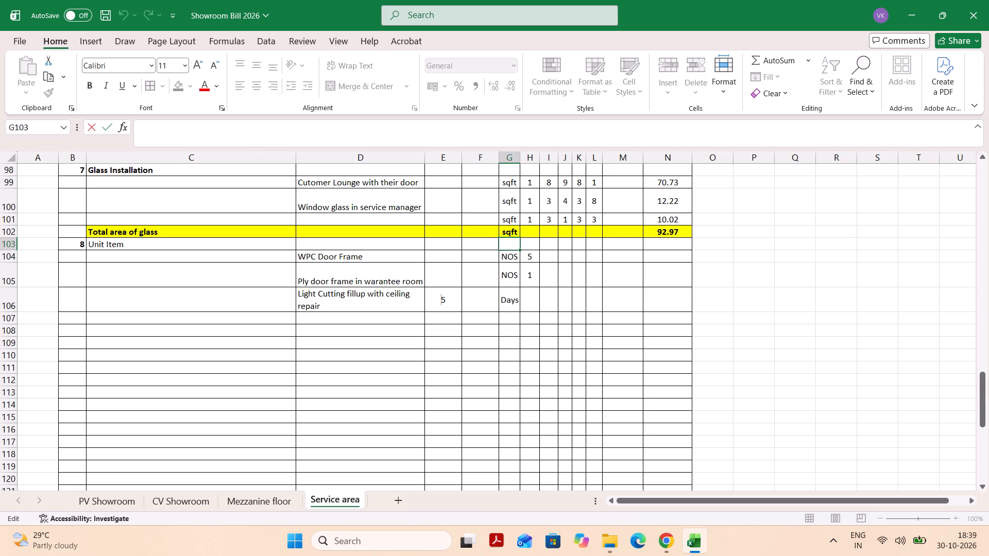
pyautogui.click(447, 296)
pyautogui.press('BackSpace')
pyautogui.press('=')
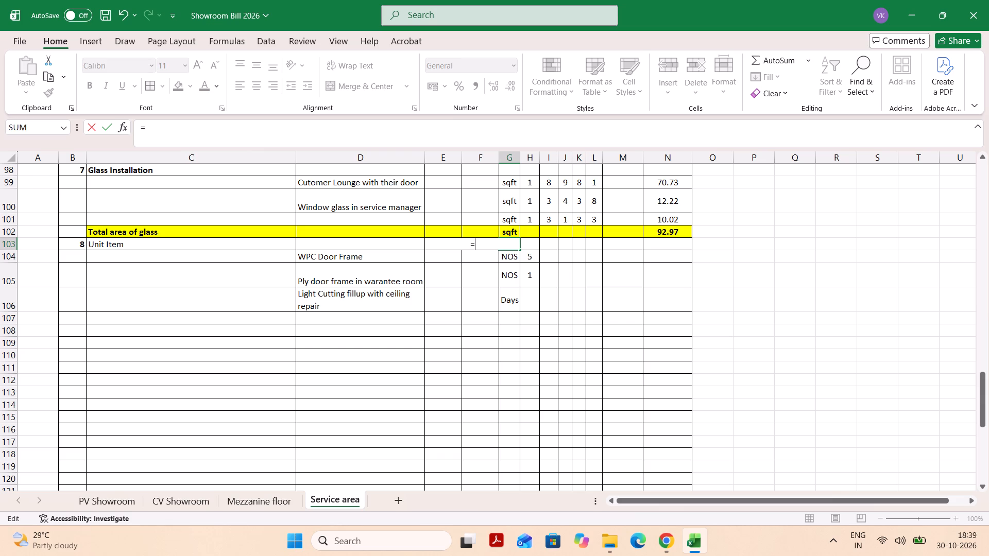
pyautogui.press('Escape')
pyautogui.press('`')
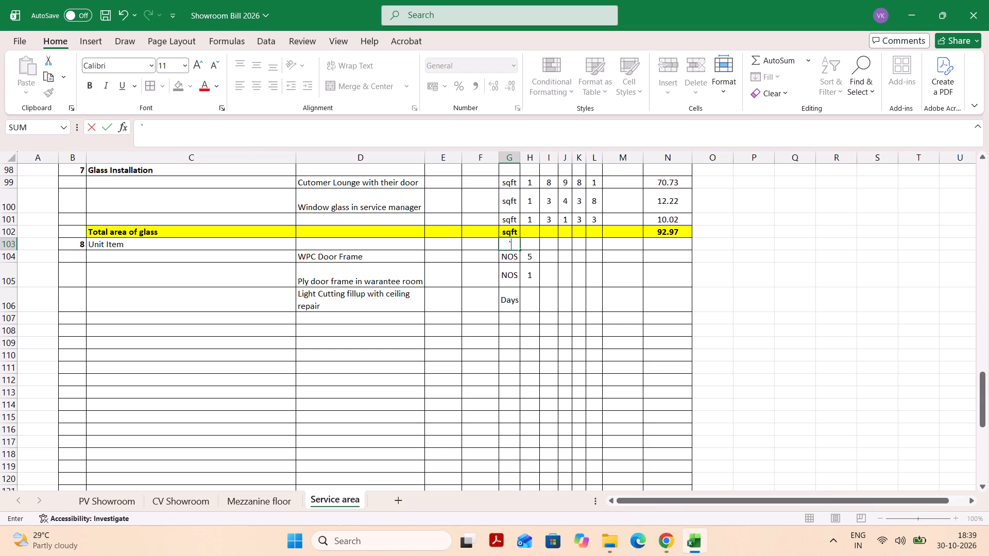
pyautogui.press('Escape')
# Enter =5*1.5 as days of working in E106 and 2 as number of workers in F106 for the light cutting item.
pyautogui.click(452, 303)
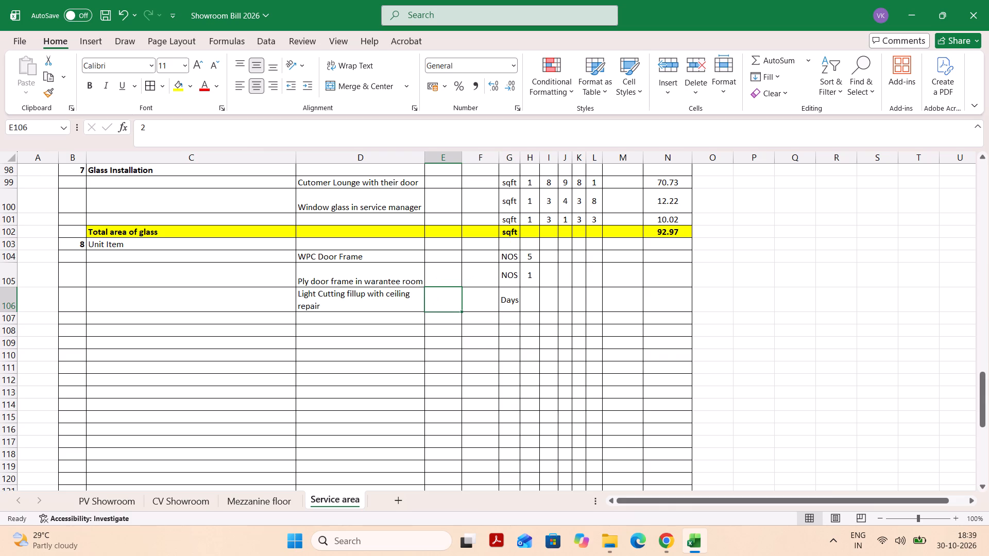
pyautogui.press('=')
pyautogui.write('51.5')
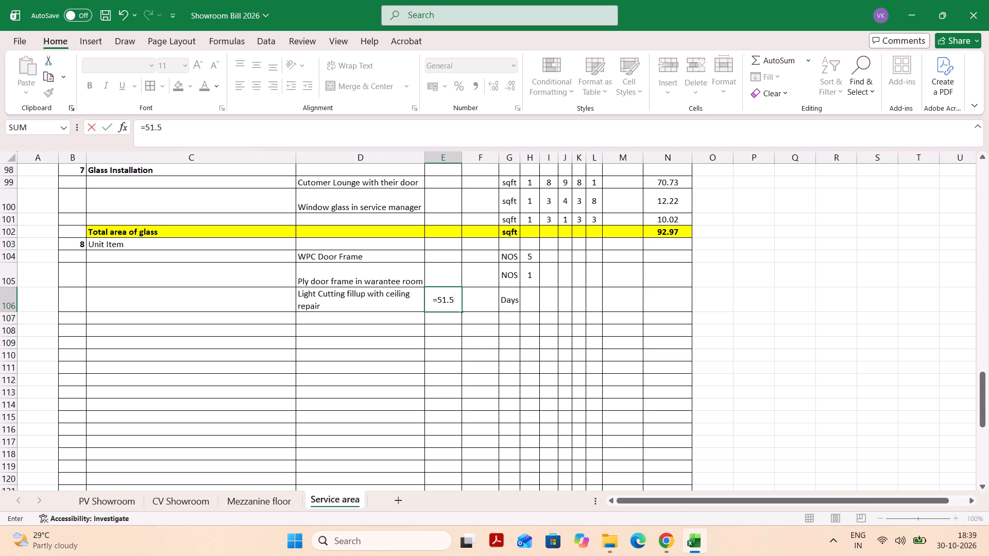
pyautogui.press('BackSpace')
pyautogui.press('BackSpace')
pyautogui.press('BackSpace')
pyautogui.write('*1.5')
pyautogui.press('Tab')
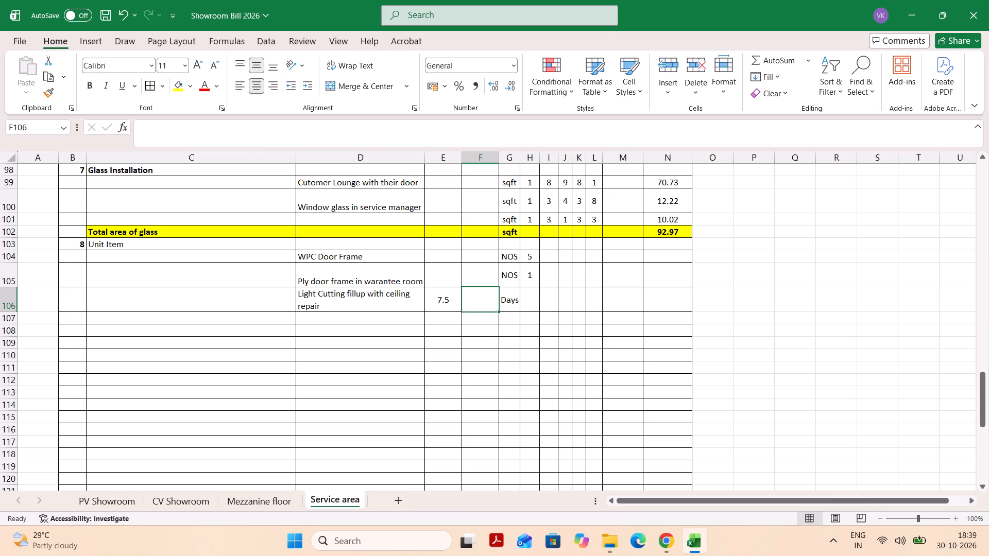
pyautogui.press('2')
pyautogui.press('Tab')
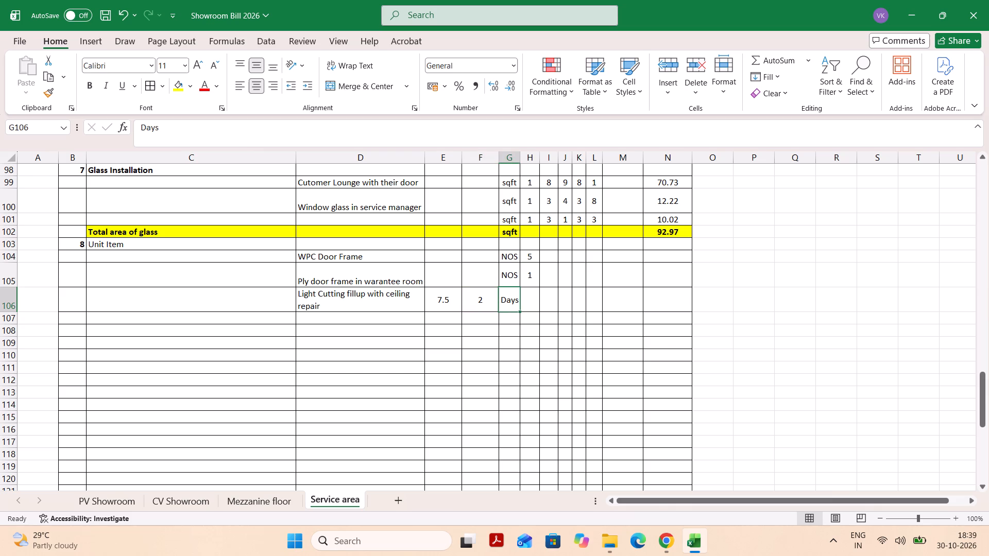
# Calculate the light cutting item's Nos value in H106 with the formula =E106*F106.
pyautogui.press('Tab')
pyautogui.press('Tab')
pyautogui.press('Tab')
pyautogui.press('Tab')
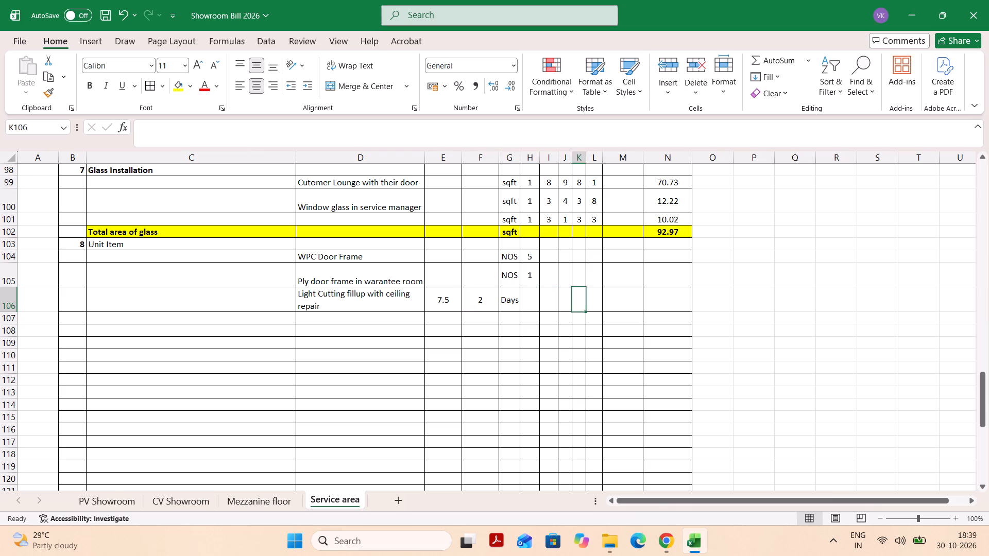
pyautogui.press('Tab')
pyautogui.press('Tab')
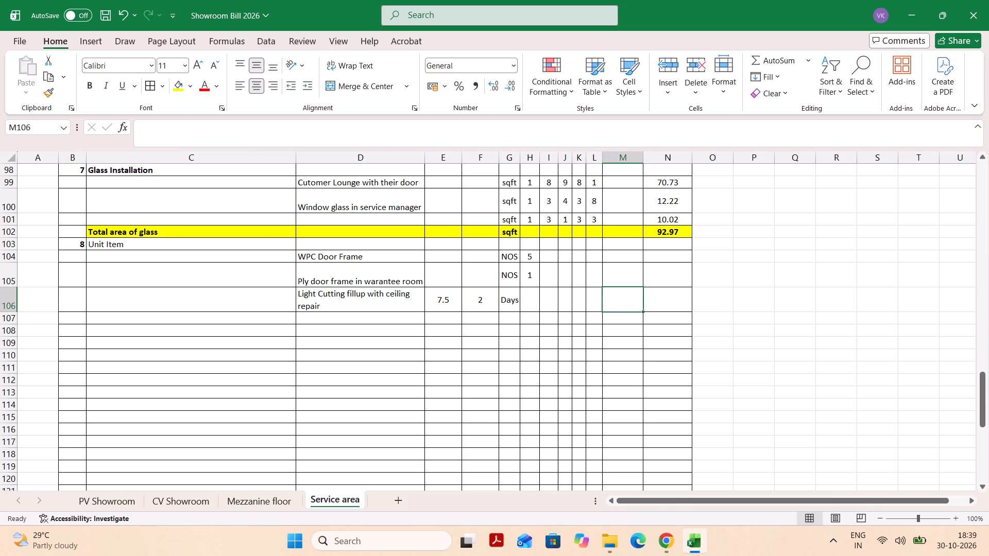
pyautogui.click(524, 307)
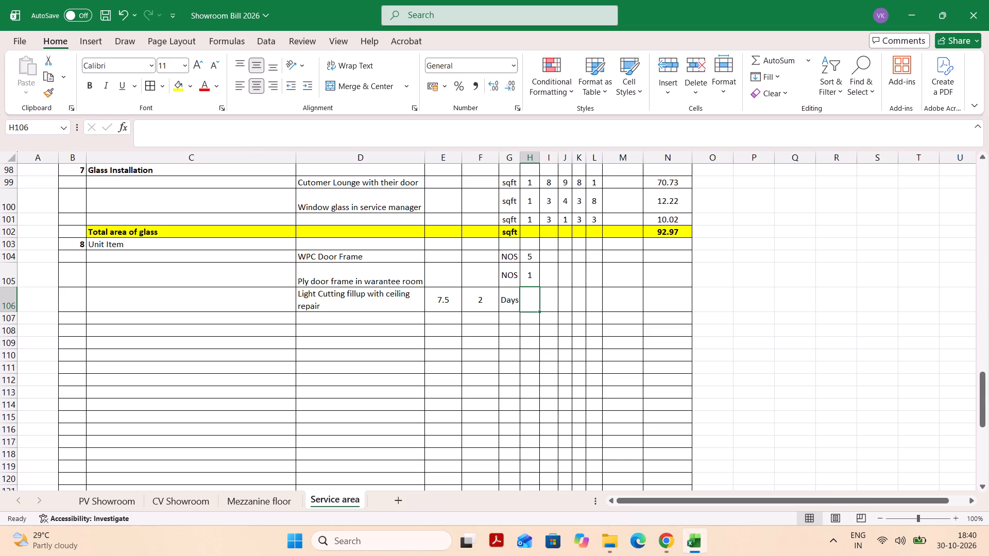
pyautogui.press('=')
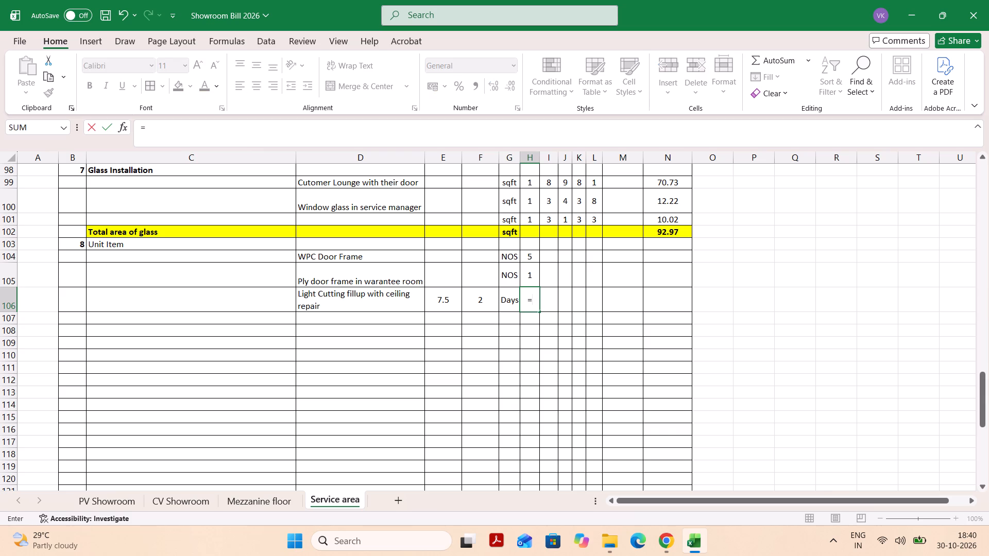
pyautogui.press('Left')
pyautogui.press('Left')
pyautogui.press('Left')
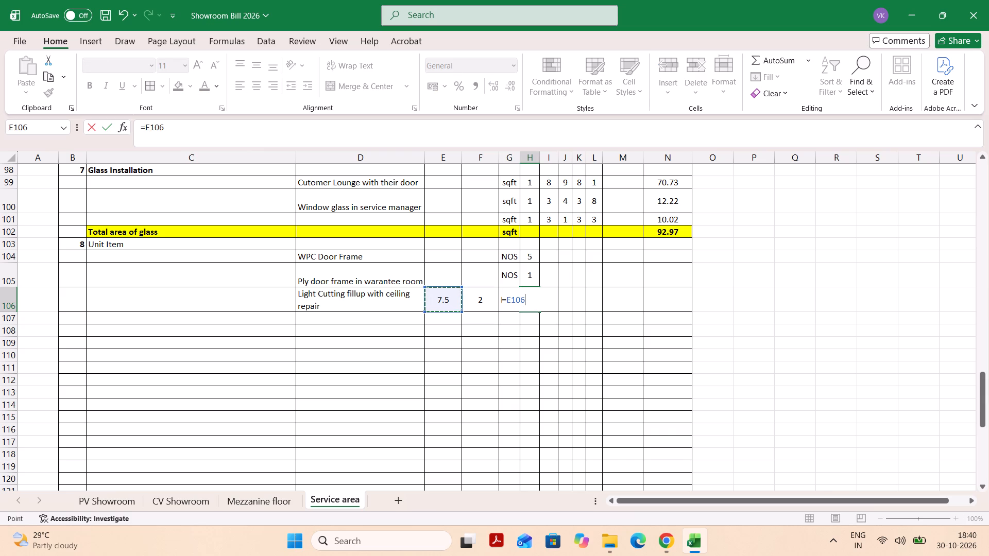
pyautogui.press('*')
pyautogui.press('Left')
pyautogui.press('Left')
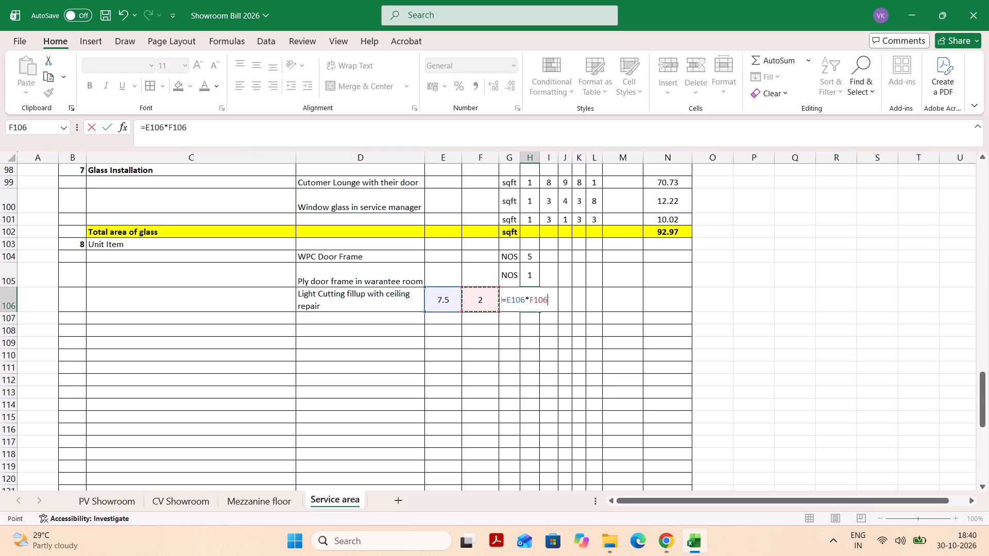
pyautogui.press('Return')
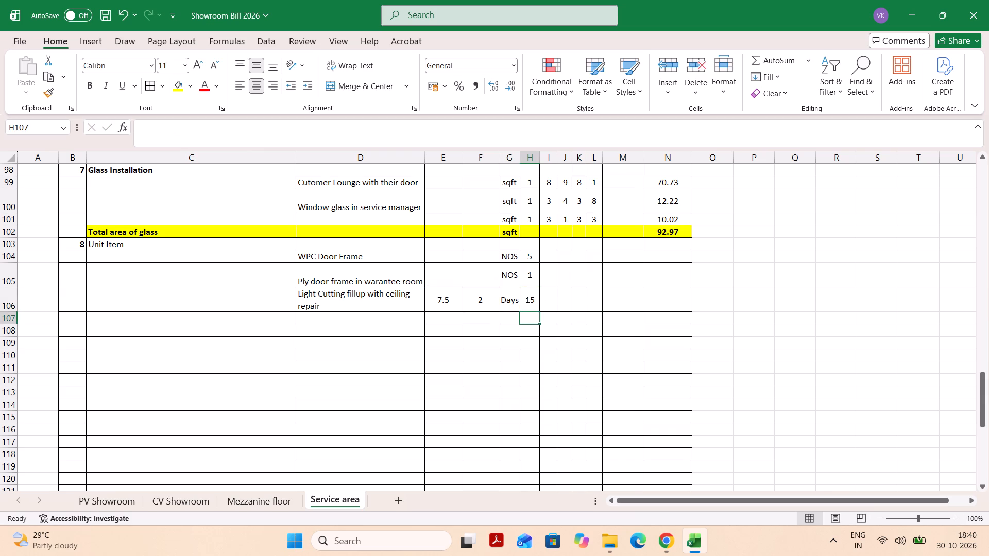
# Enter "Cutain installation" as the next Unit Item description in D107, below the light cutting item.
pyautogui.scroll(-1, 503, 332)
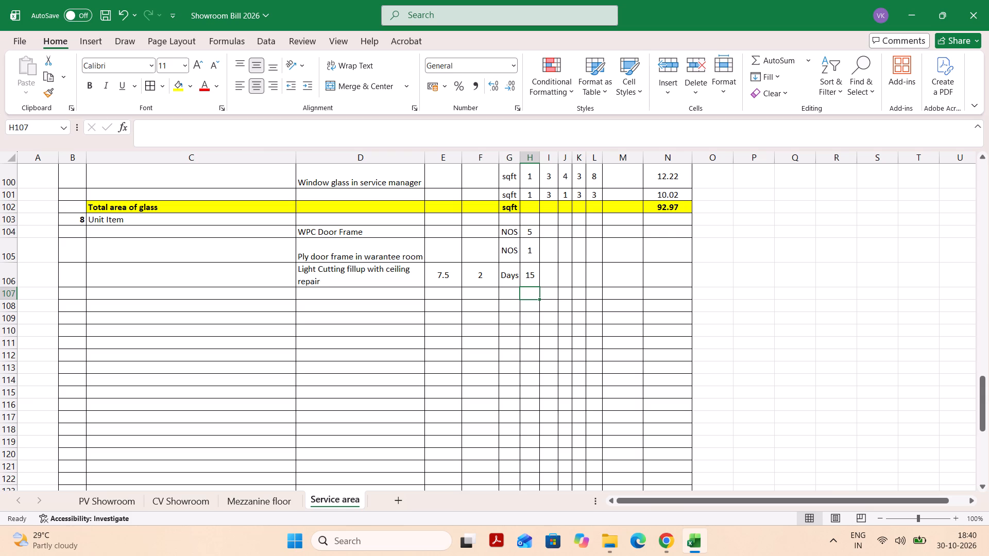
pyautogui.click(355, 297)
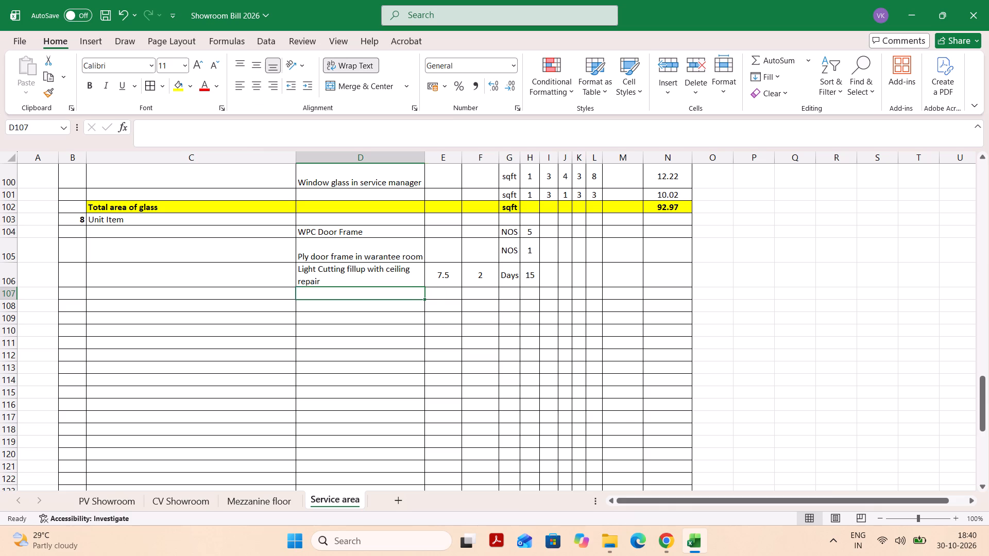
pyautogui.write('Cut')
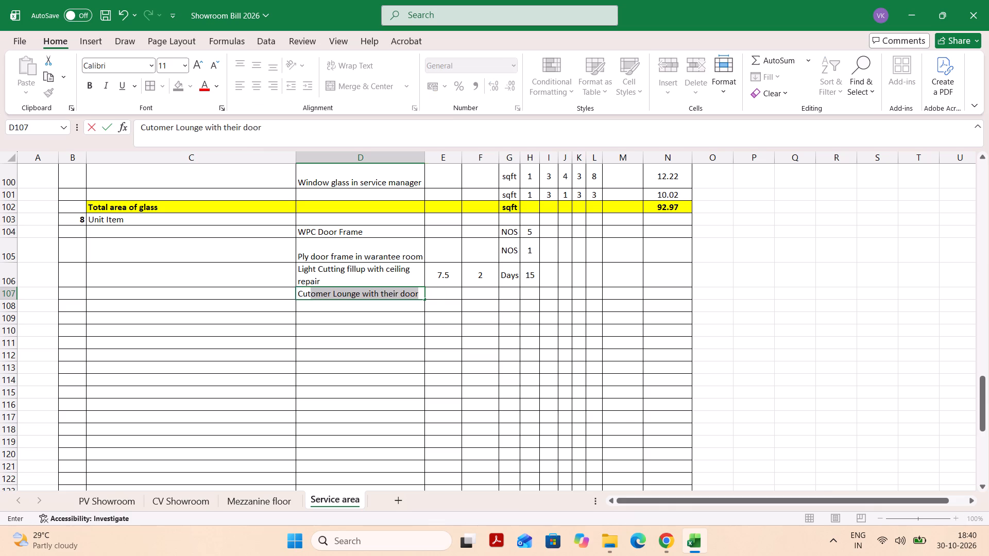
pyautogui.press('t')
pyautogui.press('BackSpace')
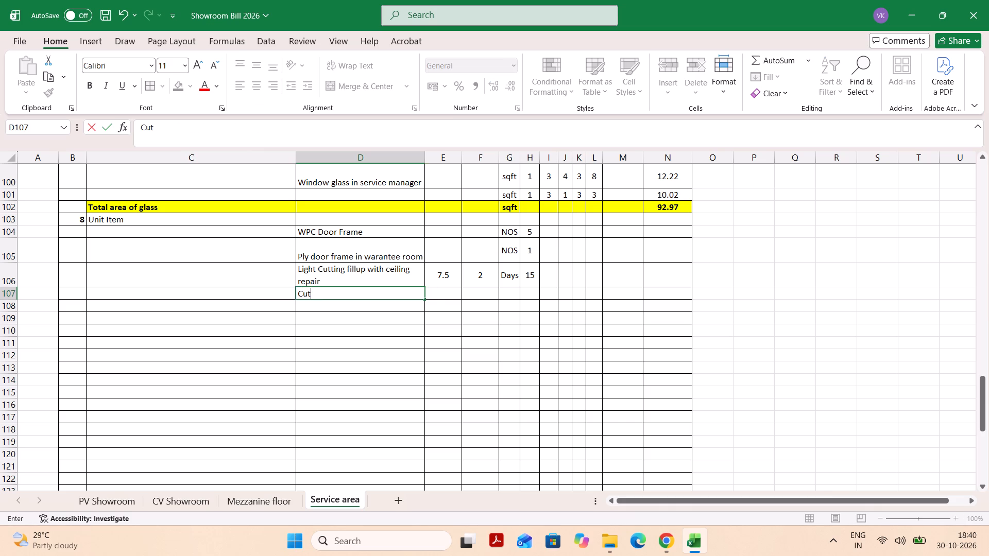
pyautogui.write('ain')
pyautogui.press('space')
pyautogui.write('insta')
pyautogui.write('llation')
pyautogui.press('space')
pyautogui.press('Tab')
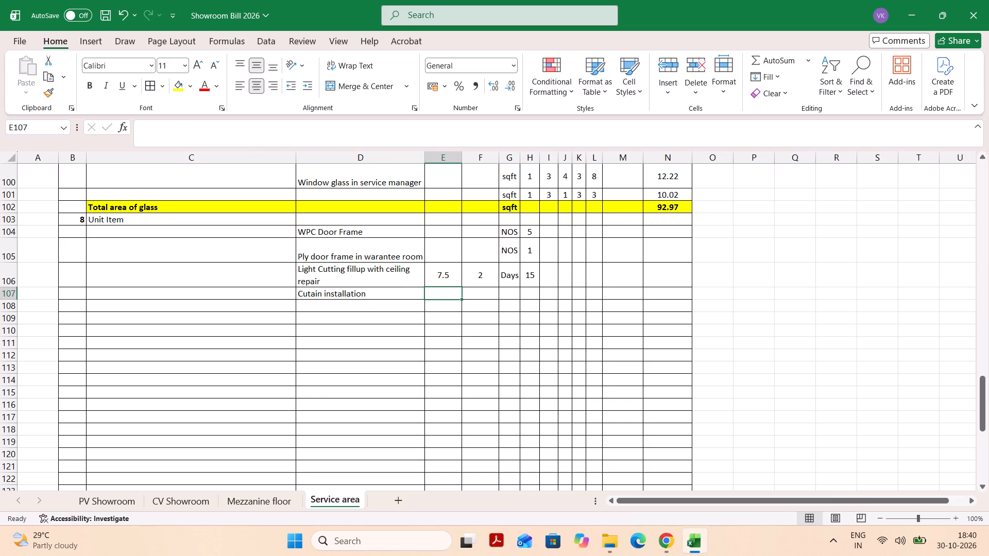
# Set the curtain installation item's unit to NOS in G107 and its quantity to 3 in H107.
pyautogui.press('Tab')
pyautogui.press('Tab')
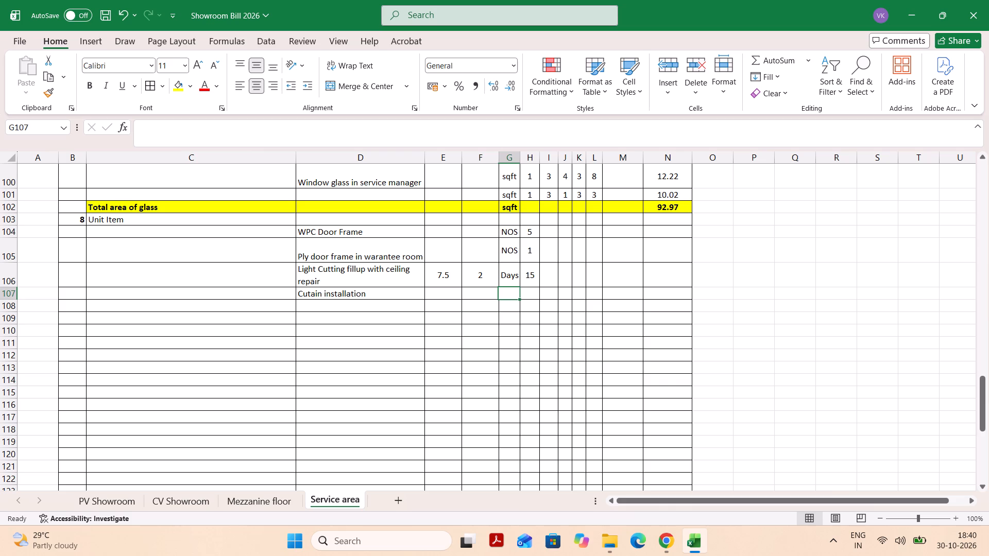
pyautogui.press('n')
pyautogui.press('Tab')
pyautogui.press('3')
pyautogui.press('Tab')
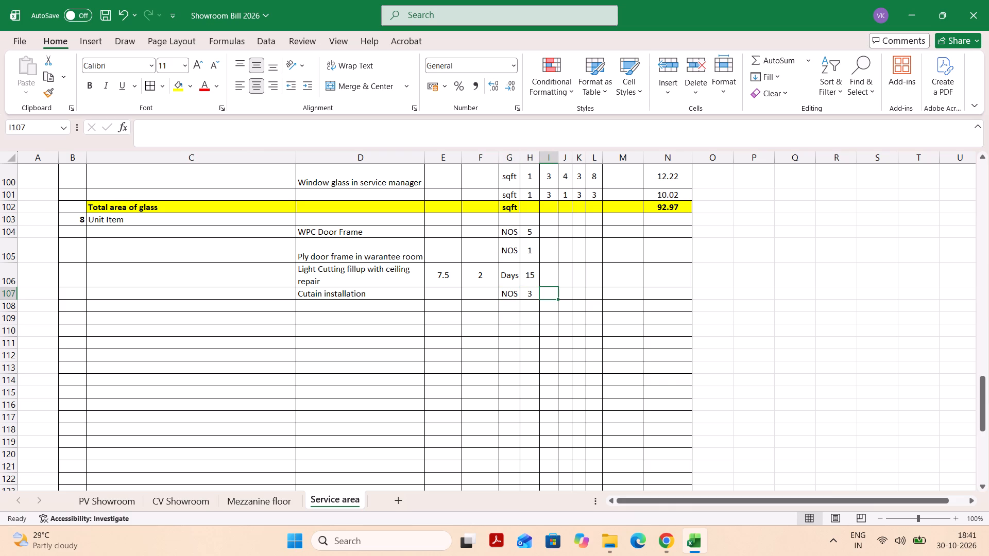
# Select the empty description cell D108 below the curtain installation item.
pyautogui.click(320, 300)
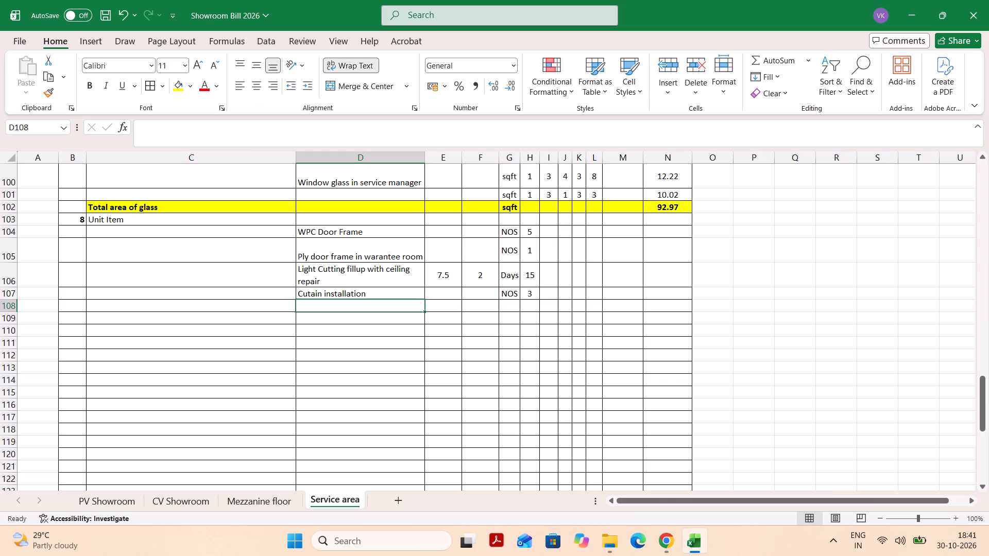
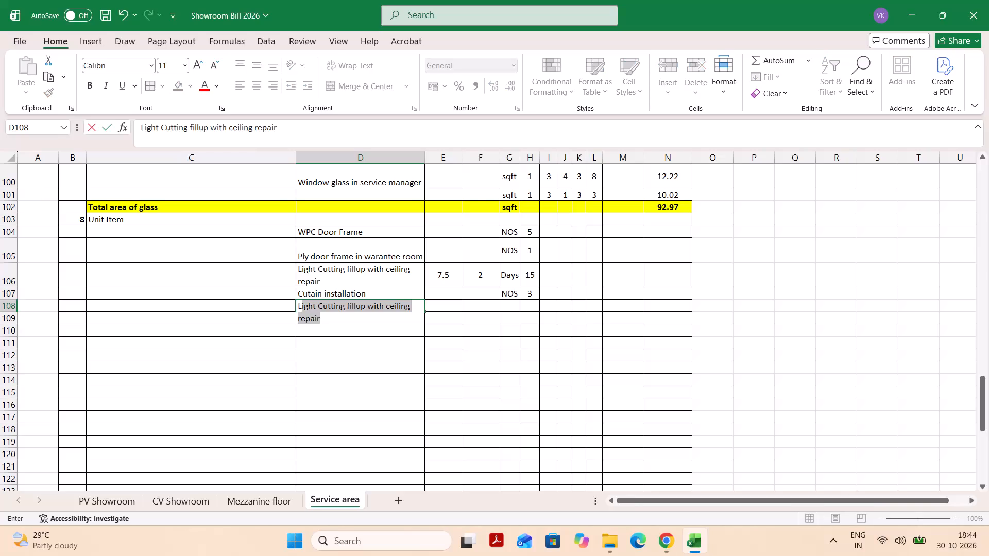
# Enter "LOGO Installatio" as the Unit Item description in D108, below the curtain installation item.
pyautogui.write('GO INsta')
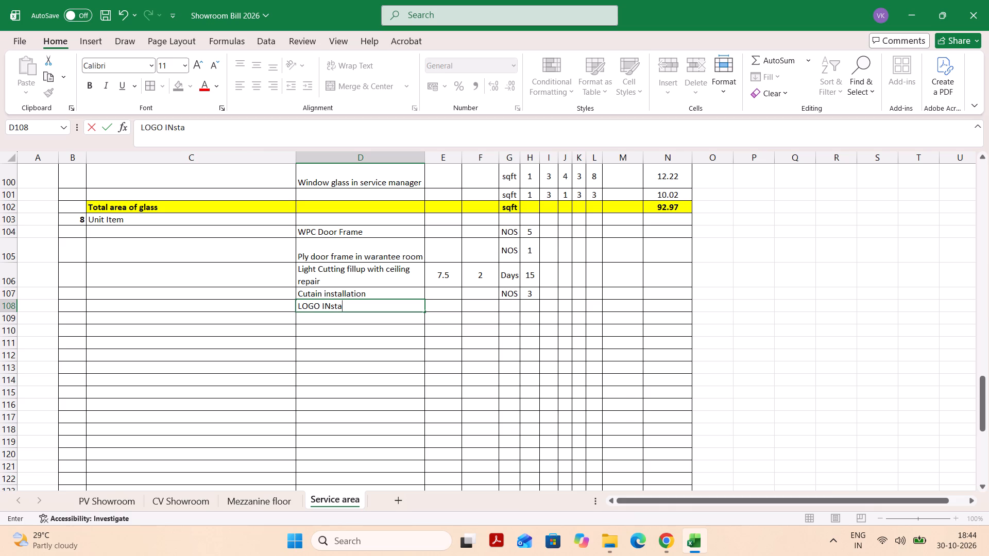
pyautogui.press('l')
pyautogui.write('latio')
pyautogui.press('Tab')
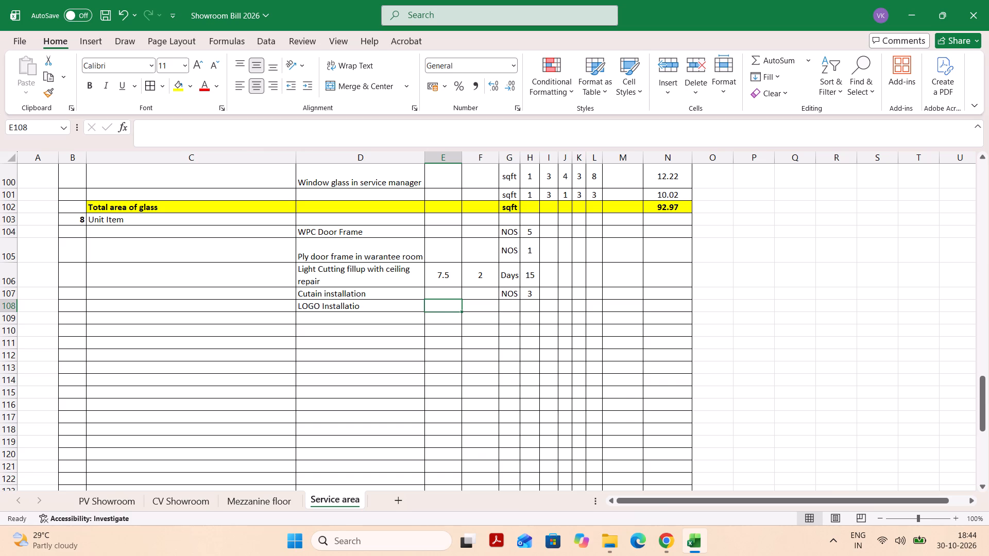
# Set the logo installation item's unit to NOS in G108 and its quantity to 1 in H108.
pyautogui.press('Tab')
pyautogui.press('Tab')
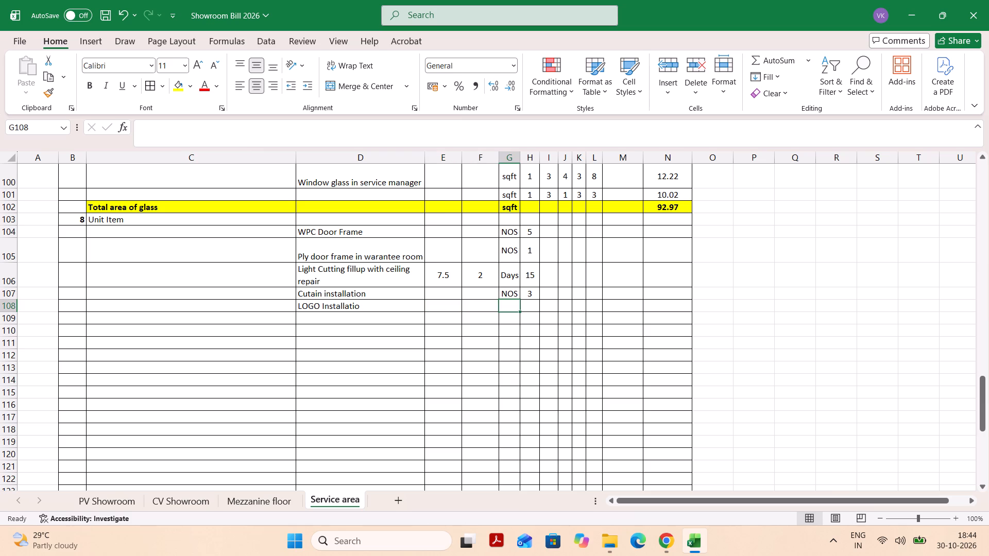
pyautogui.press('n')
pyautogui.press('Tab')
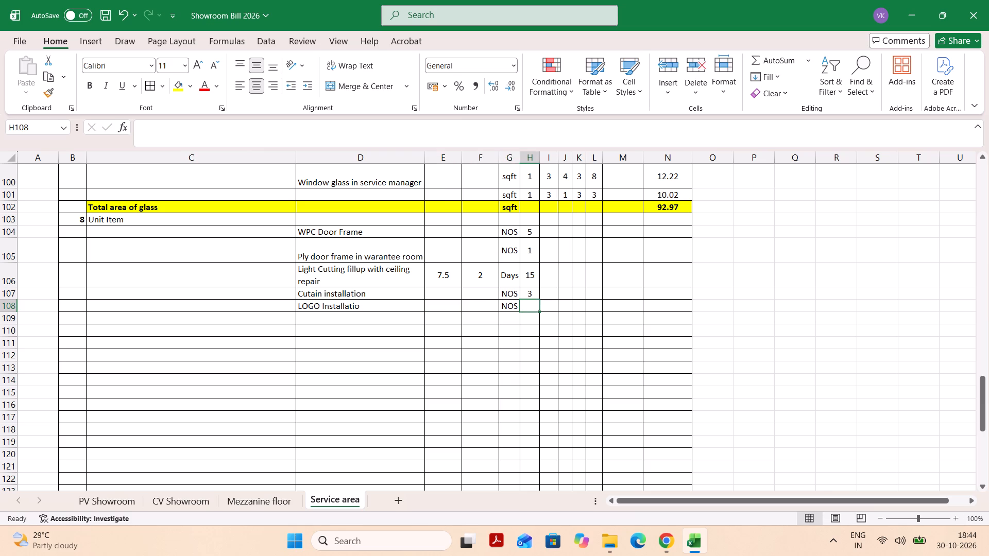
pyautogui.press('1')
pyautogui.press('Tab')
pyautogui.press('Return')
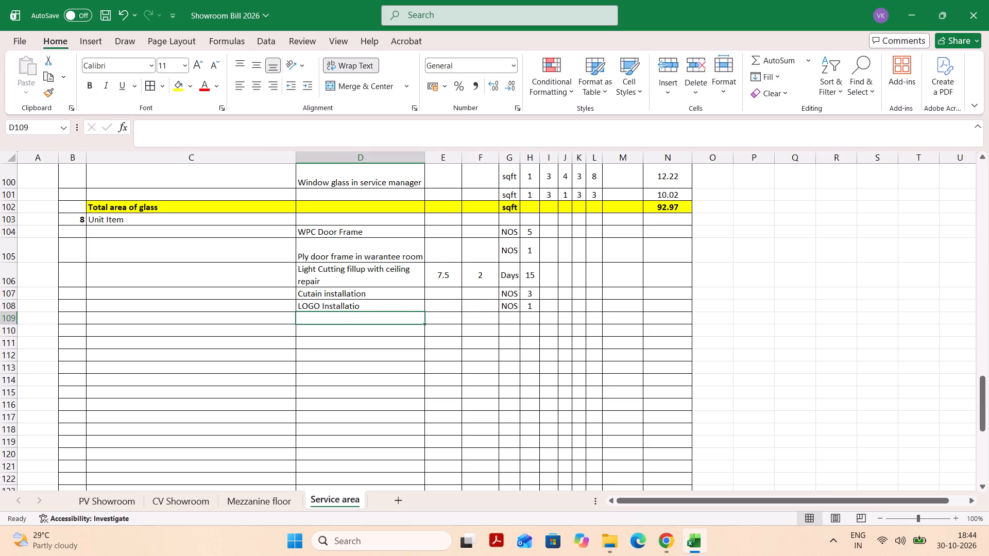
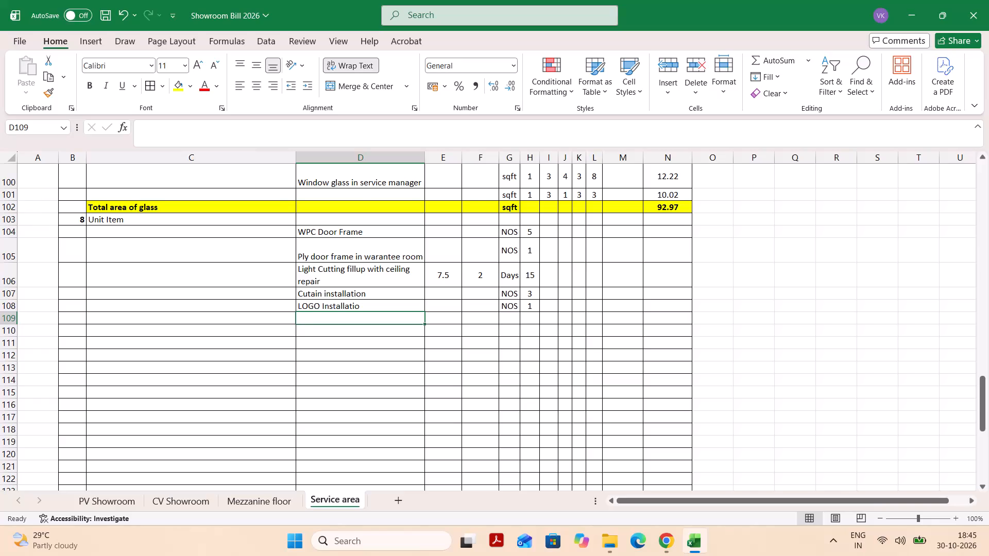
# Fill the Unit Item quantities in N104:N108 with formulas linked to the Nos column, starting from =H104.
pyautogui.click(657, 236)
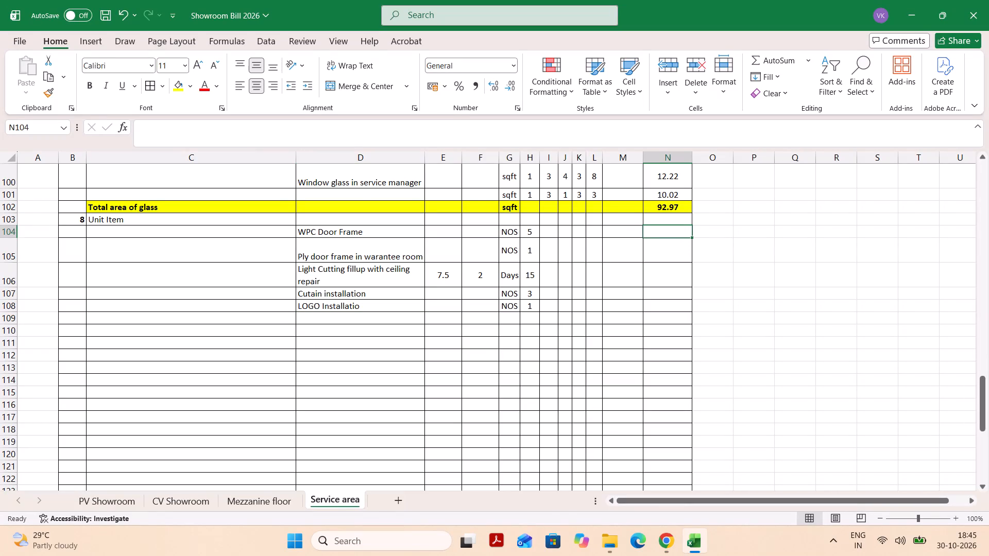
pyautogui.press('=')
pyautogui.press('Left')
pyautogui.press('Left')
pyautogui.press('Left')
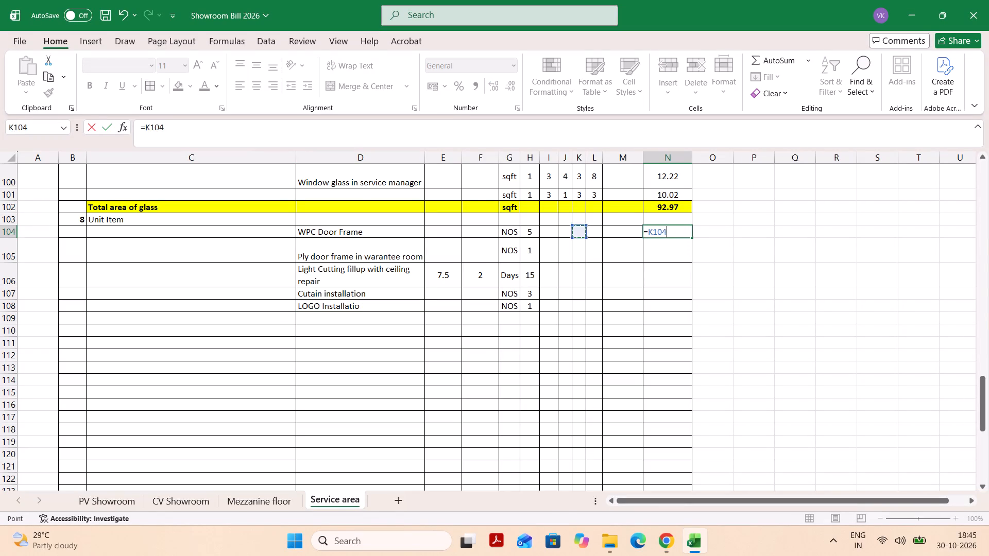
pyautogui.press('Left')
pyautogui.press('Left')
pyautogui.press('Left')
pyautogui.press('Return')
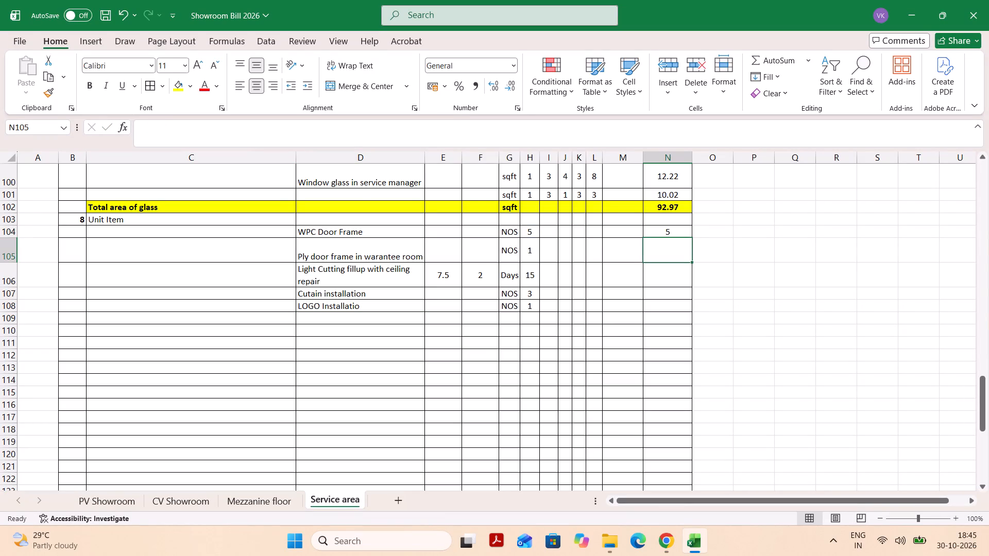
pyautogui.click(683, 231)
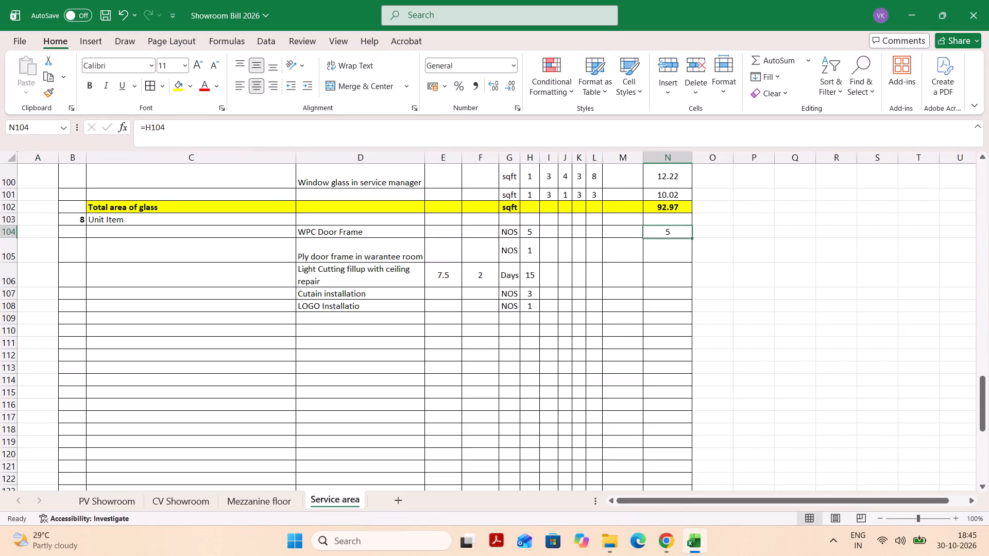
pyautogui.moveTo(692, 237); pyautogui.dragTo(699, 325)
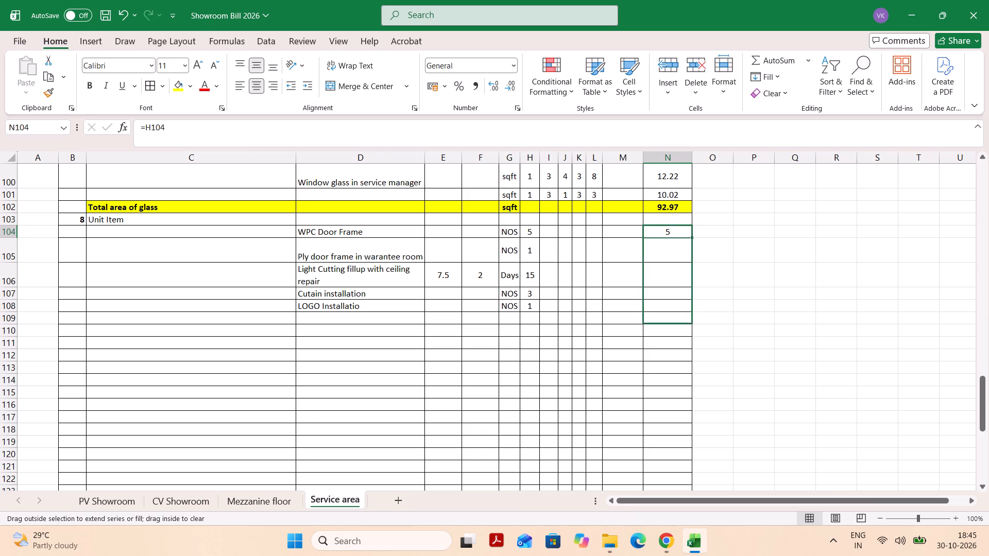
pyautogui.moveTo(699, 325); pyautogui.dragTo(697, 316)
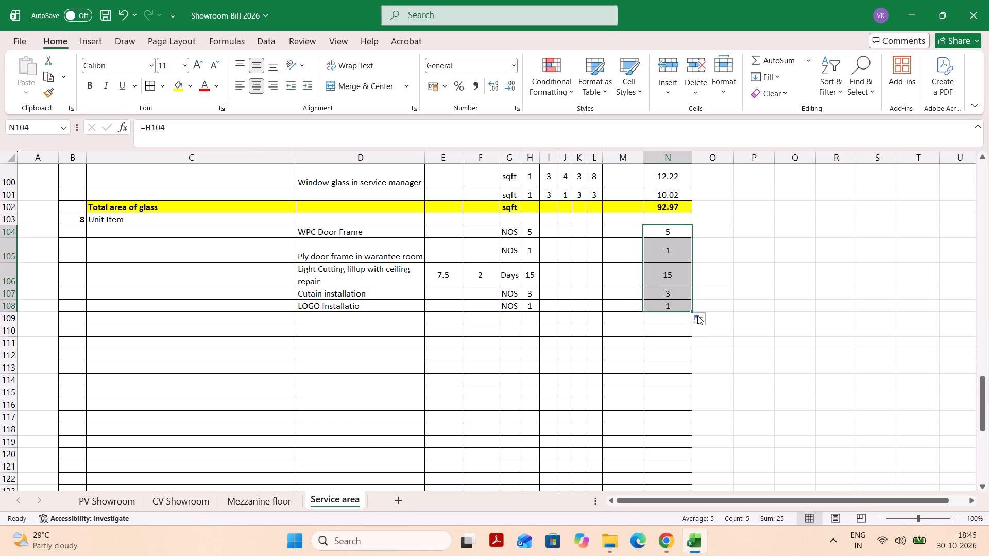
# Change the section 8 heading in C103 to "Unit Items".
pyautogui.scroll(2, 655, 262)
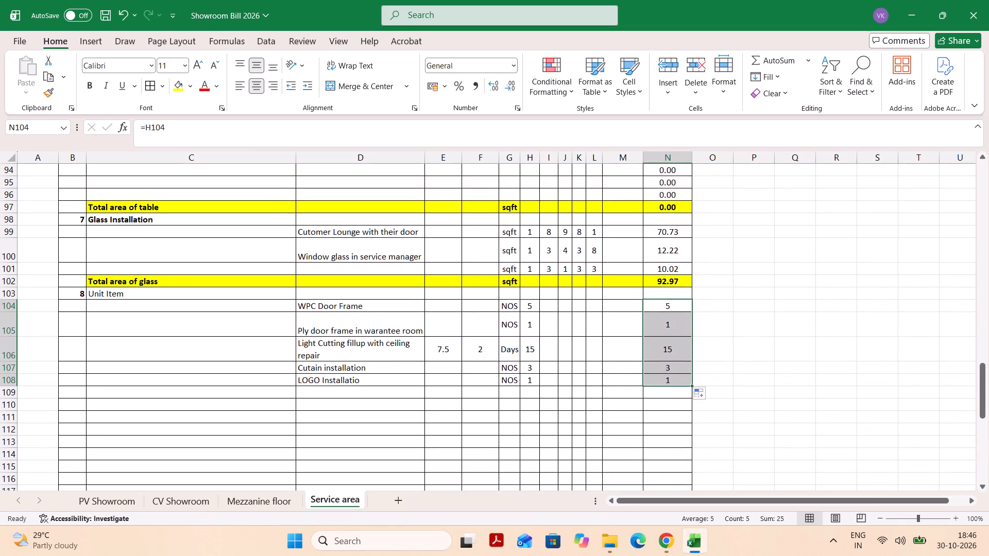
pyautogui.scroll(-2, 542, 341)
pyautogui.scroll(3, 542, 341)
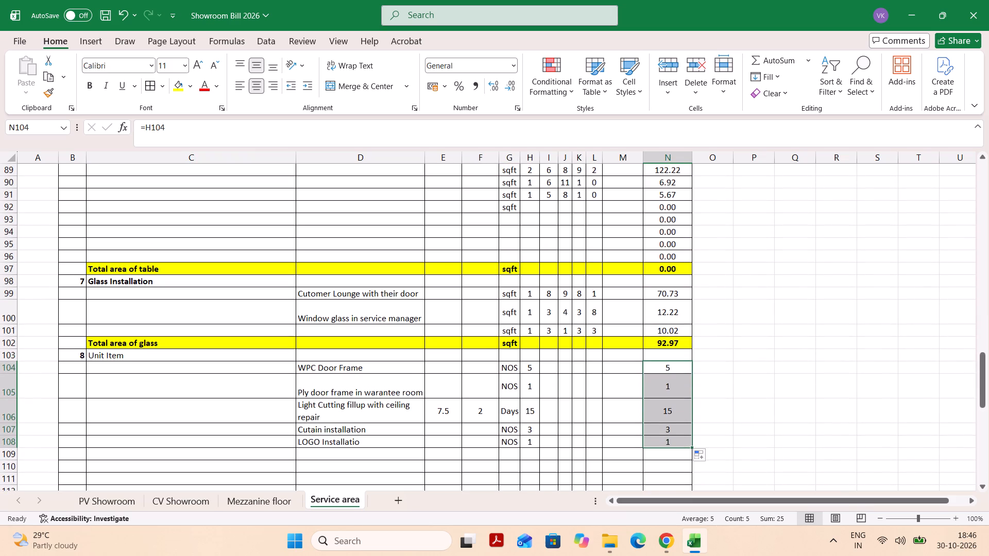
pyautogui.scroll(-1, 542, 341)
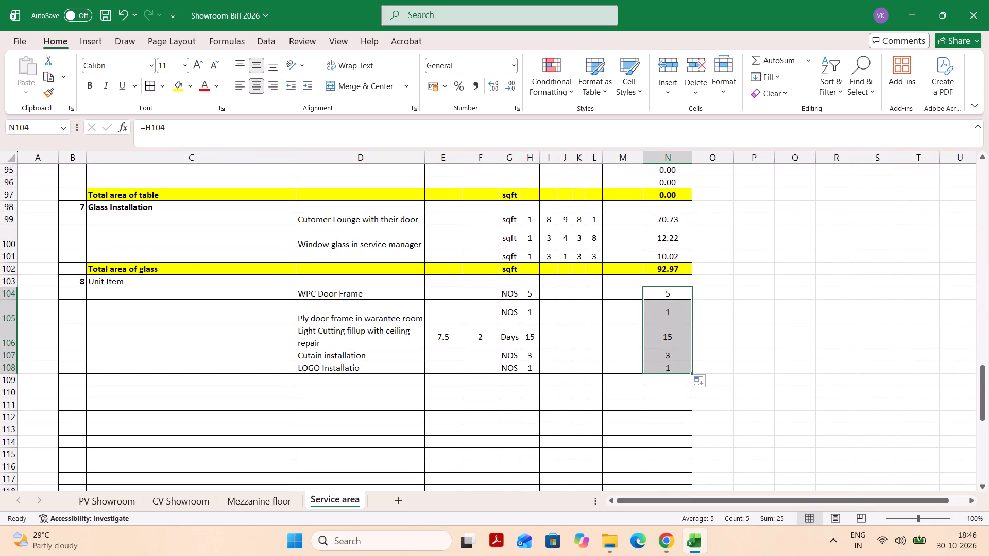
pyautogui.scroll(-1, 556, 342)
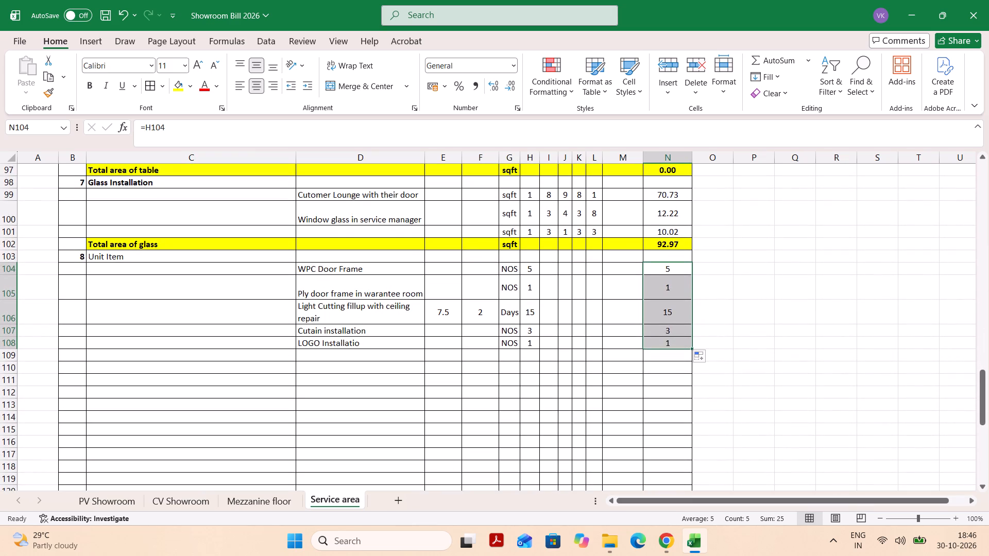
pyautogui.click(517, 360)
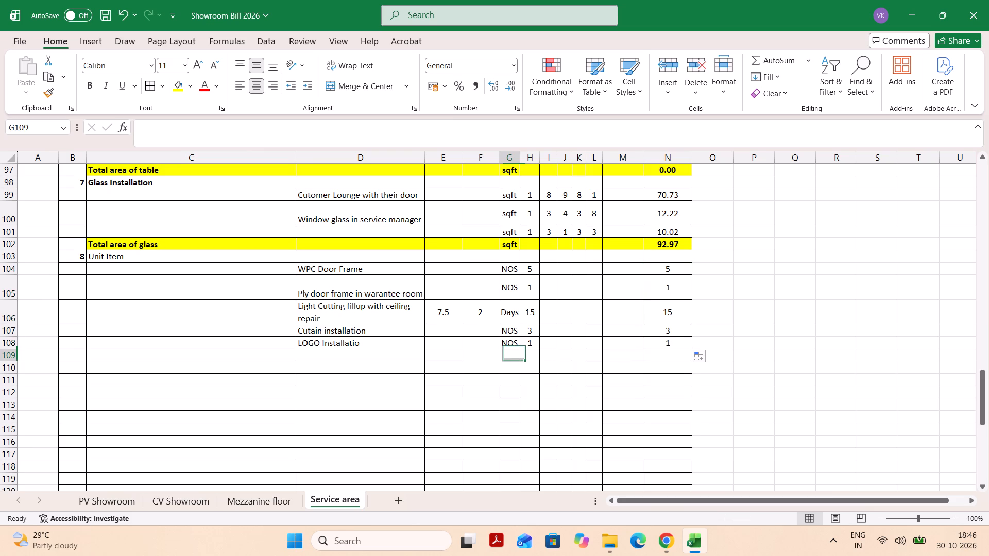
pyautogui.click(204, 258)
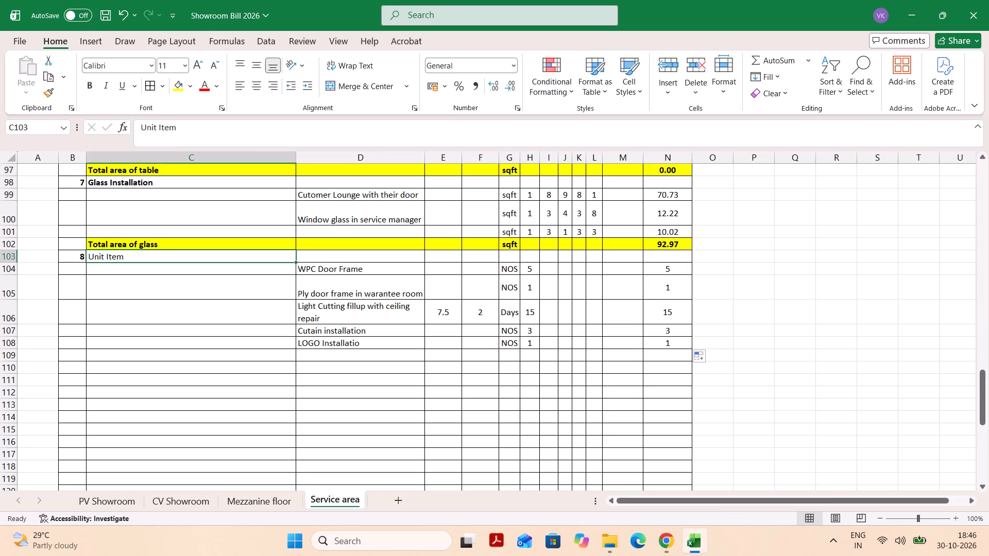
pyautogui.click(191, 123)
pyautogui.press('s')
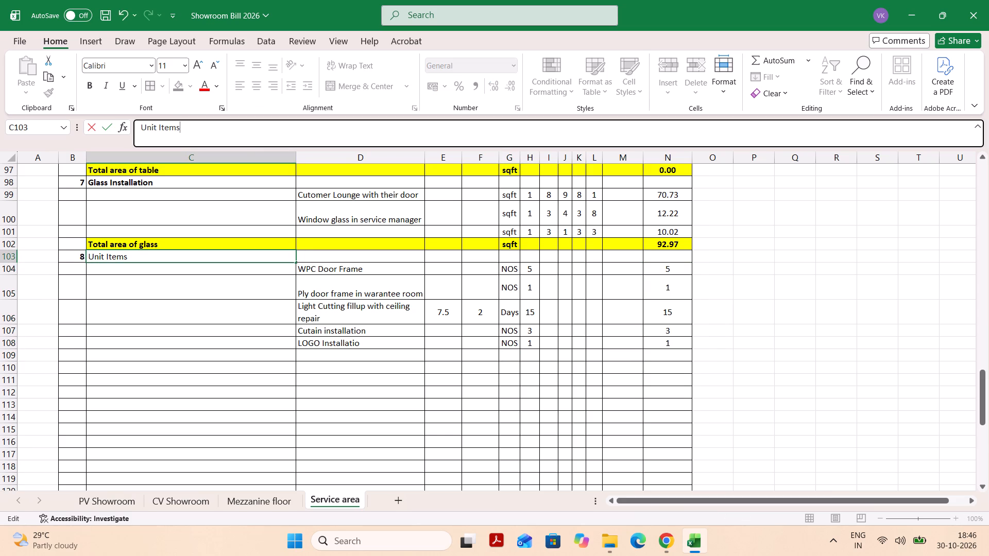
pyautogui.click(320, 230)
# Delete the nine blank rows 25 to 33 above the "Total area of dismentling" row.
pyautogui.scroll(1, 320, 230)
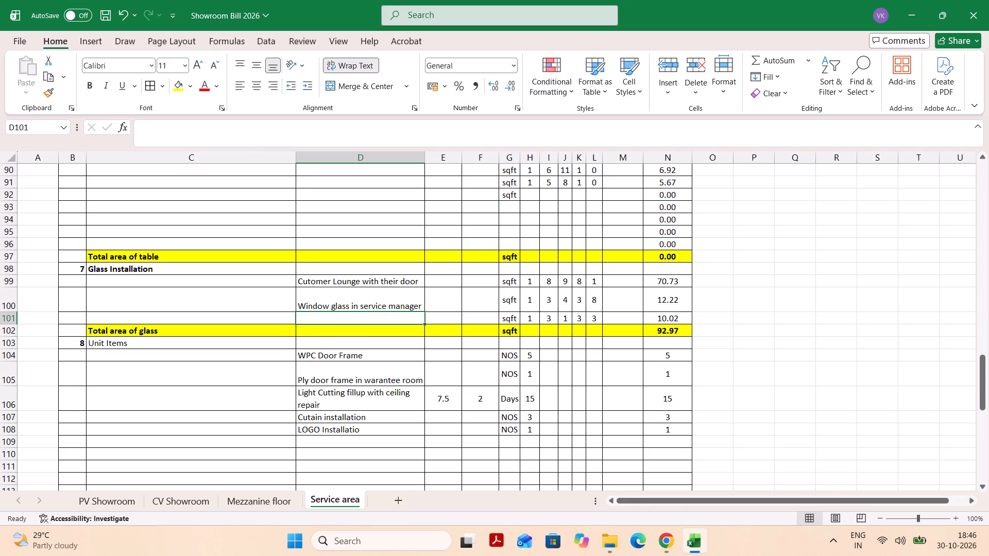
pyautogui.scroll(3, 297, 293)
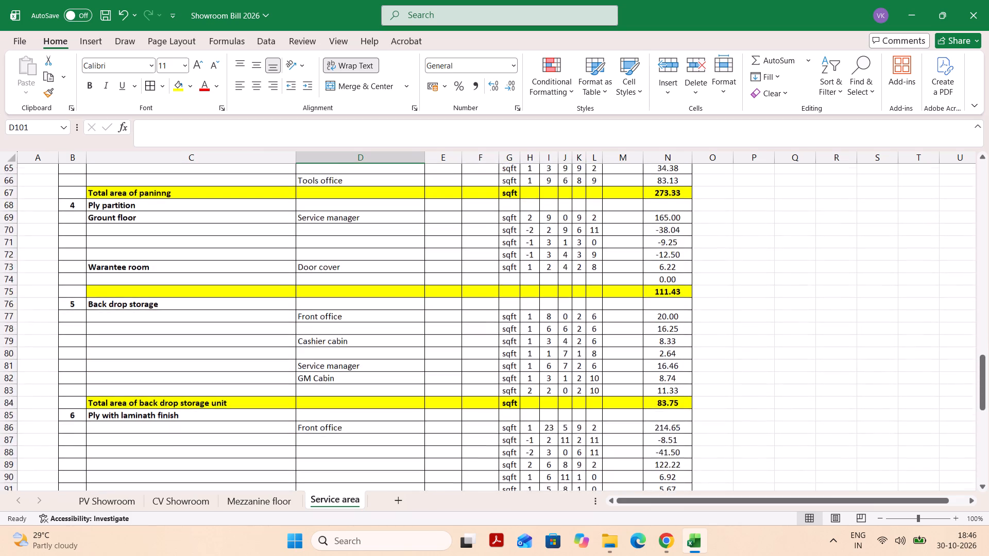
pyautogui.scroll(1, 297, 293)
pyautogui.scroll(-1, 297, 293)
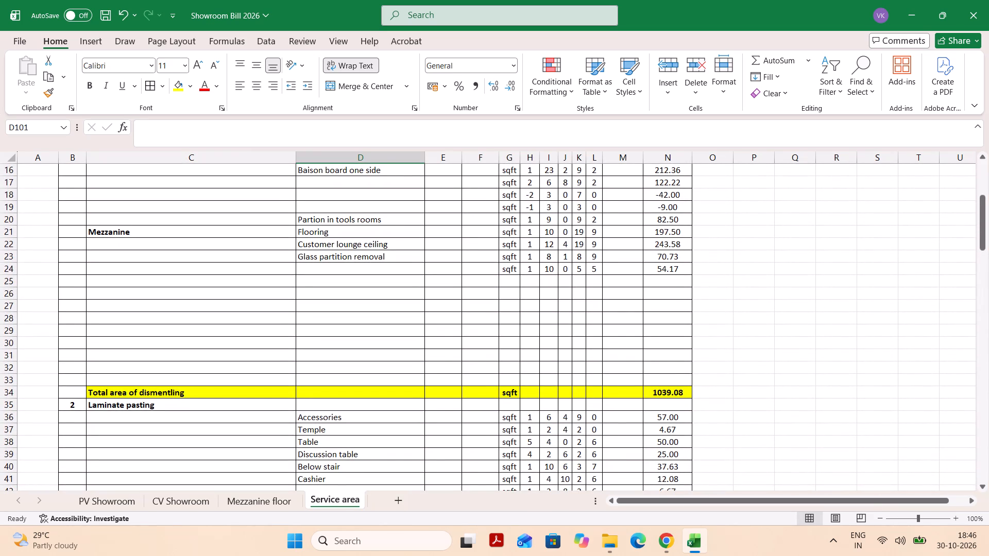
pyautogui.click(313, 282)
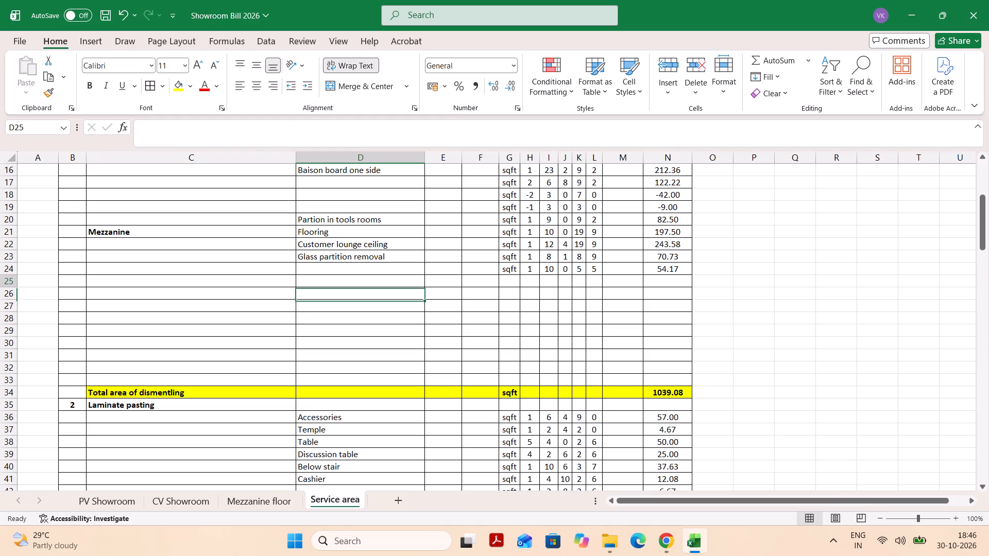
pyautogui.scroll(1, 313, 282)
pyautogui.scroll(-1, 313, 282)
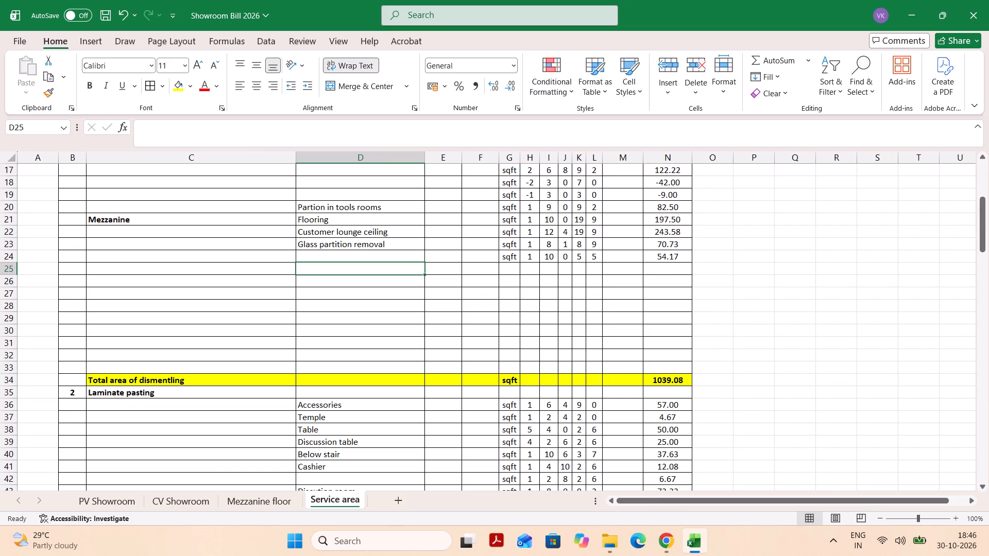
pyautogui.hotkey('shift', 'space')
pyautogui.hotkey('ctrl', '-')
pyautogui.hotkey('ctrl', '-')
pyautogui.hotkey('ctrl', '-')
pyautogui.hotkey('ctrl', '-')
pyautogui.hotkey('ctrl', '-')
pyautogui.hotkey('ctrl', '-')
pyautogui.hotkey('ctrl', '-')
pyautogui.hotkey('ctrl', '-')
pyautogui.hotkey('ctrl', '-')
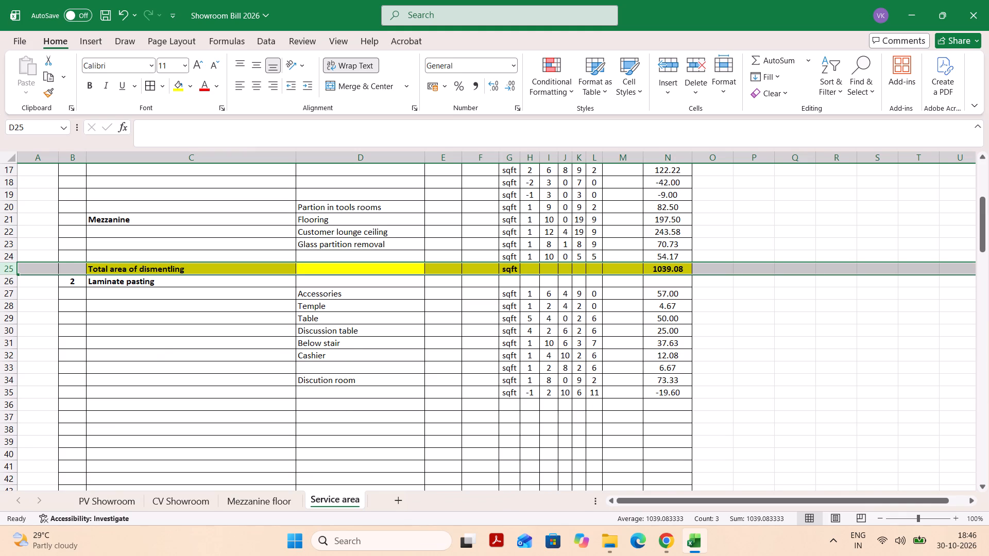
# Extend the dismantling total formula in N25 to sum N10:N24.
pyautogui.click(668, 266)
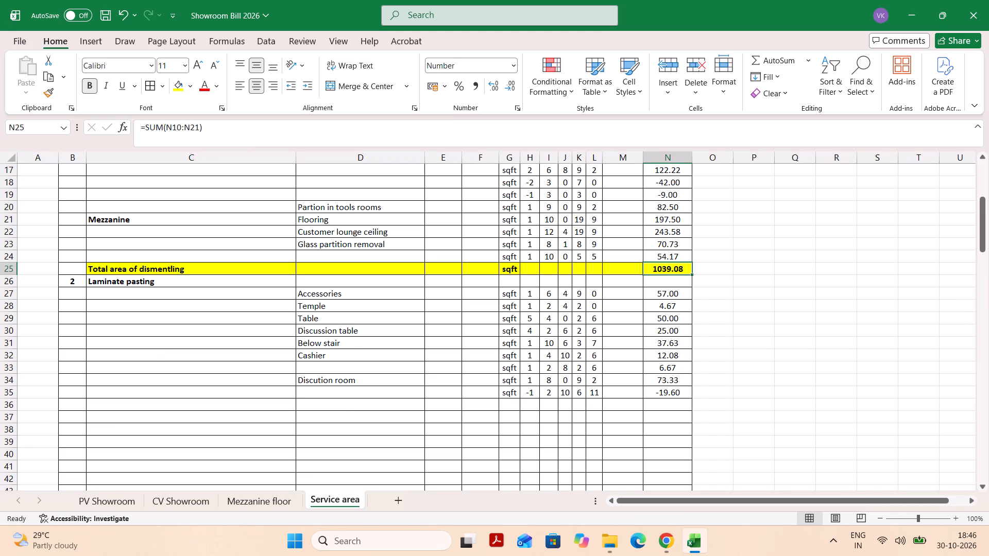
pyautogui.click(570, 124)
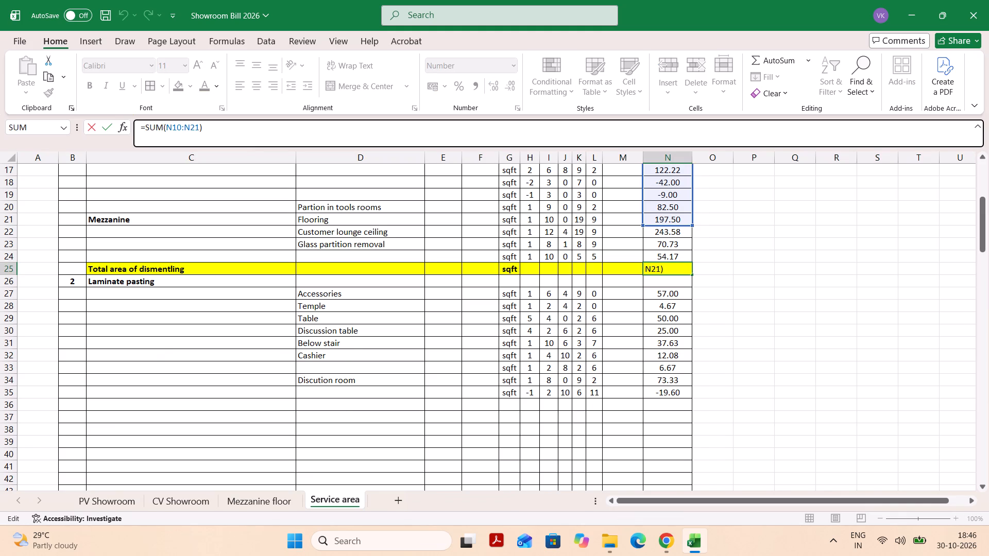
pyautogui.moveTo(690, 223); pyautogui.dragTo(690, 262)
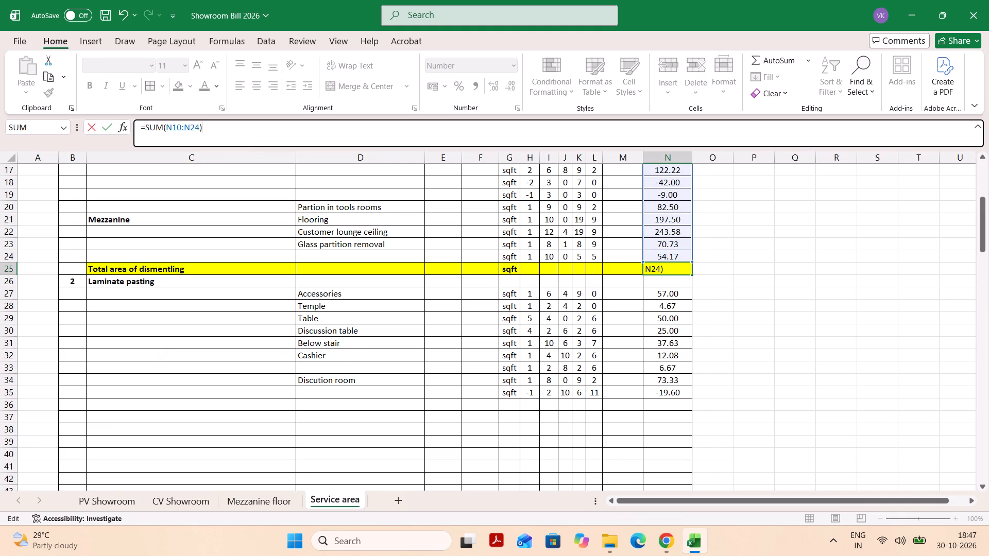
pyautogui.click(728, 266)
# Enter "Ground floor" in C27 under the Laminate pasting heading, beside the Accessories row.
pyautogui.scroll(1, 714, 309)
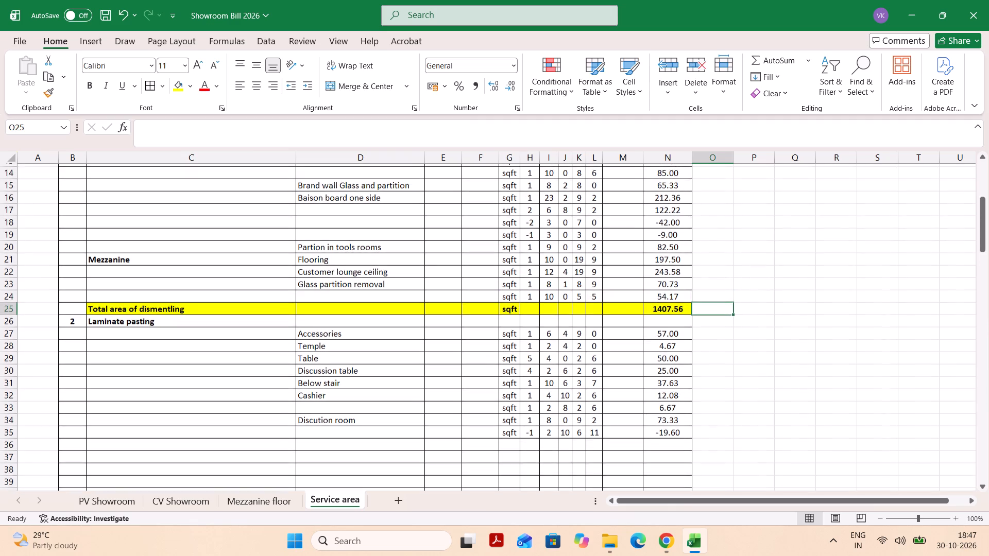
pyautogui.scroll(1, 714, 309)
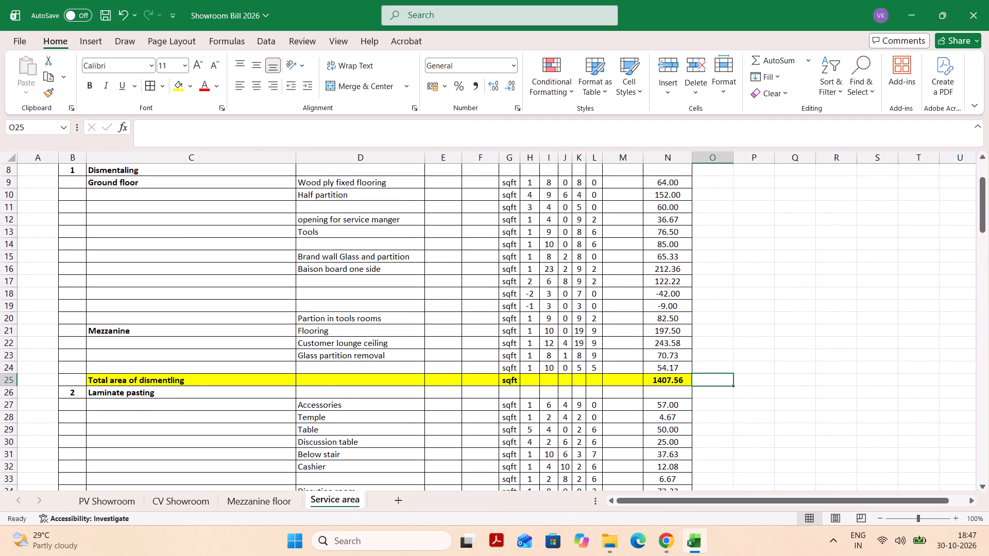
pyautogui.scroll(1, 714, 309)
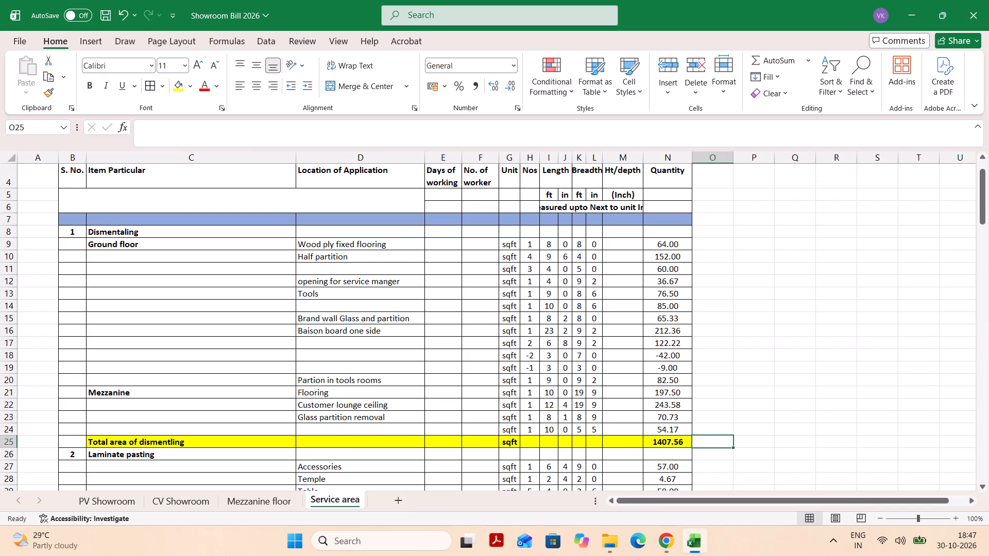
pyautogui.scroll(-2, 714, 309)
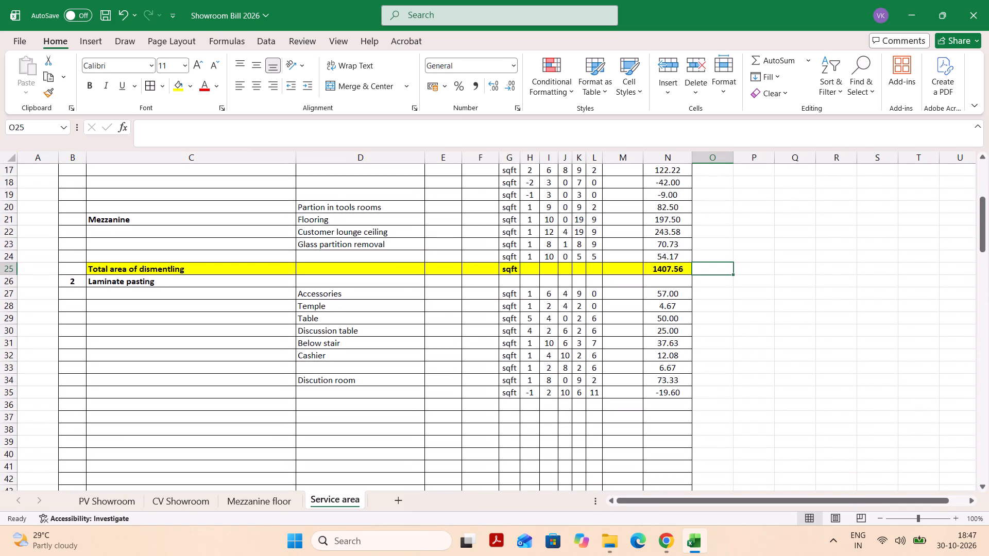
pyautogui.click(259, 298)
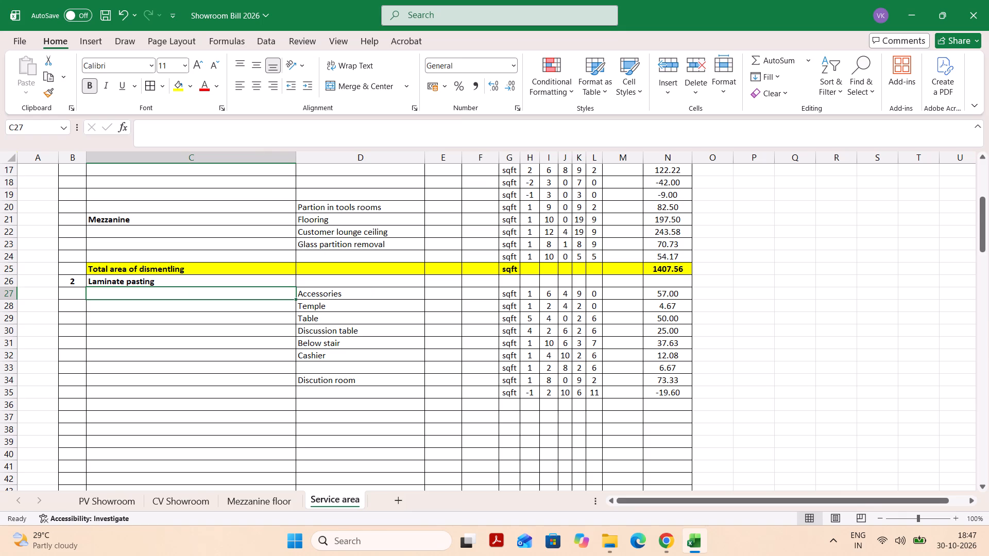
pyautogui.write('Groun')
pyautogui.write('d floor')
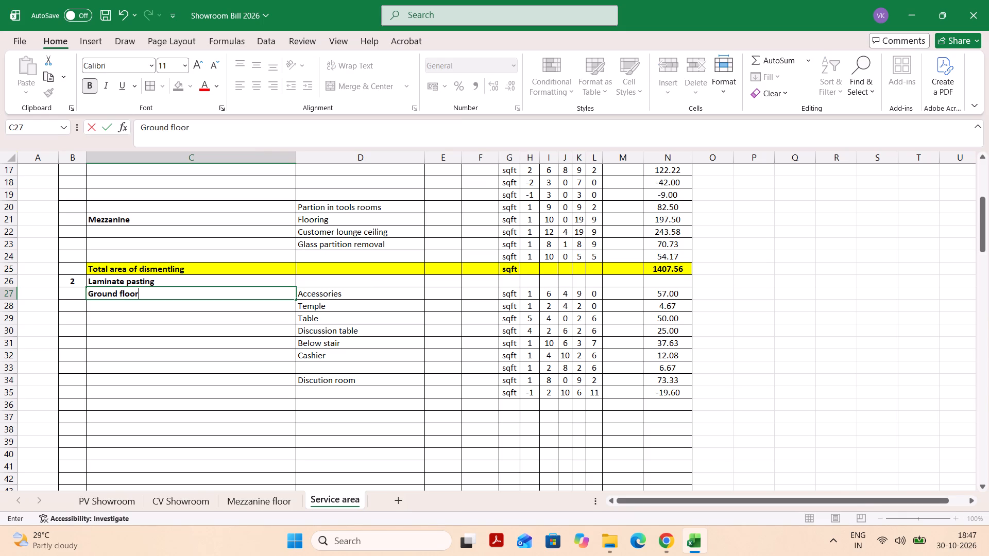
pyautogui.press('Return')
# Enter "Mezzanine" in C36, in the first blank row below the Laminate pasting ground floor entries.
pyautogui.press('Return')
pyautogui.press('Return')
pyautogui.press('Return')
pyautogui.press('Return')
pyautogui.press('Return')
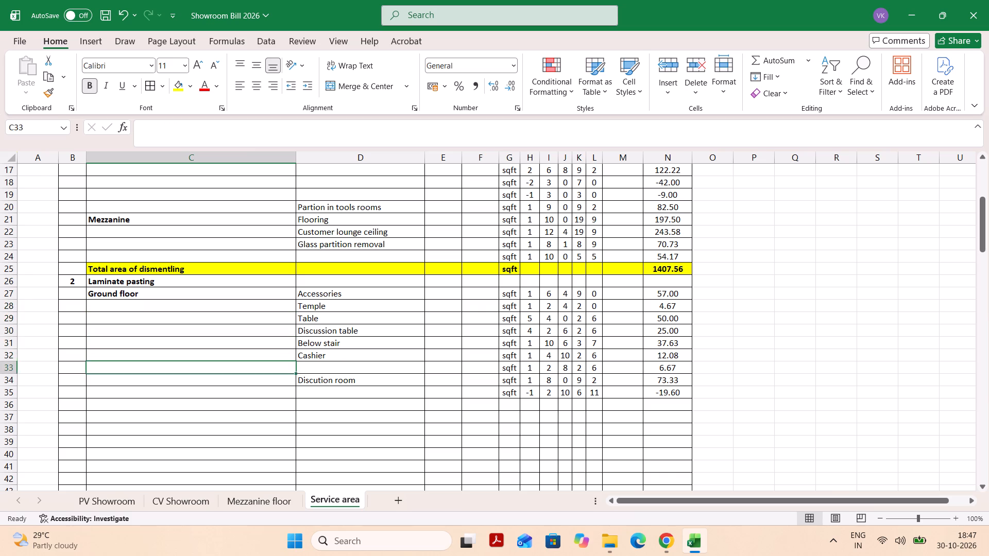
pyautogui.press('Return')
pyautogui.press('Return')
pyautogui.press('Return')
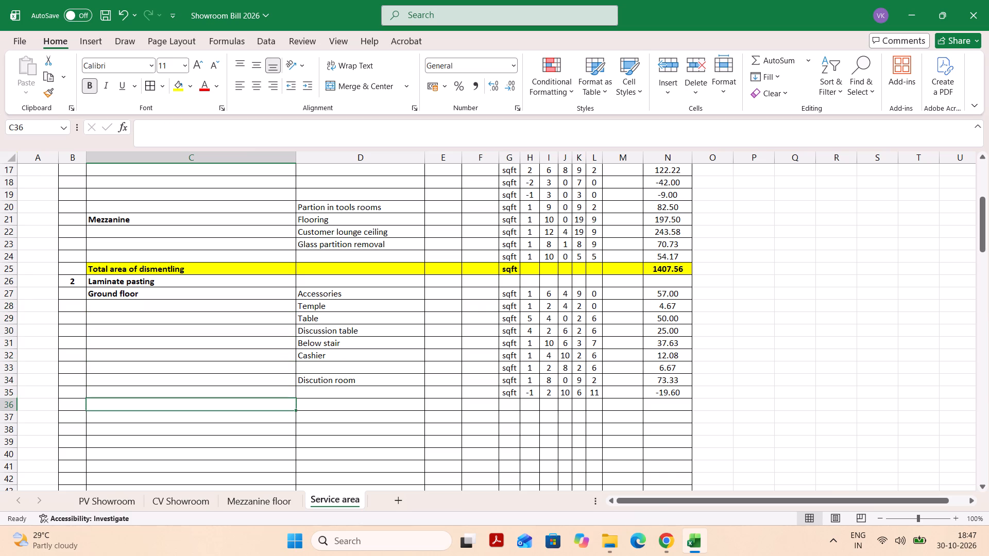
pyautogui.hotkey('shift', 'm')
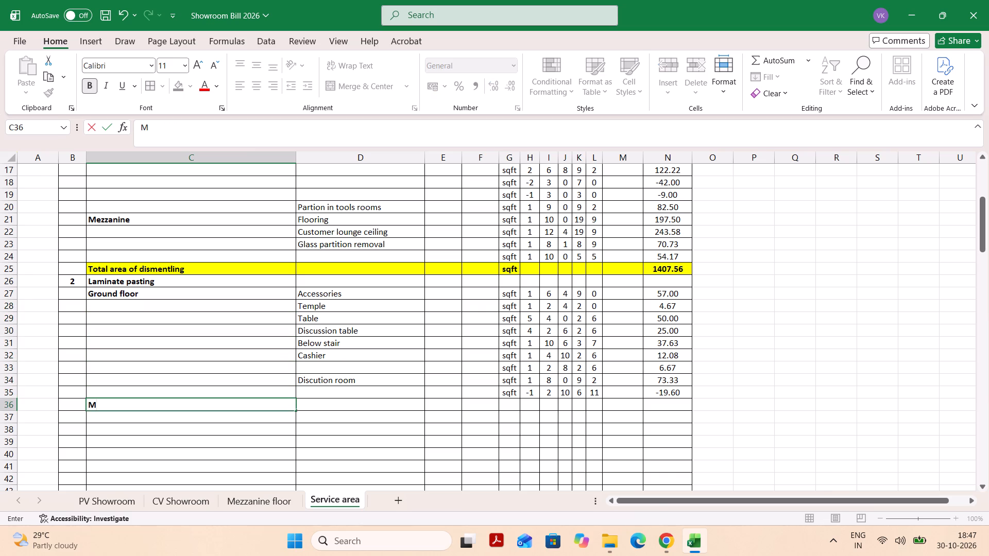
pyautogui.write('ezz')
pyautogui.write('anine')
pyautogui.press('Tab')
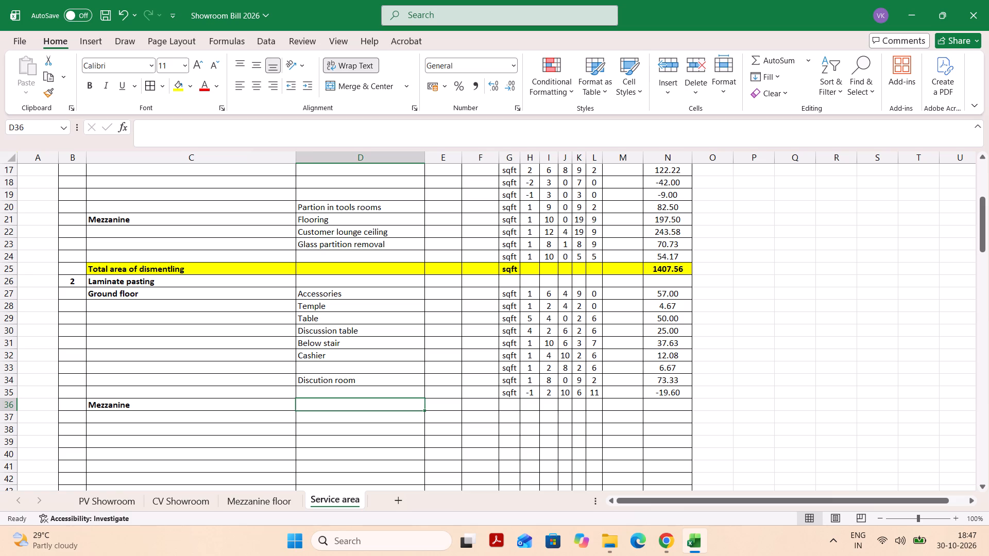
# Enter "Beside wall" in D36 on the Mezzanine row, with sqft as the unit in G36.
pyautogui.hotkey('shift', 'd')
pyautogui.press('BackSpace')
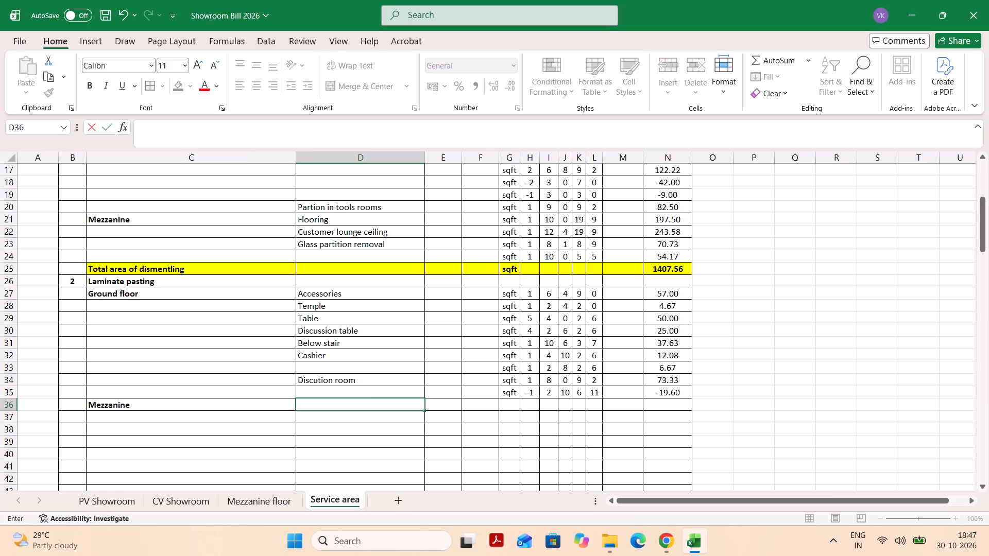
pyautogui.write('Besid')
pyautogui.press('space')
pyautogui.press('BackSpace')
pyautogui.write('e wall')
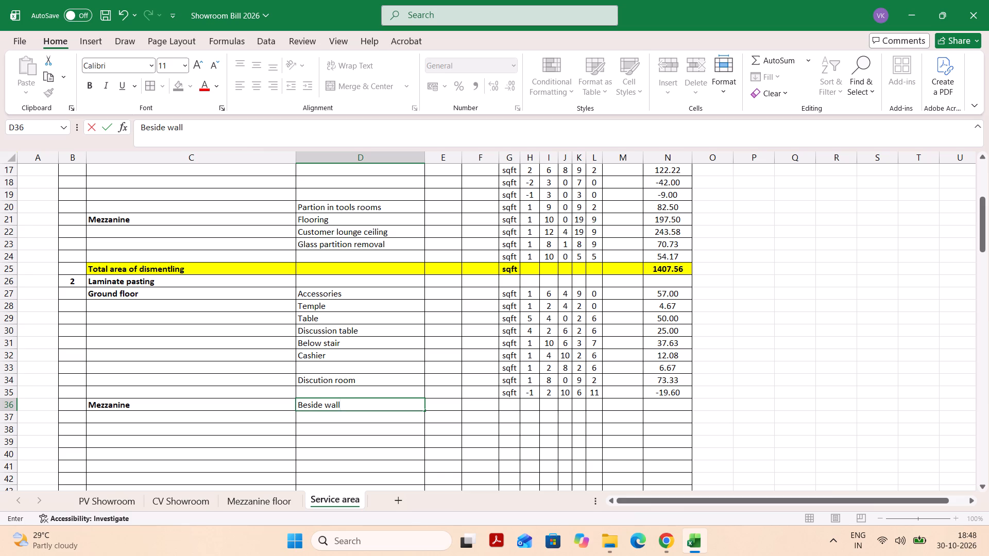
pyautogui.press('Tab')
pyautogui.press('Tab')
pyautogui.press('Tab')
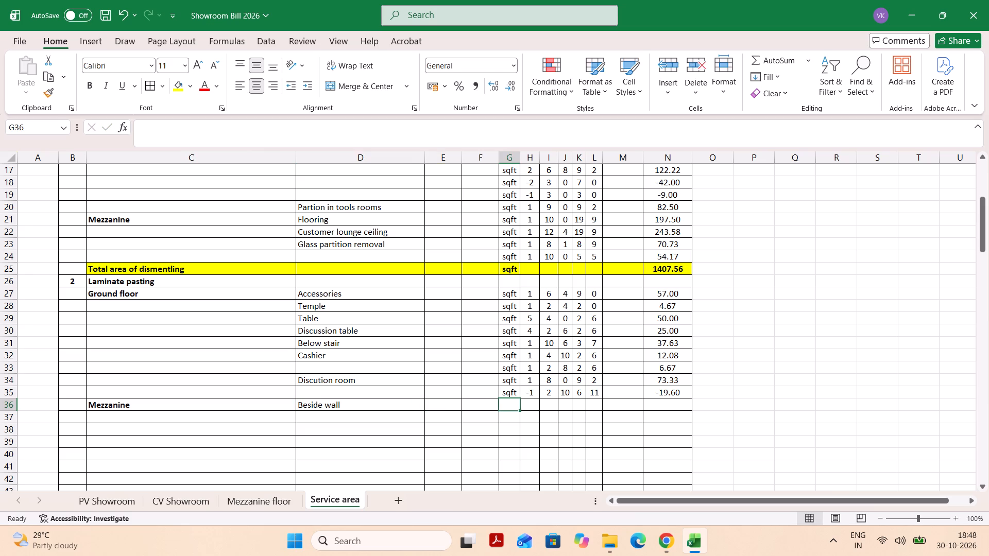
pyautogui.write('sq')
pyautogui.press('Tab')
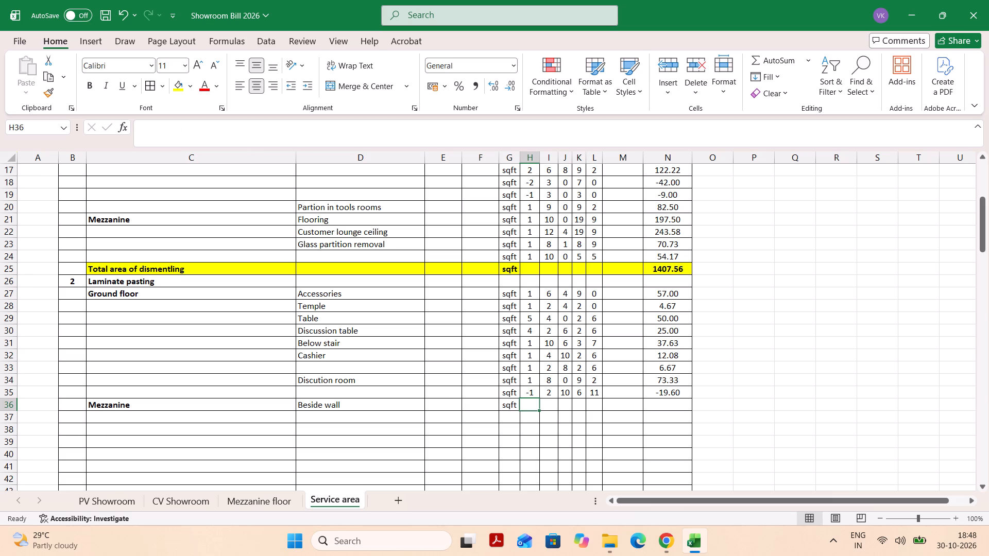
# Fill H36 to J36 of the Beside wall row with 1, 4 and 8.
pyautogui.press('4')
pyautogui.press('Tab')
pyautogui.press('8')
pyautogui.press('Tab')
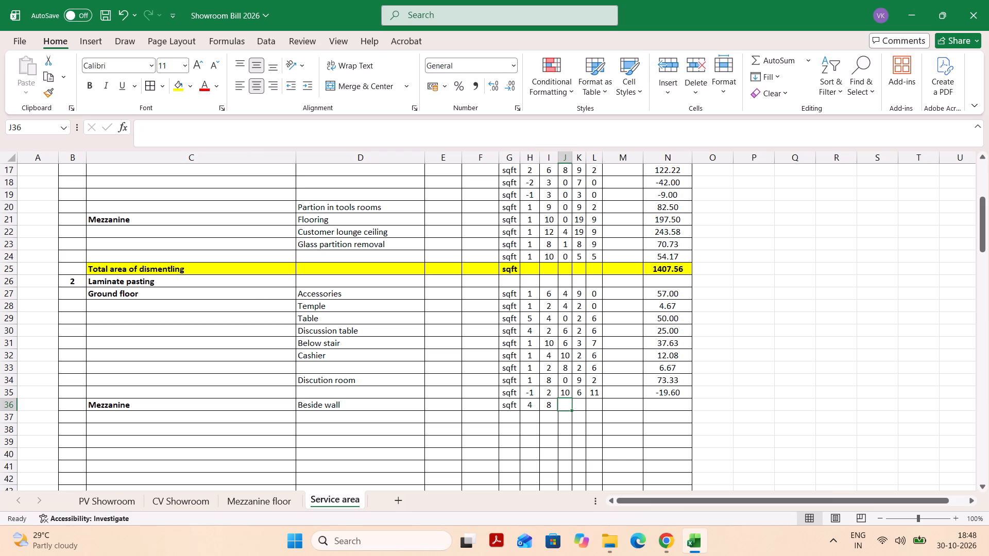
pyautogui.hotkey('shift', 'Tab')
pyautogui.hotkey('shift', 'Tab')
pyautogui.press('1')
pyautogui.press('Tab')
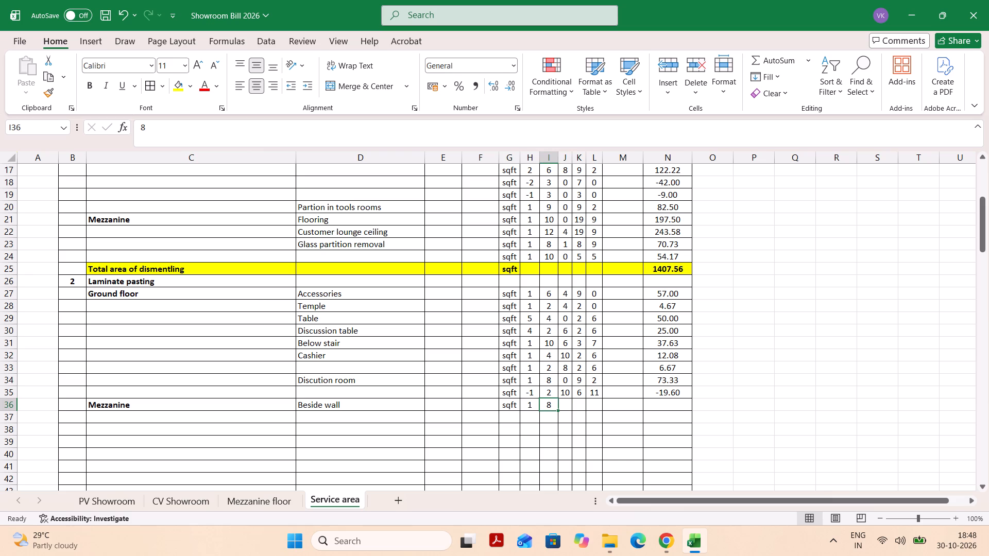
pyautogui.press('4')
pyautogui.press('Tab')
pyautogui.press('8')
pyautogui.press('Tab')
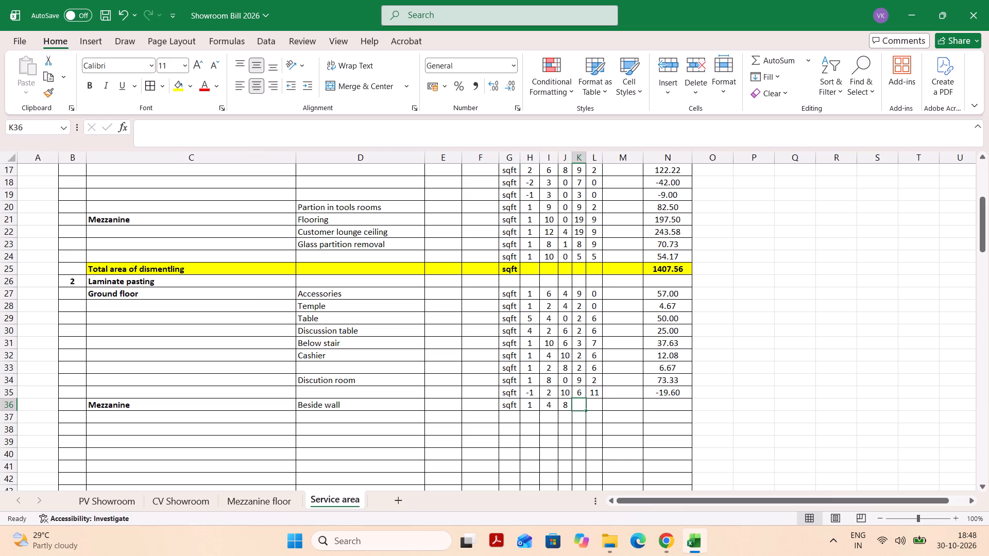
# Complete the Beside wall row's measurements with 2 in K36 and 6 in L36.
pyautogui.press('1')
pyautogui.press('Tab')
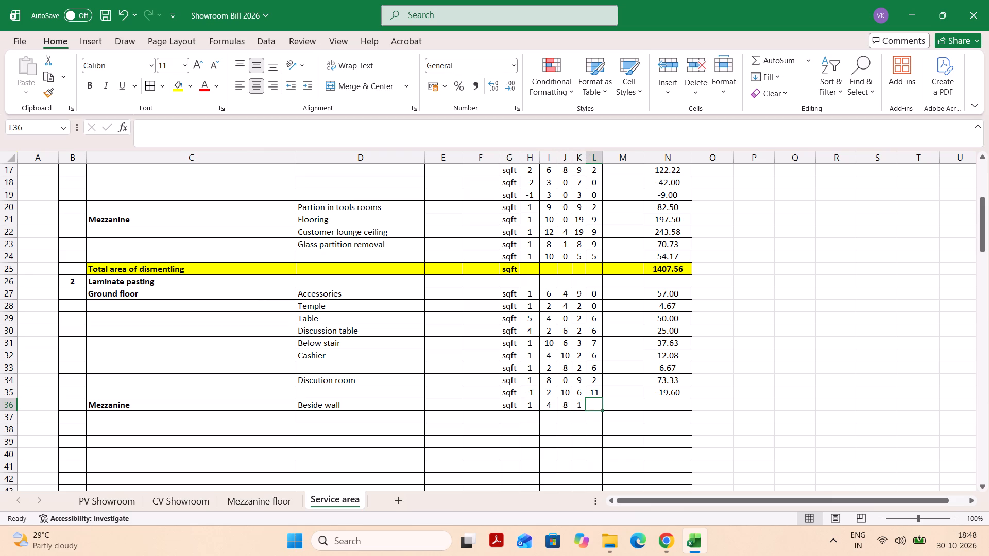
pyautogui.press('BackSpace')
pyautogui.press('2')
pyautogui.press('Tab')
pyautogui.hotkey('shift', 'Tab')
pyautogui.hotkey('shift', 'Tab')
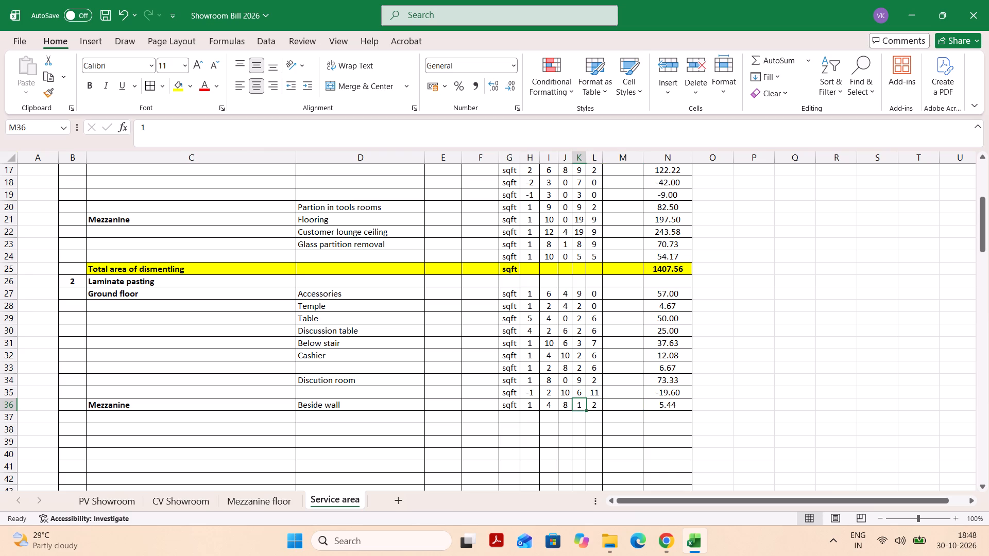
pyautogui.press('2')
pyautogui.press('Tab')
pyautogui.press('6')
pyautogui.press('Tab')
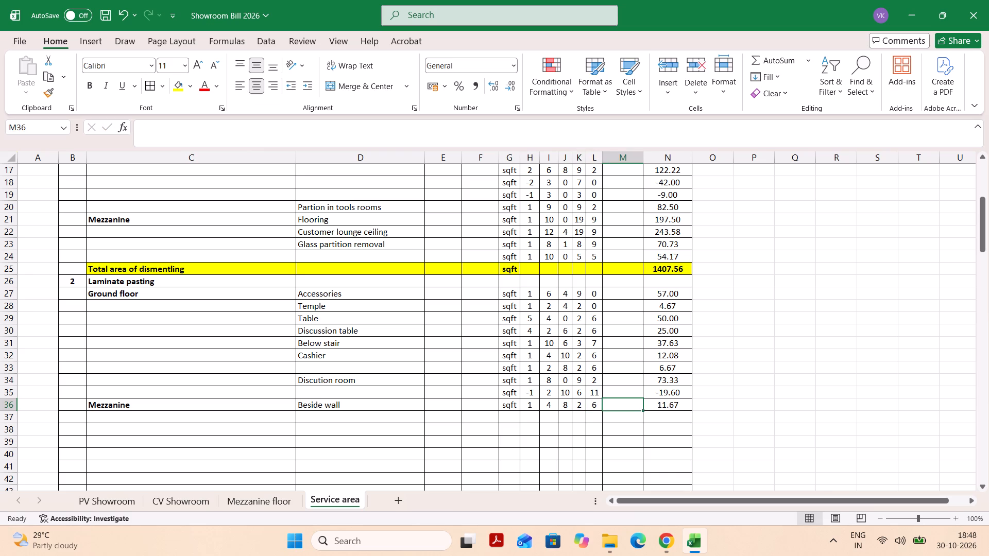
pyautogui.press('Return')
# Fill row 37 below Beside wall with sqft in G and the values 1, 2, 5, 2 and 6 in H to L.
pyautogui.press('Tab')
pyautogui.press('Tab')
pyautogui.press('Tab')
pyautogui.press('Tab')
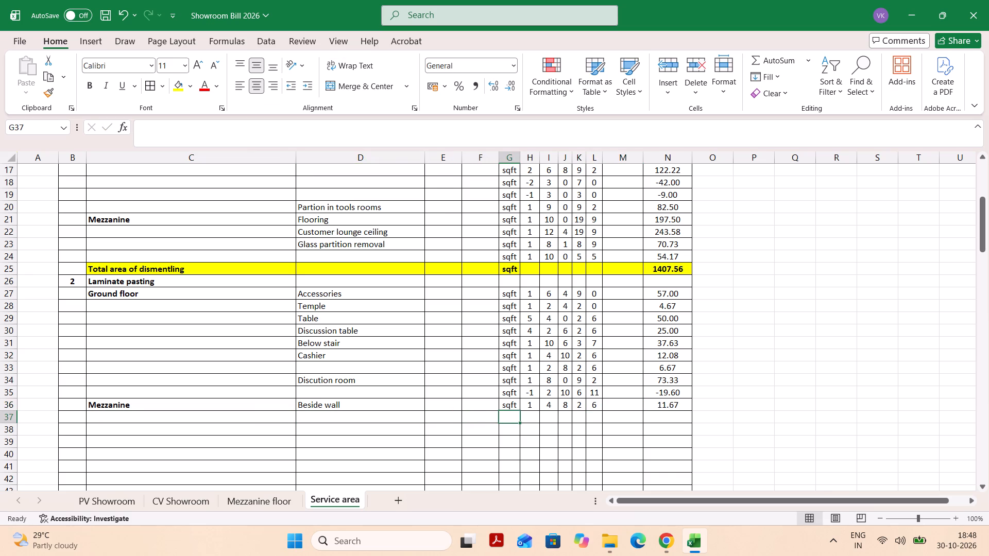
pyautogui.press('s')
pyautogui.press('Tab')
pyautogui.press('1')
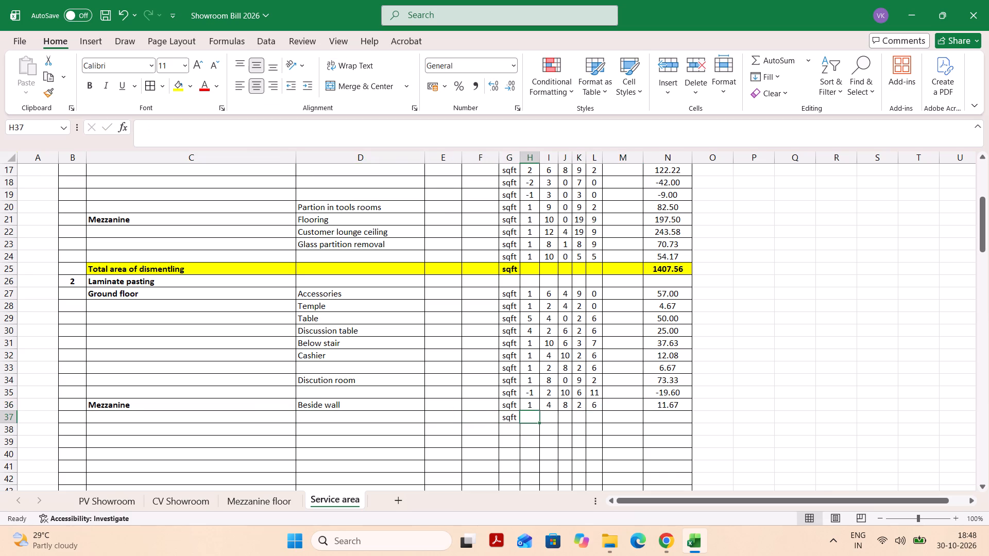
pyautogui.press('Tab')
pyautogui.press('2')
pyautogui.press('Tab')
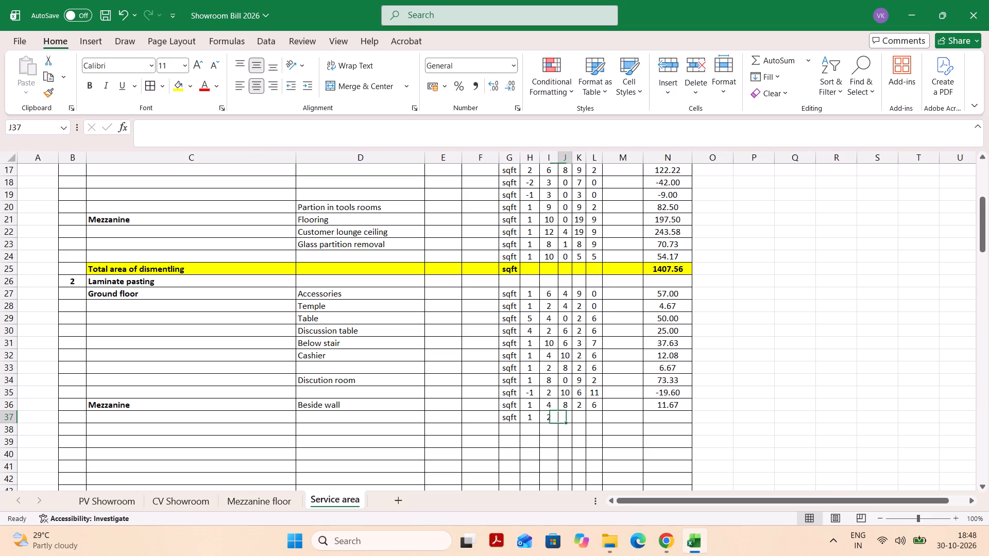
pyautogui.press('5')
pyautogui.press('Tab')
pyautogui.press('2')
pyautogui.press('Tab')
pyautogui.press('5')
pyautogui.press('Tab')
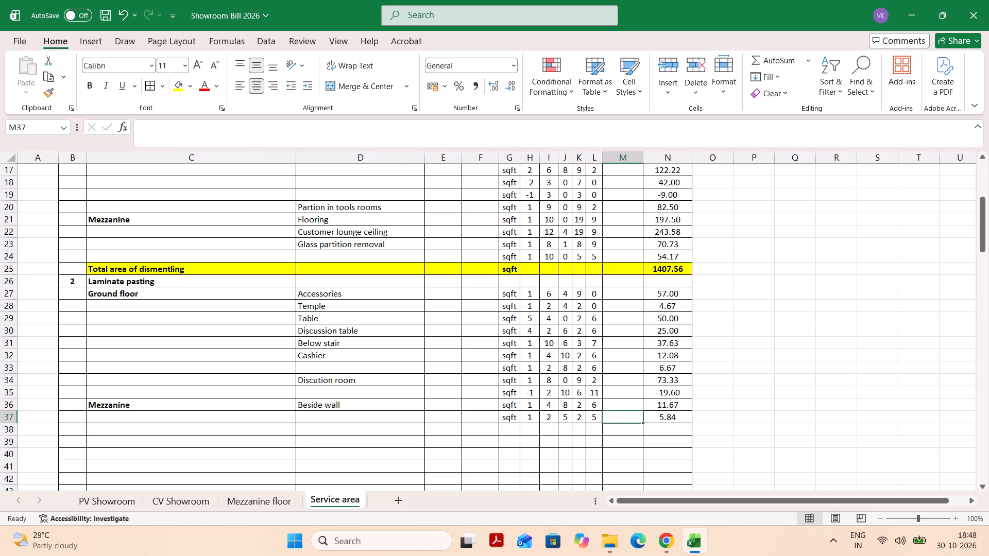
pyautogui.hotkey('shift', 'Tab')
pyautogui.press('6')
pyautogui.press('Tab')
pyautogui.press('Return')
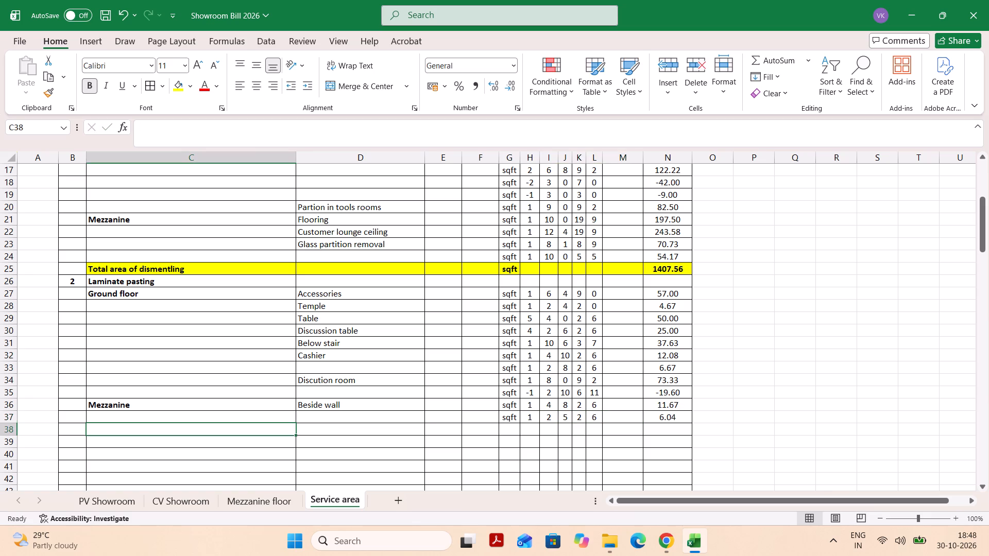
# Fill row 38 with sqft in G and the values 1, 4, 6, 2 and 6 in H to L.
pyautogui.press('Right')
pyautogui.press('Tab')
pyautogui.press('Tab')
pyautogui.press('Tab')
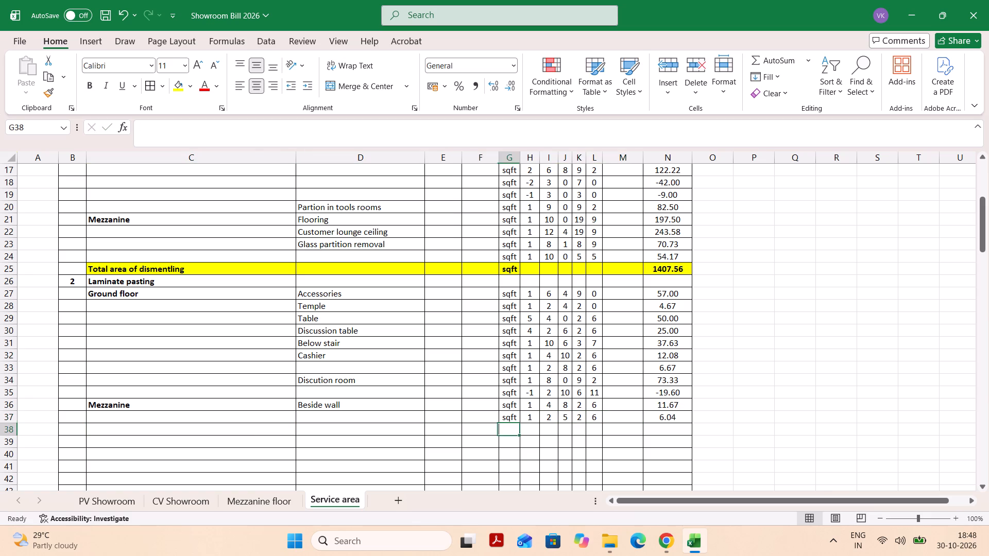
pyautogui.press('Tab')
pyautogui.hotkey('shift', 'Tab')
pyautogui.write('sq')
pyautogui.press('Tab')
pyautogui.press('1')
pyautogui.press('Tab')
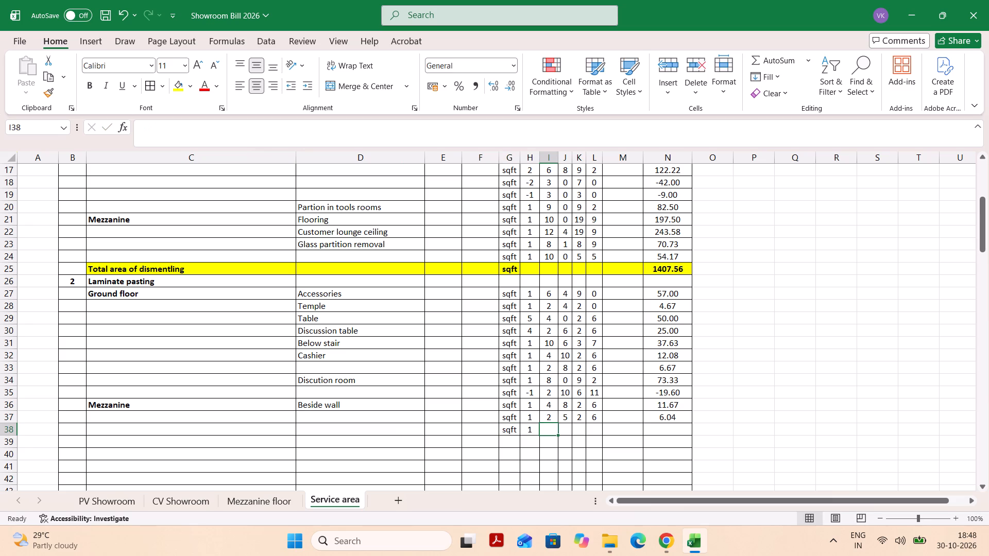
pyautogui.press('4')
pyautogui.press('Tab')
pyautogui.press('6')
pyautogui.press('Tab')
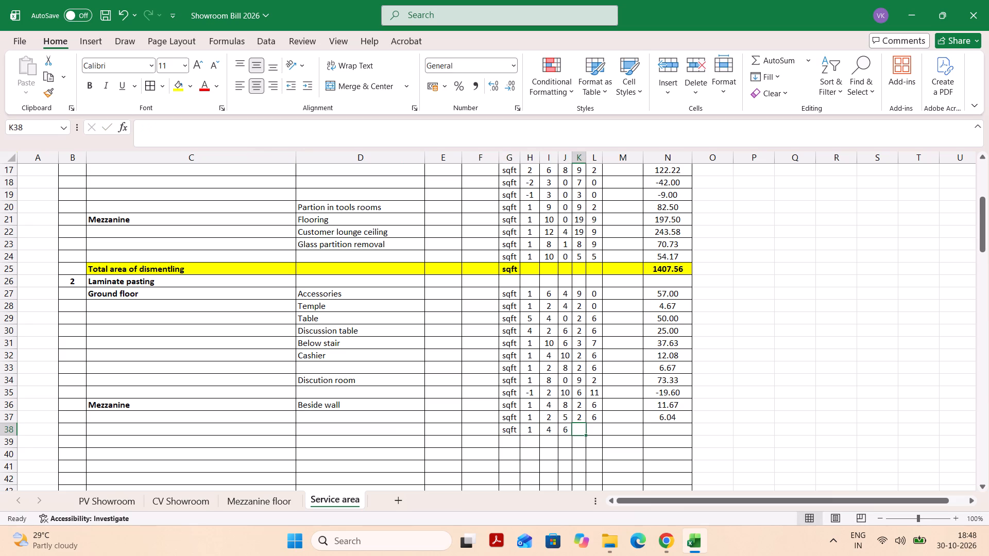
pyautogui.press('2')
pyautogui.press('Tab')
pyautogui.press('6')
pyautogui.press('Tab')
pyautogui.press('Return')
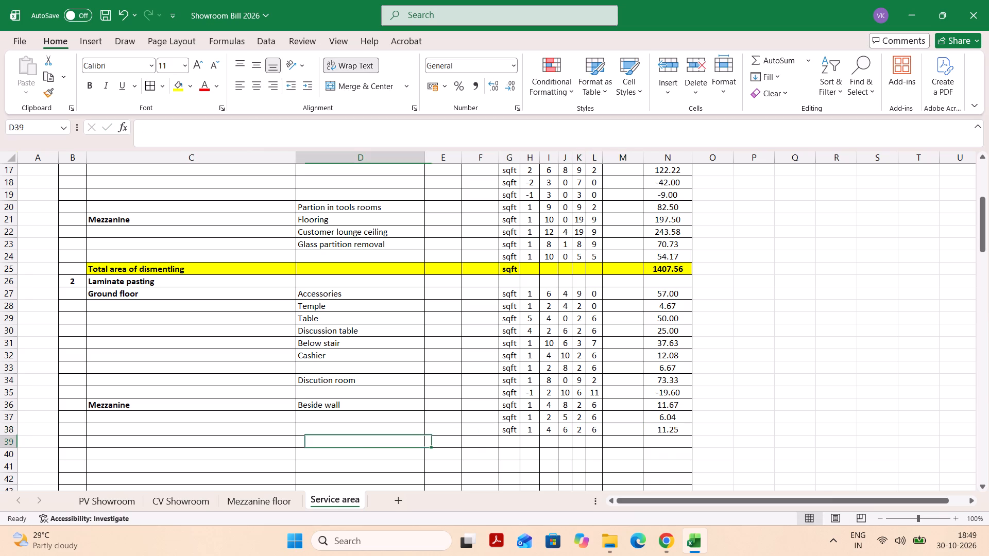
# Fill row 39 with sqft in G and the values 1, 2, 6, 2 and 6 in H to L.
pyautogui.press('Tab')
pyautogui.press('Tab')
pyautogui.press('Tab')
pyautogui.write('sq')
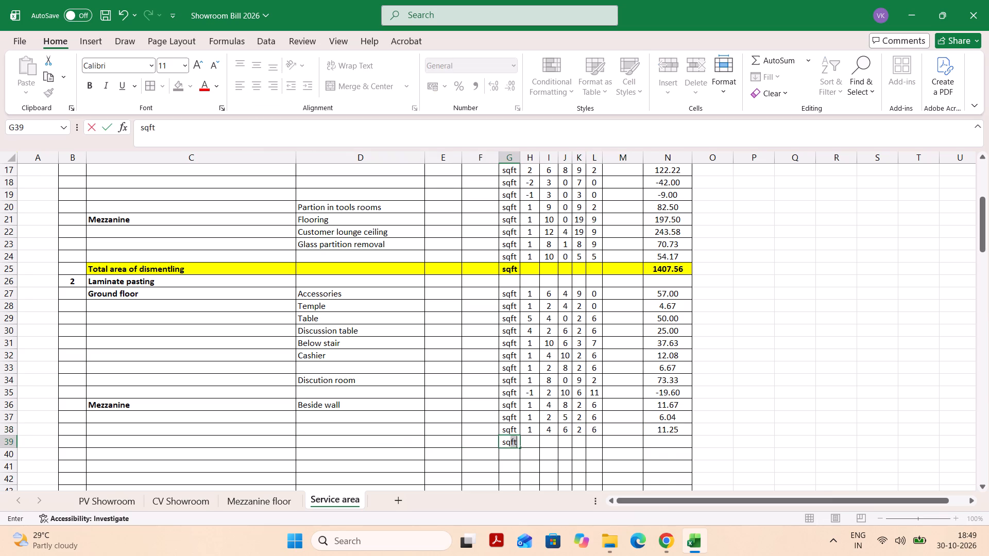
pyautogui.press('Tab')
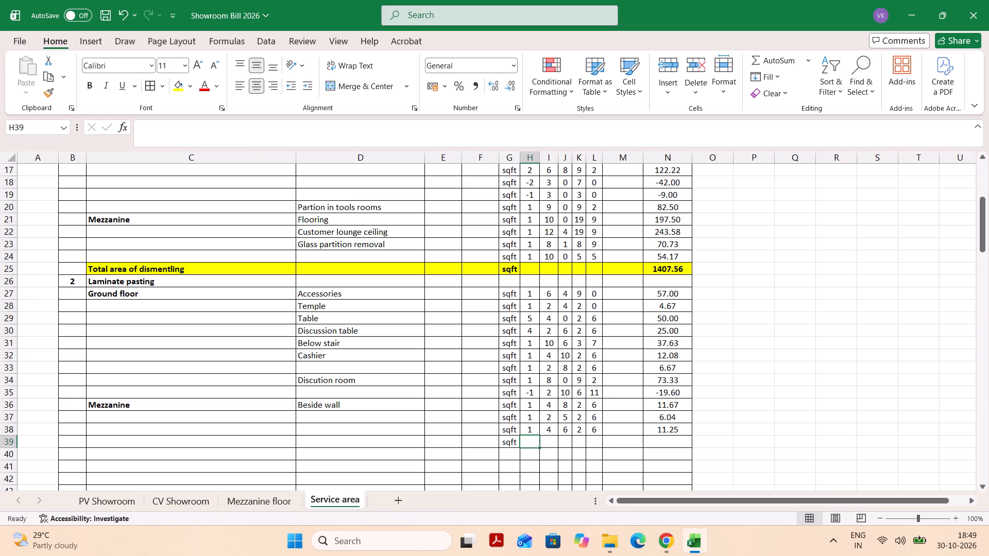
pyautogui.press('1')
pyautogui.press('Tab')
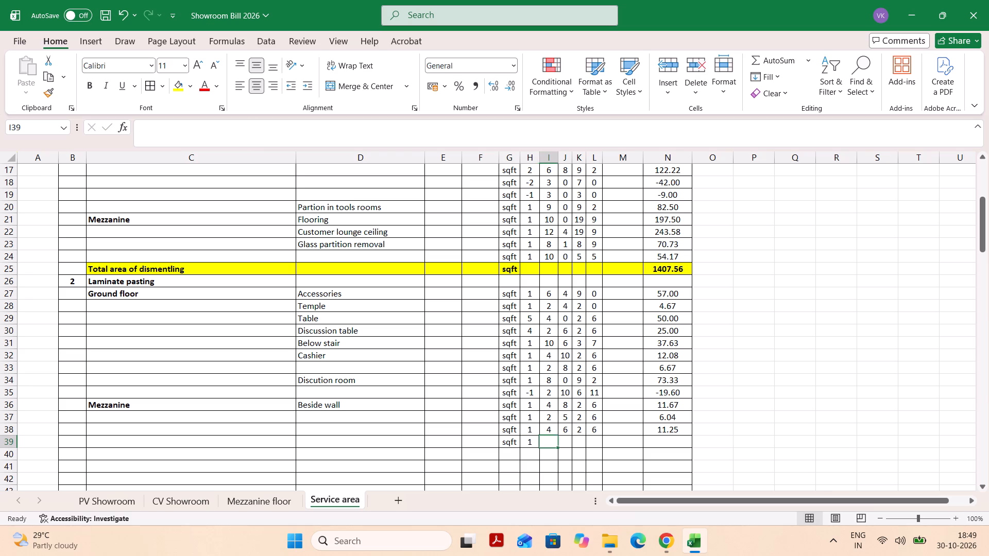
pyautogui.press('2')
pyautogui.press('Tab')
pyautogui.press('6')
pyautogui.press('Tab')
pyautogui.press('2')
pyautogui.press('Tab')
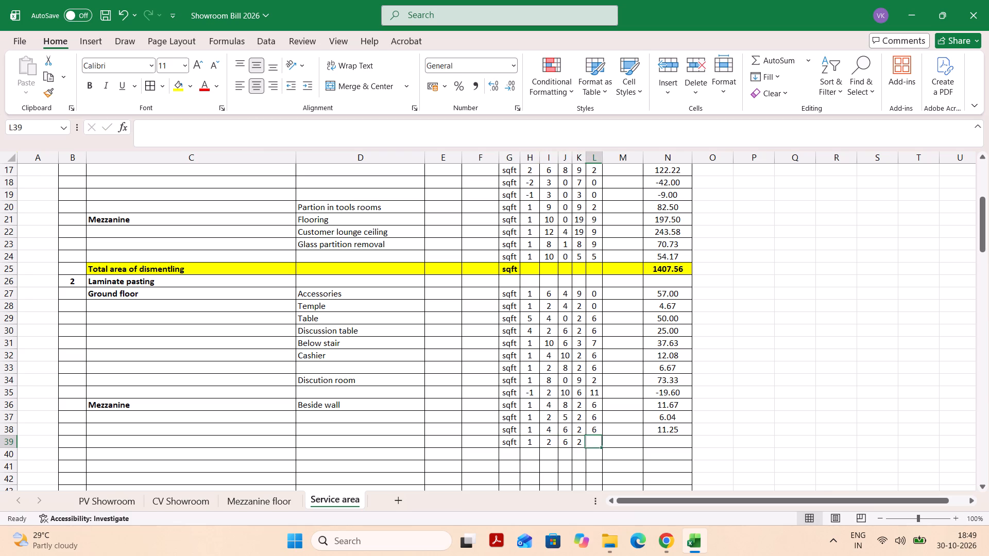
pyautogui.press('6')
pyautogui.press('Tab')
pyautogui.press('Return')
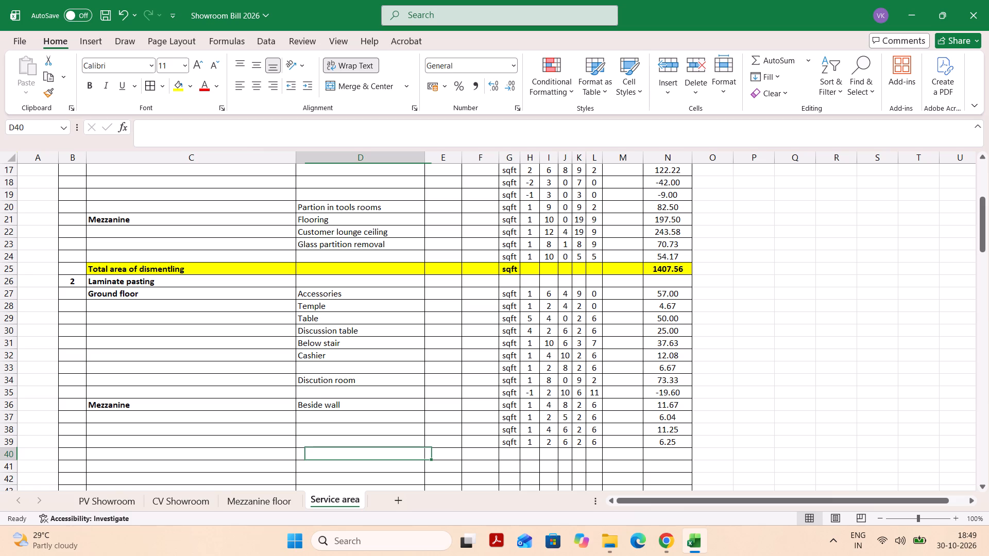
# Enter "Back office" in D40 below the Beside wall entries, with sqft as the unit in G40.
pyautogui.write('Ba')
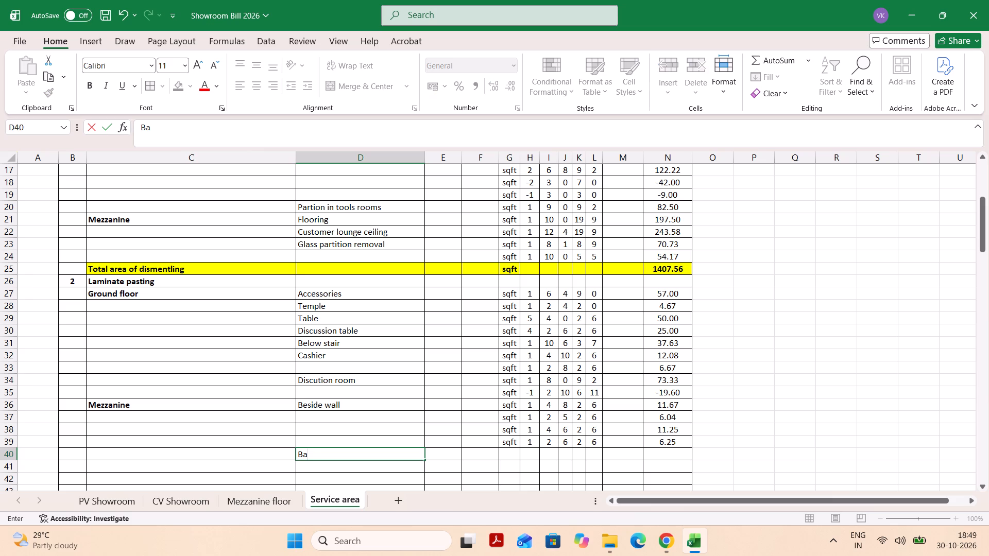
pyautogui.press('c')
pyautogui.press('k')
pyautogui.press('space')
pyautogui.write('office')
pyautogui.press('Tab')
pyautogui.press('Tab')
pyautogui.press('Tab')
pyautogui.write('sq')
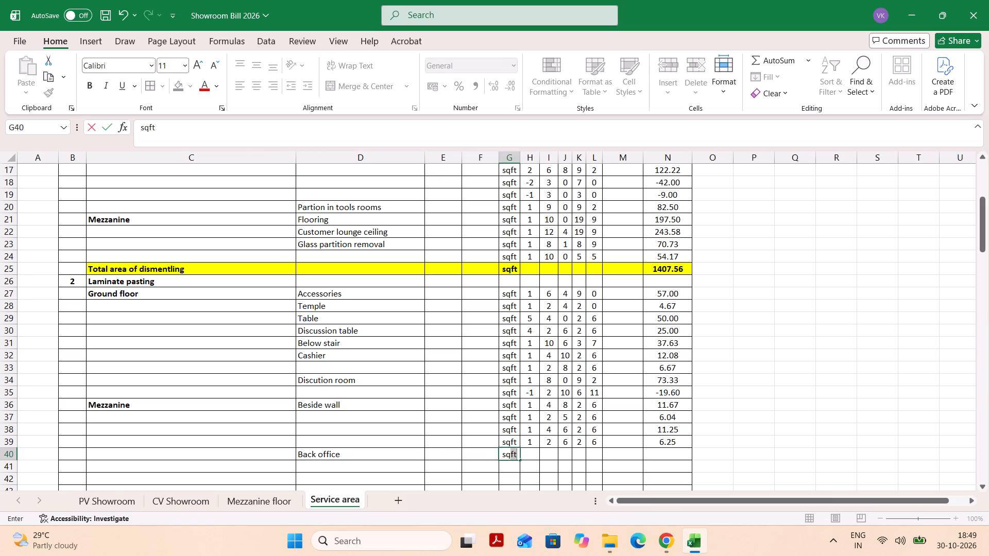
pyautogui.press('Tab')
# Fill H40 to L40 of the Back office row with 1, 7, 7, 4 and 1.
pyautogui.press('1')
pyautogui.press('Tab')
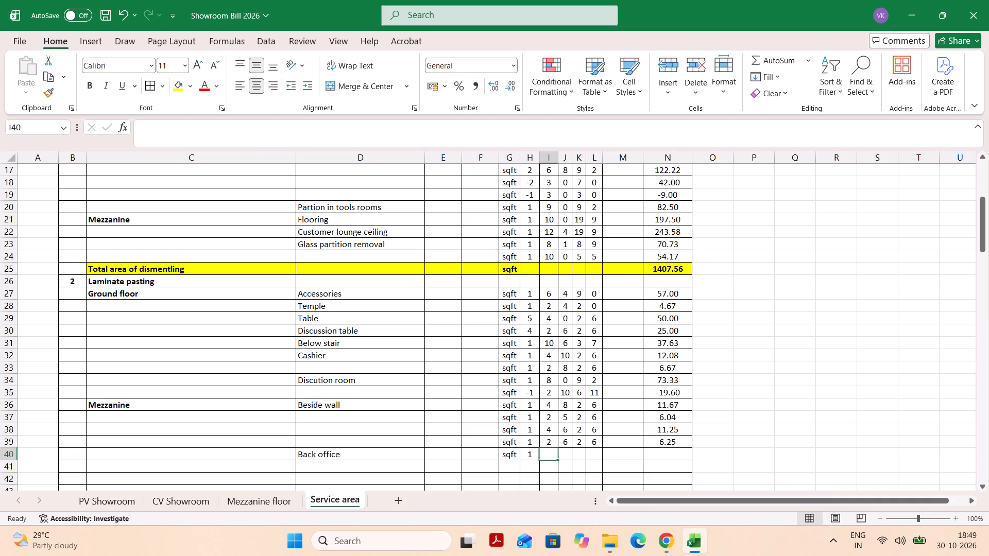
pyautogui.press('7')
pyautogui.press('Tab')
pyautogui.press('7')
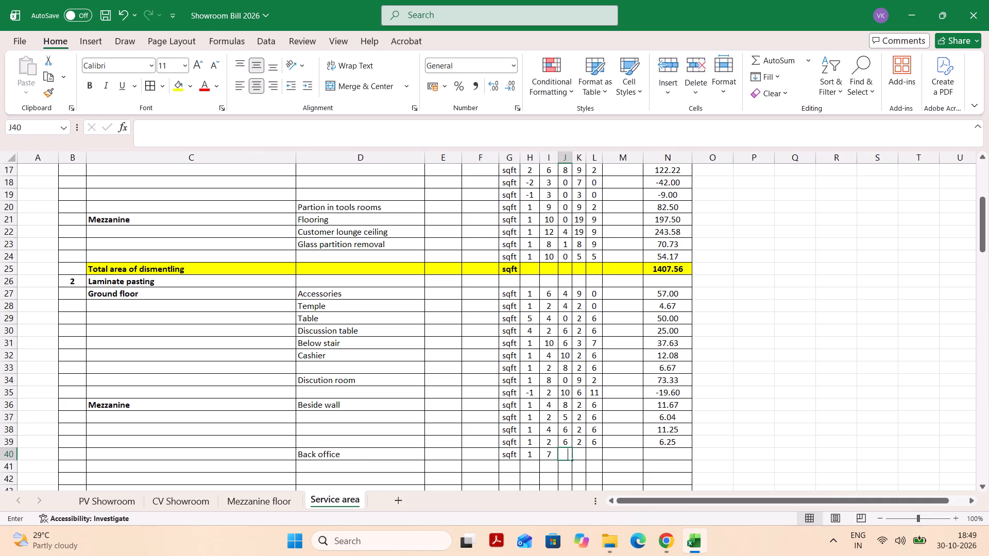
pyautogui.press('Tab')
pyautogui.press('4')
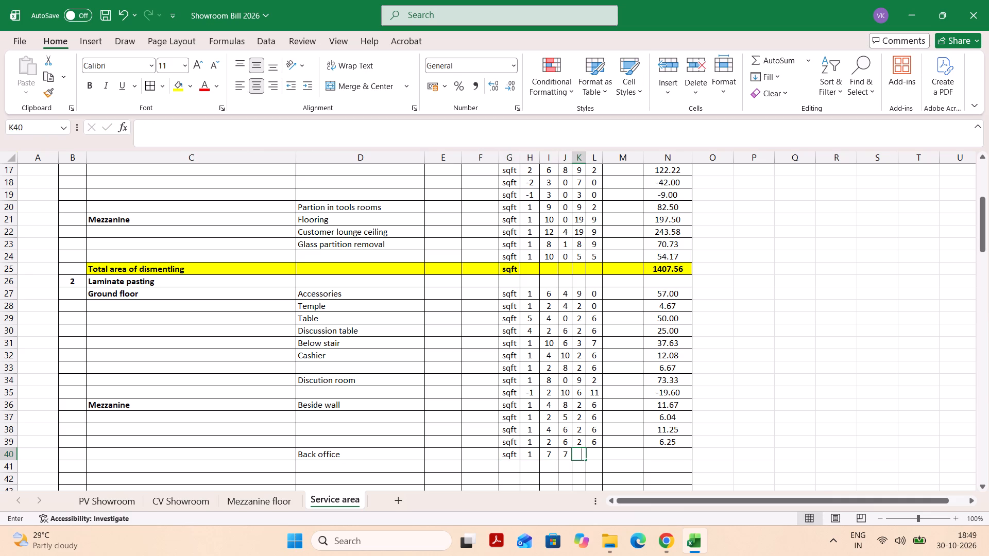
pyautogui.press('Tab')
pyautogui.press('1')
pyautogui.press('Tab')
pyautogui.press('Return')
# Fill row 41 of the Back office entries with sqft in G and the values 1, 10, 0, 4 and 1 in H to L.
pyautogui.press('Tab')
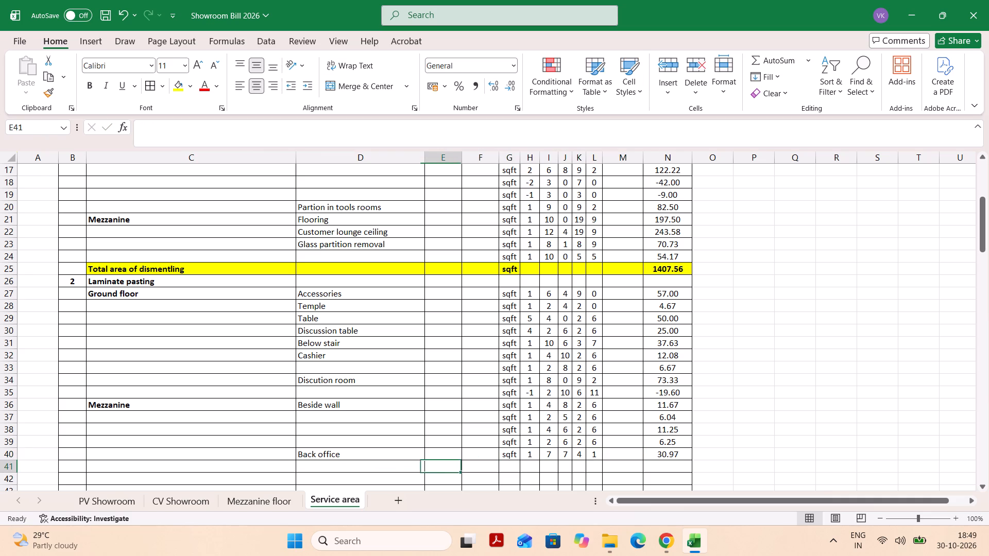
pyautogui.press('Tab')
pyautogui.press('Tab')
pyautogui.write('sq')
pyautogui.press('Tab')
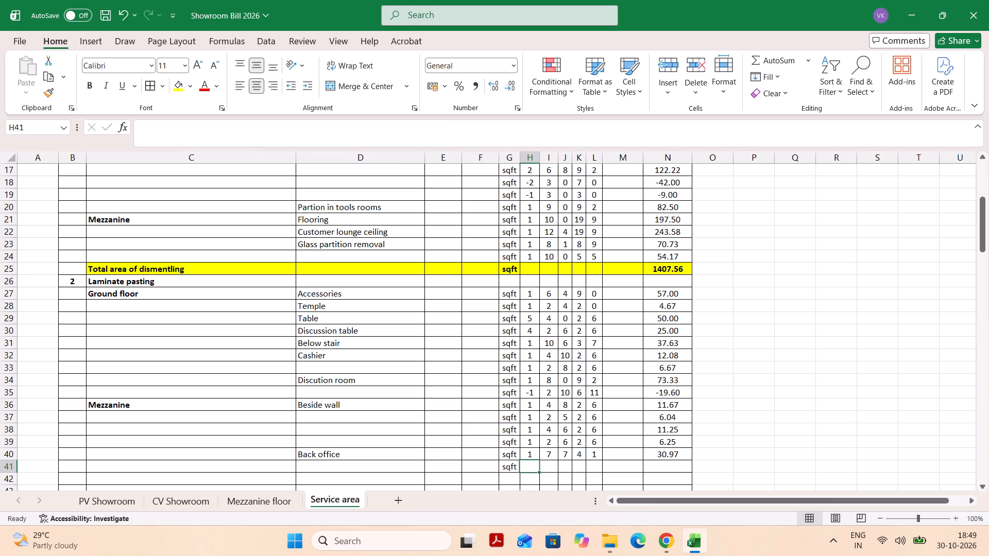
pyautogui.press('1')
pyautogui.press('Tab')
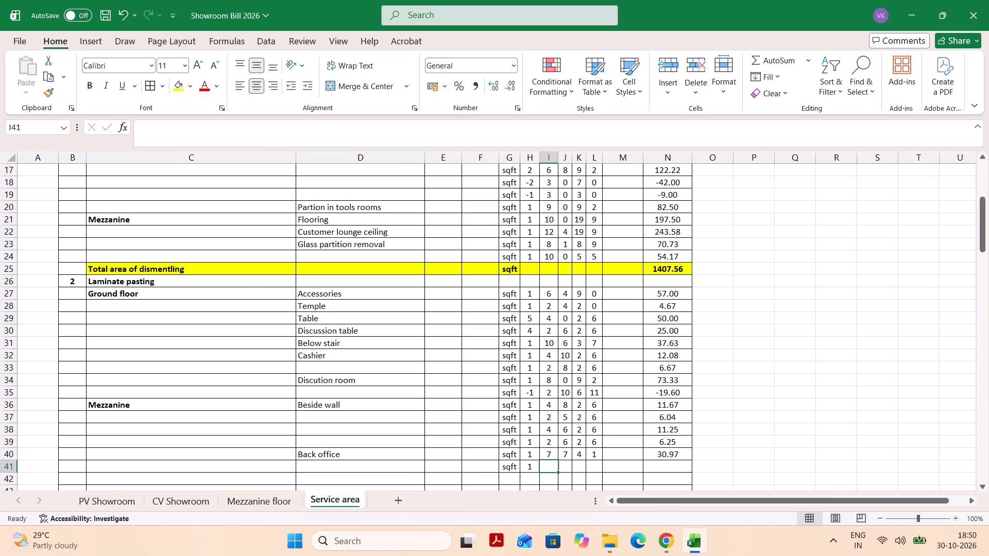
pyautogui.write('10')
pyautogui.press('Tab')
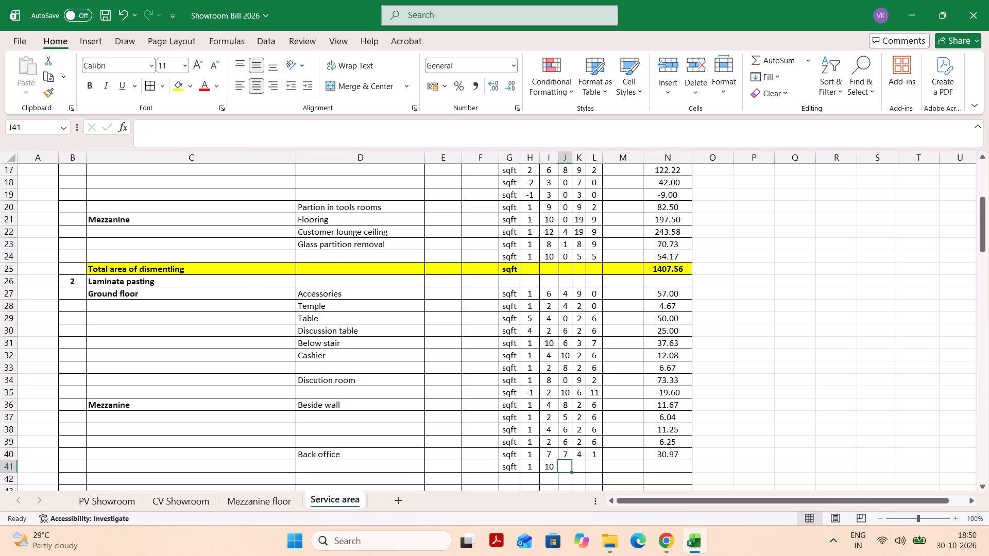
pyautogui.press('0')
pyautogui.press('Tab')
pyautogui.press('4')
pyautogui.press('Tab')
pyautogui.press('1')
pyautogui.press('Tab')
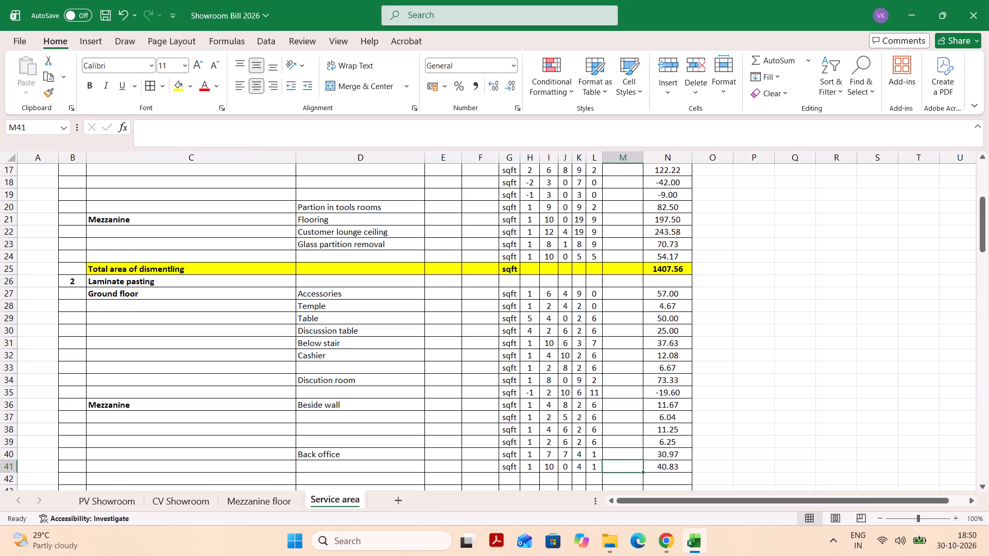
pyautogui.press('Return')
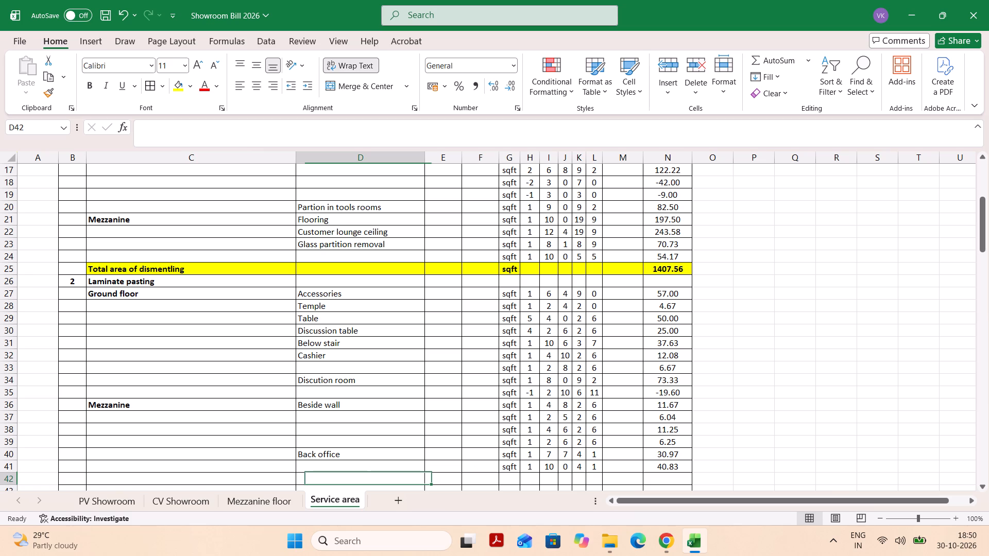
# Enter "GM Cabin" in D42 below the Back office entries, with sqft as the unit in G42.
pyautogui.write('GM Cani')
pyautogui.press('BackSpace')
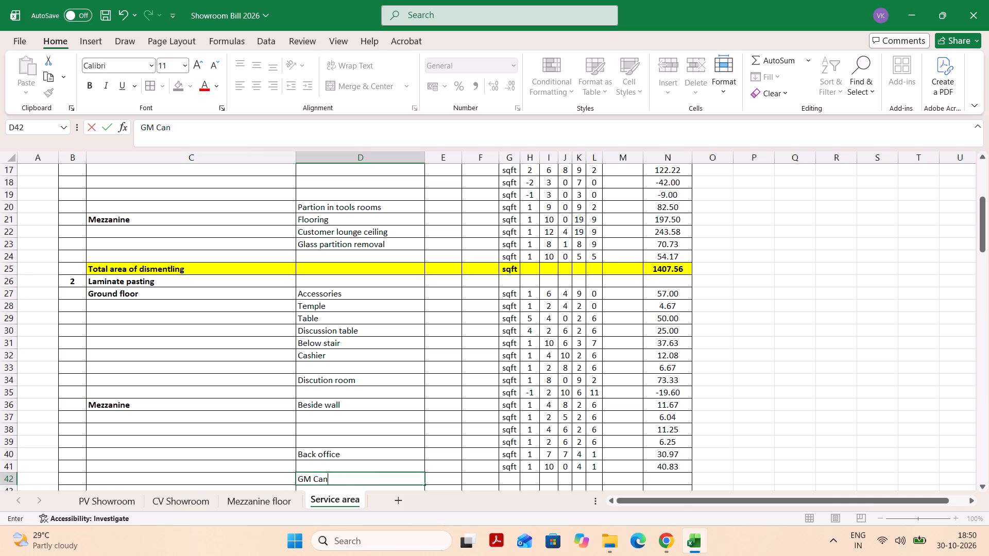
pyautogui.press('BackSpace')
pyautogui.press('n')
pyautogui.press('BackSpace')
pyautogui.write('bin')
pyautogui.press('Tab')
pyautogui.press('Tab')
pyautogui.press('Tab')
pyautogui.write('sq')
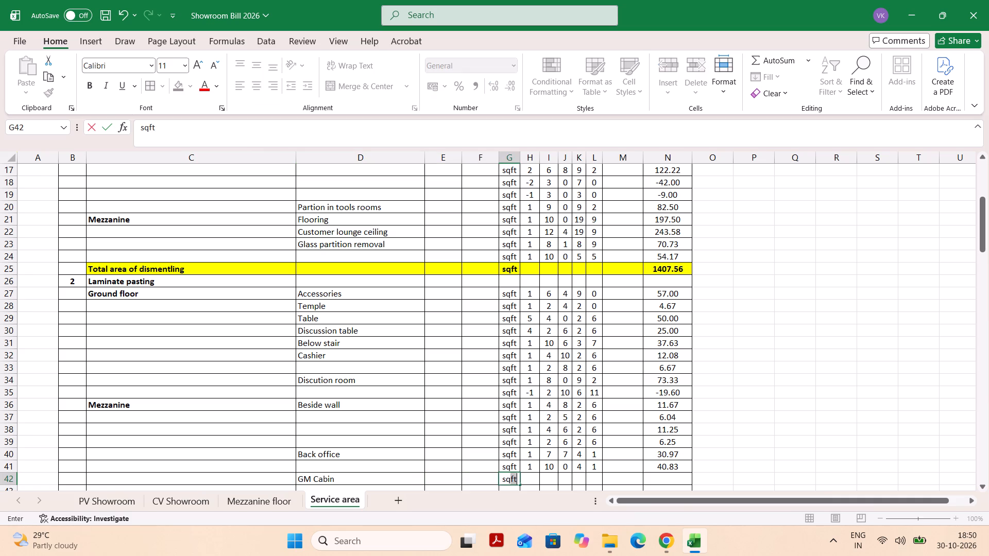
pyautogui.press('Tab')
# Fill H42 to L42 of the GM Cabin row with 1, 6, 4, 2 and 6.
pyautogui.press('1')
pyautogui.press('Tab')
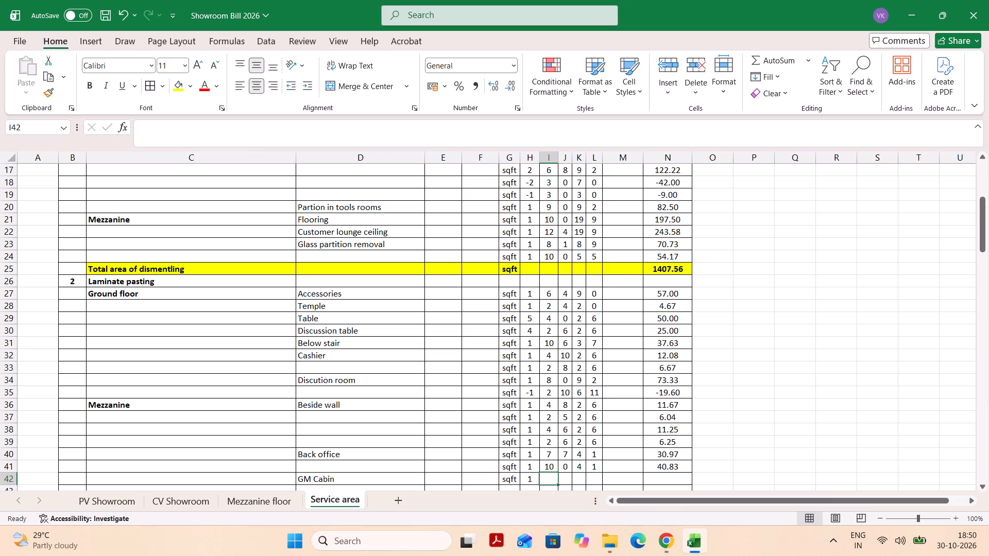
pyautogui.press('6')
pyautogui.press('Tab')
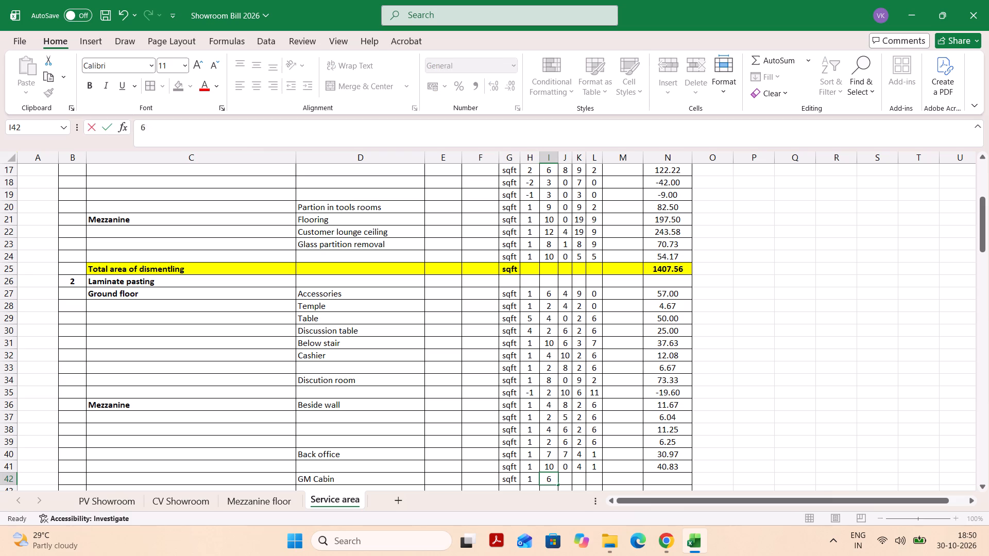
pyautogui.press('4')
pyautogui.press('Tab')
pyautogui.press('2')
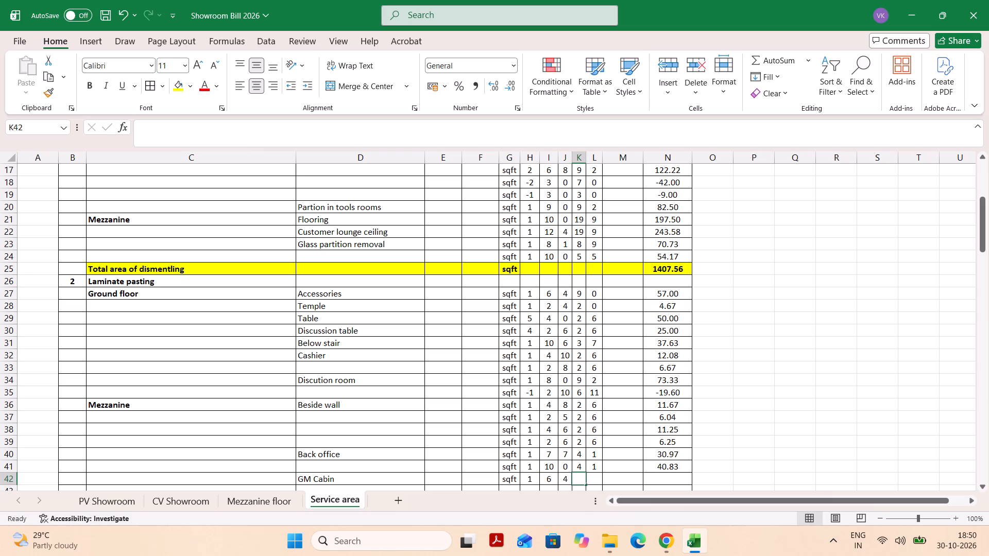
pyautogui.press('Tab')
pyautogui.press('6')
pyautogui.press('Tab')
pyautogui.press('Return')
# Start row 43 under GM Cabin with sqft in G and the values 1, 3 and 3 in H to J.
pyautogui.press('Tab')
pyautogui.press('Tab')
pyautogui.press('Tab')
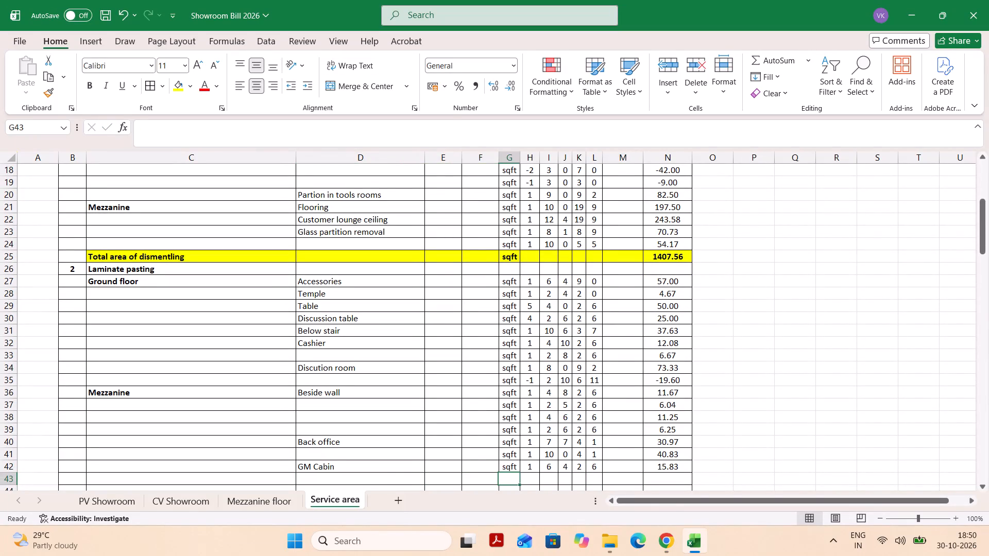
pyautogui.write('sq')
pyautogui.press('Tab')
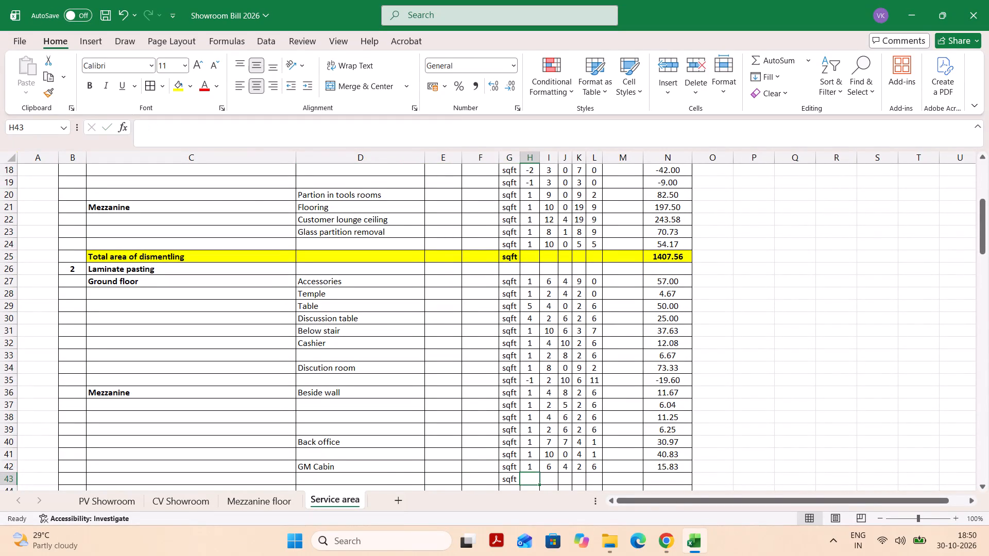
pyautogui.press('1')
pyautogui.press('Tab')
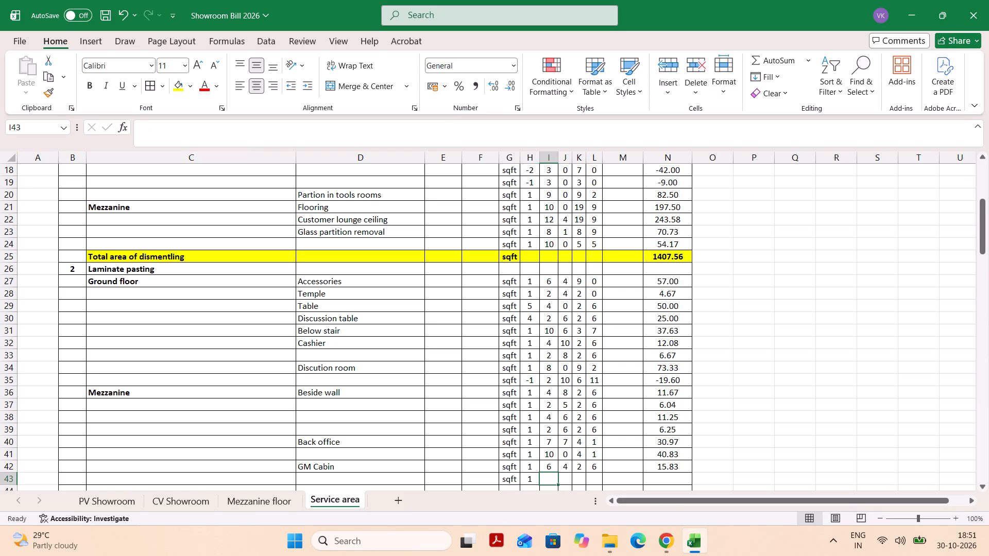
pyautogui.press('3')
pyautogui.press('Tab')
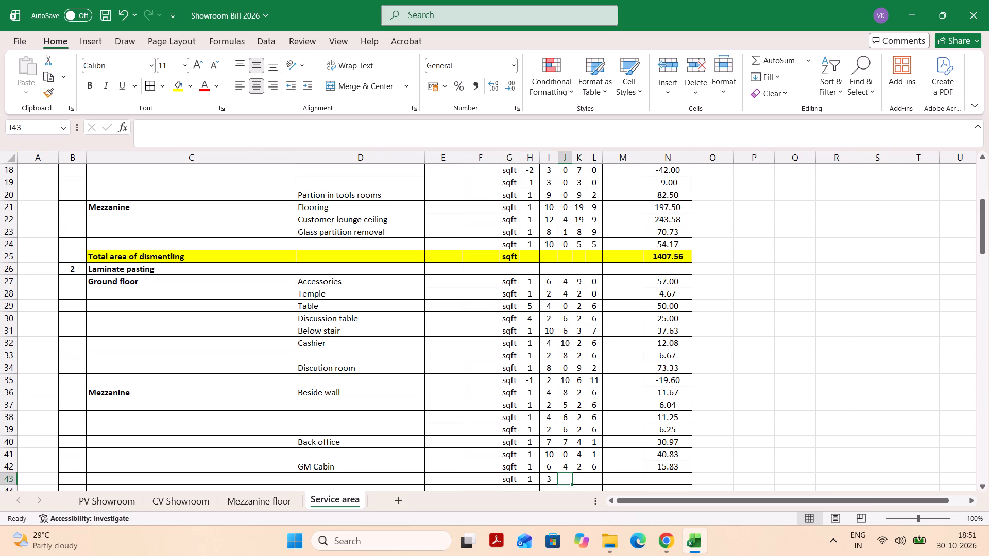
pyautogui.press('3')
pyautogui.press('Tab')
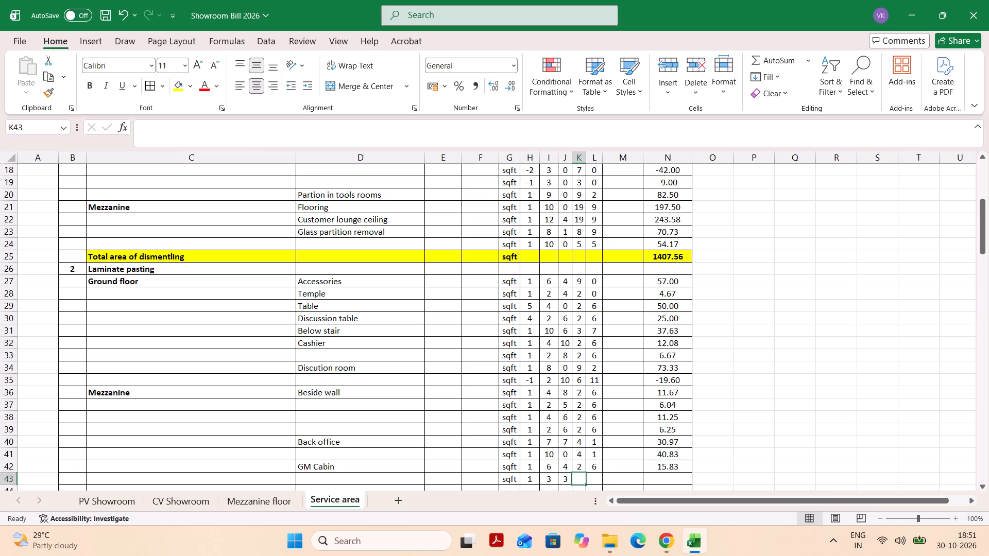
# Change the value in J43 to 0.
pyautogui.hotkey('shift', 'Tab')
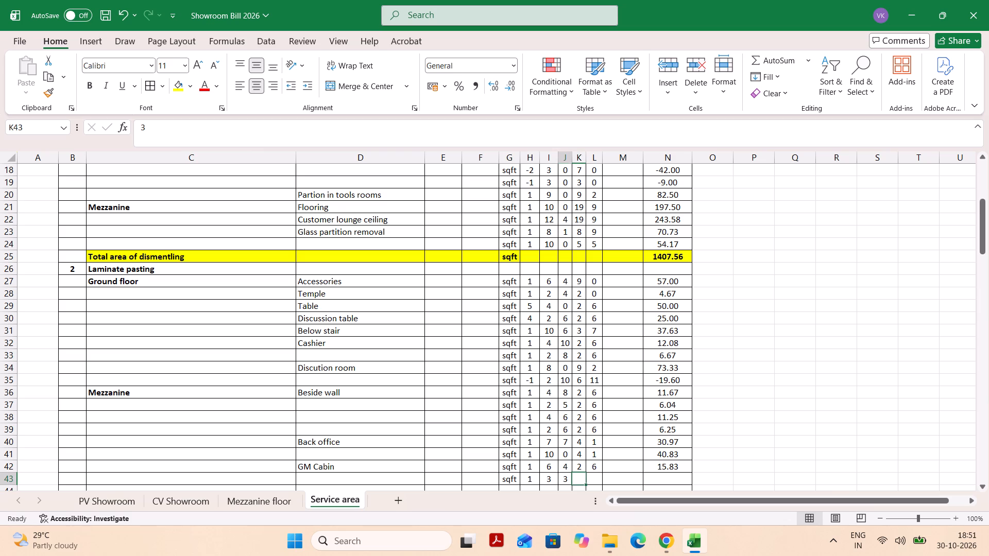
pyautogui.press('Insert')
pyautogui.press('Insert')
pyautogui.press('Insert')
pyautogui.press('0')
pyautogui.press('Tab')
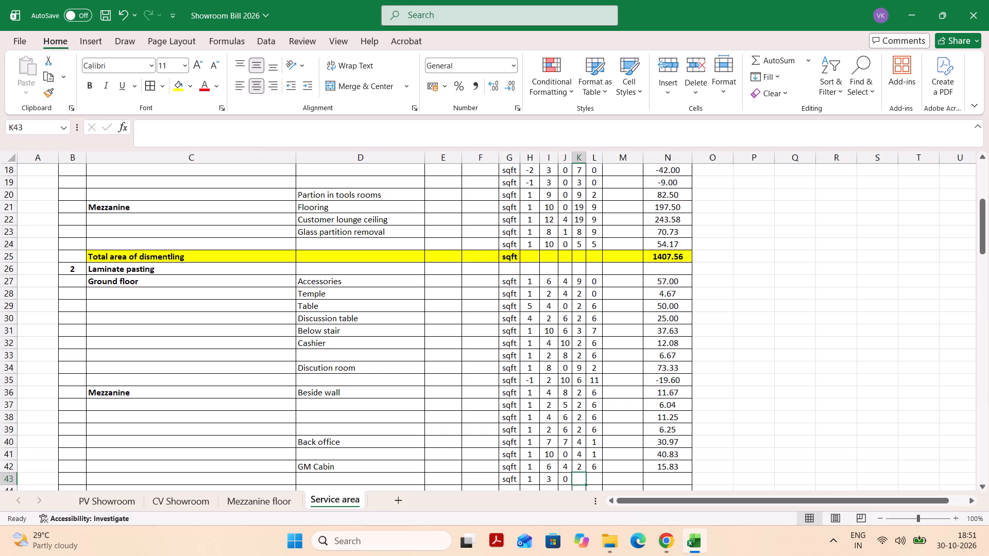
pyautogui.hotkey('shift', 'Tab')
pyautogui.hotkey('shift', 'Tab')
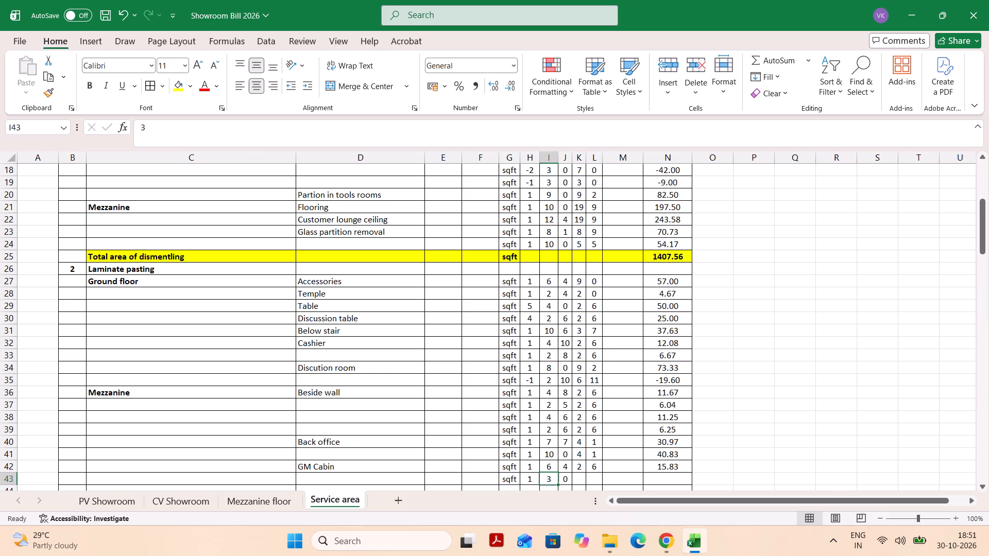
pyautogui.press('Tab')
pyautogui.press('Tab')
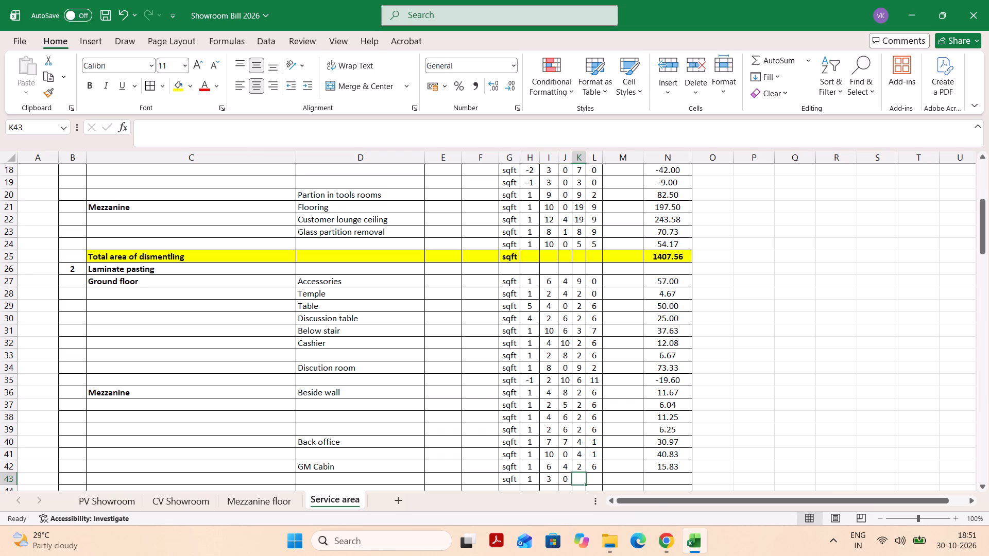
# Complete row 43 with 2 in K43 and 6 in L43.
pyautogui.press('2')
pyautogui.press('Tab')
pyautogui.press('6')
pyautogui.press('Tab')
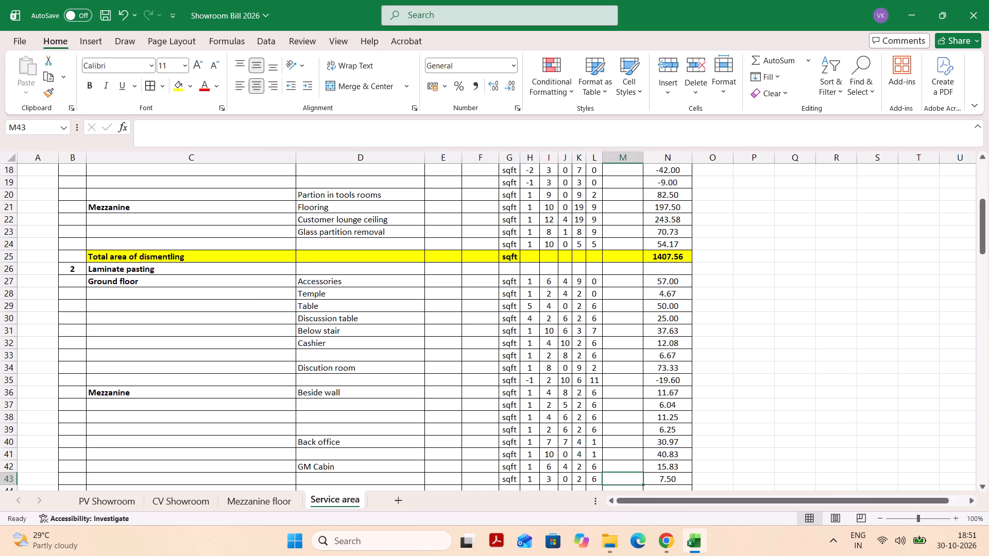
pyautogui.press('Return')
# Enter sqft in G44 and 1 in H44 for the third GM Cabin measurement.
pyautogui.press('Tab')
pyautogui.press('Tab')
pyautogui.press('Tab')
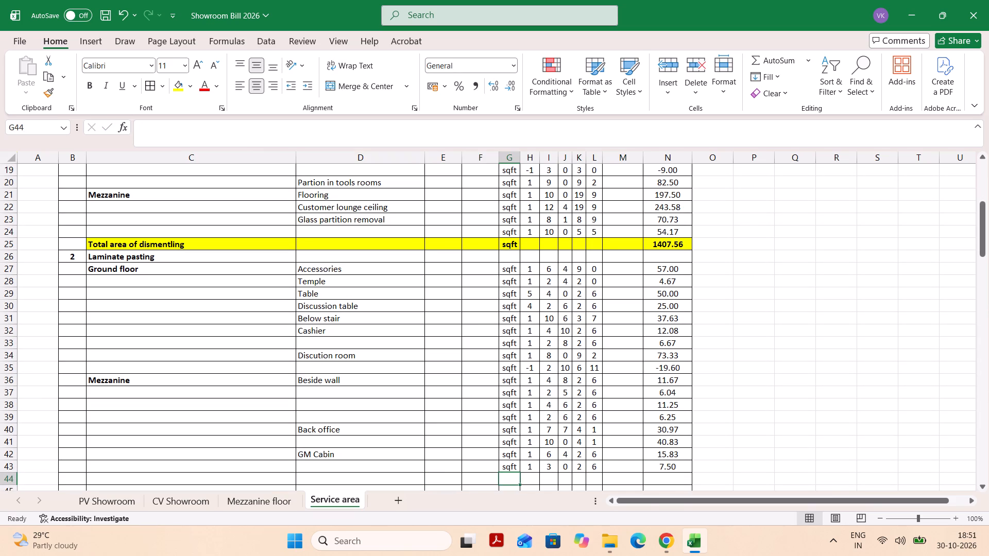
pyautogui.write('qs')
pyautogui.press('BackSpace')
pyautogui.press('BackSpace')
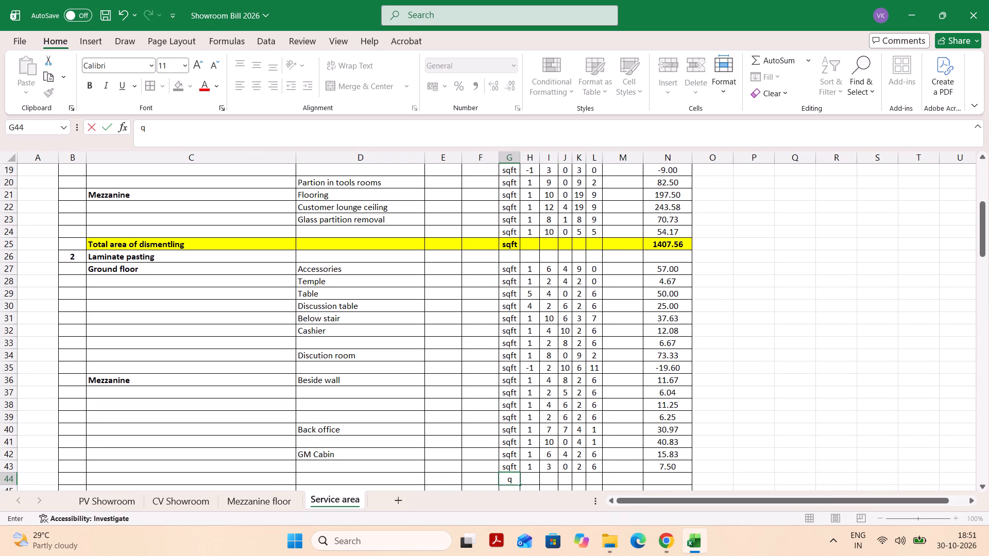
pyautogui.write('sq')
pyautogui.press('Tab')
pyautogui.press('1')
pyautogui.press('Tab')
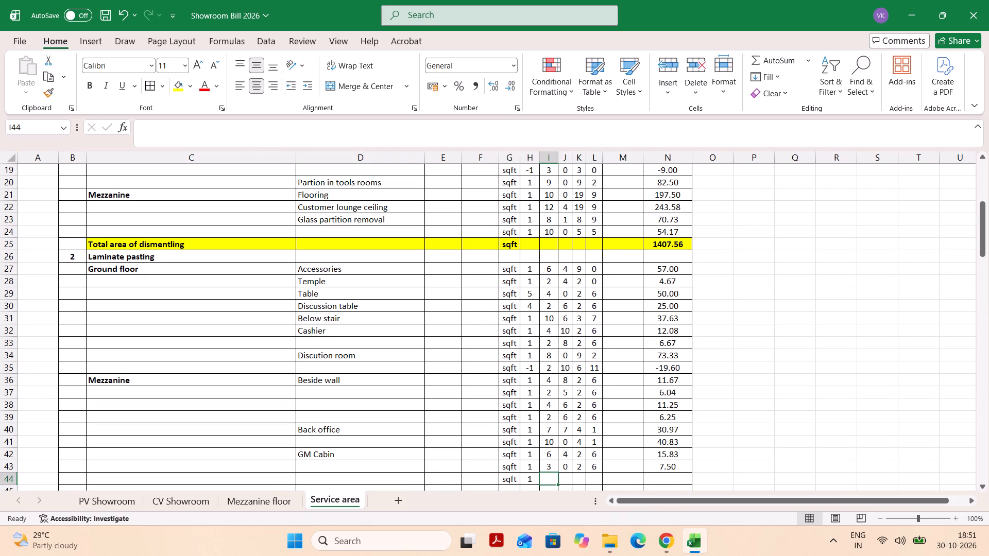
# Fill I44 to L44 with 3, 0, 3 and 0.
pyautogui.press('3')
pyautogui.press('Tab')
pyautogui.press('6')
pyautogui.press('BackSpace')
pyautogui.press('0')
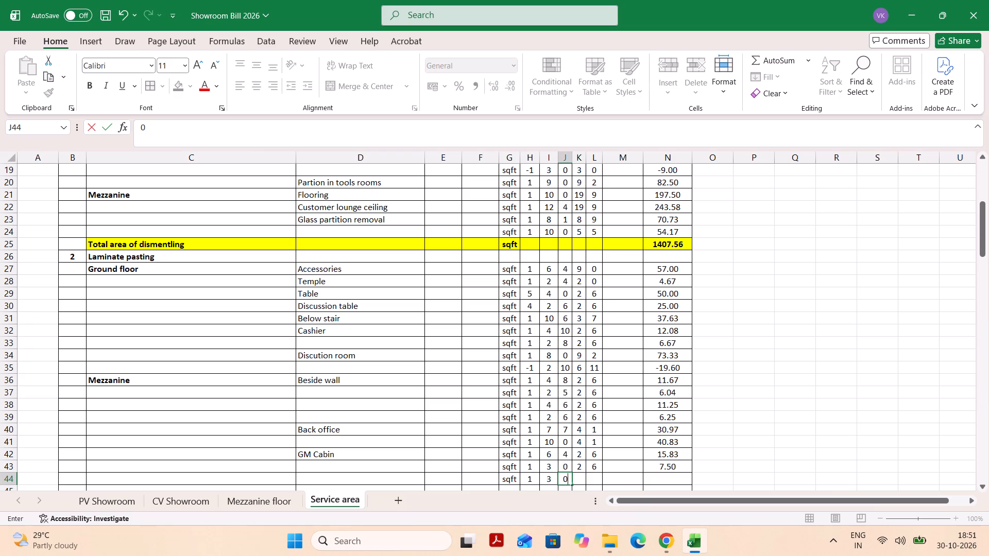
pyautogui.press('Tab')
pyautogui.press('6')
pyautogui.press('BackSpace')
pyautogui.press('3')
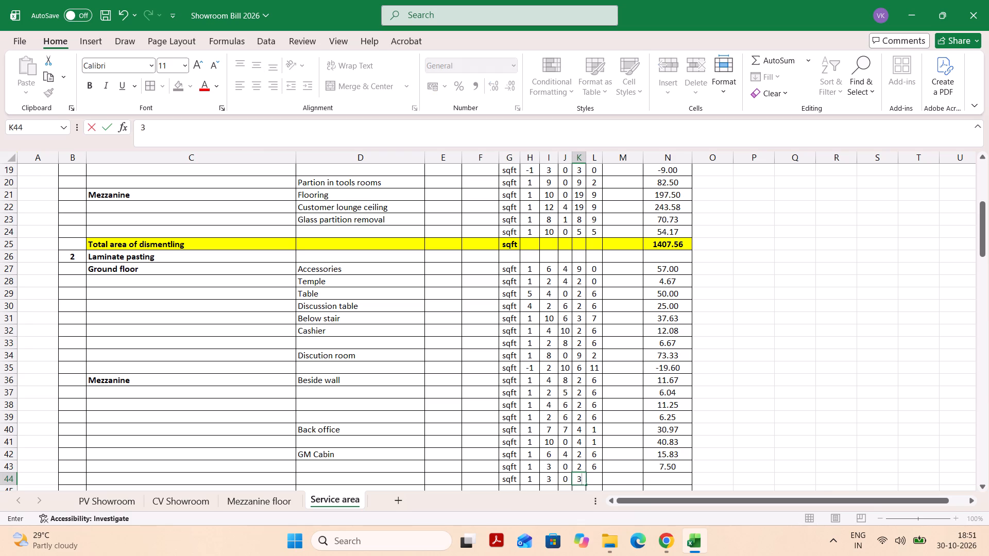
pyautogui.press('Tab')
pyautogui.press('0')
pyautogui.press('Tab')
pyautogui.press('Return')
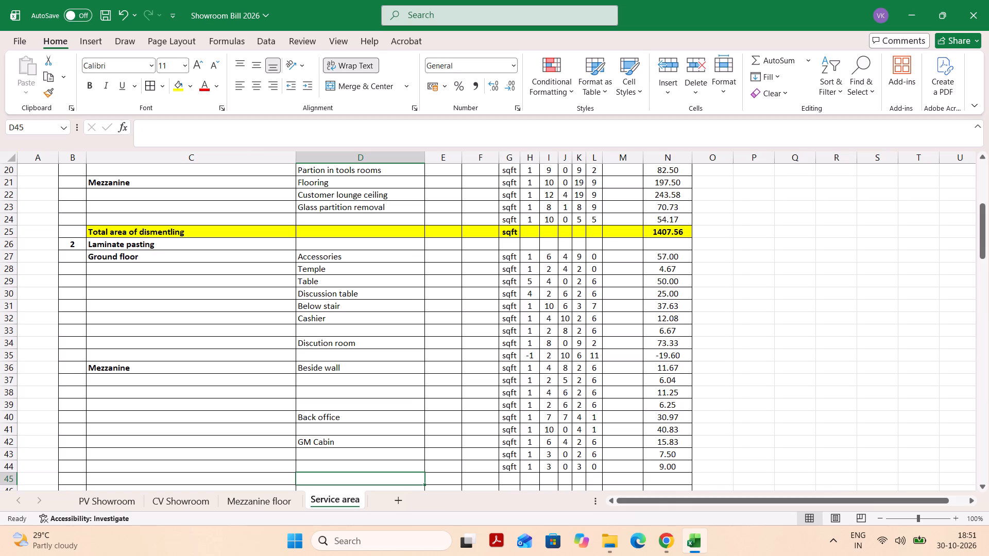
# Enter "Discution room" in D45 below the GM Cabin entries, with sqft as the unit in G45.
pyautogui.hotkey('shift', 'd')
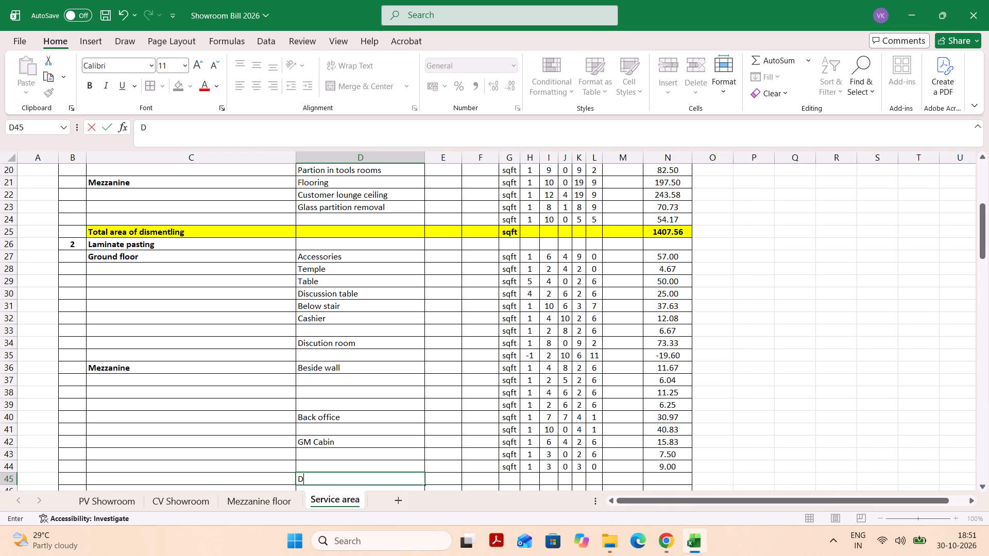
pyautogui.write('ic')
pyautogui.press('BackSpace')
pyautogui.press('s')
pyautogui.write('cution room')
pyautogui.press('Tab')
pyautogui.press('Tab')
pyautogui.press('Tab')
pyautogui.write('sq')
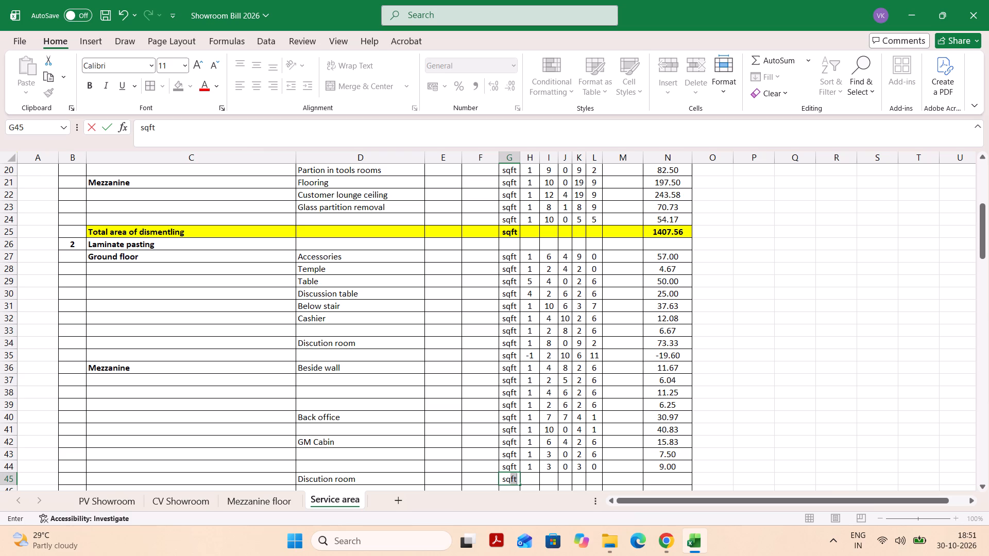
pyautogui.press('Tab')
# Fill H45 to L45 of the mezzanine Discution room row with 1, 7, 0, 3 and 0.
pyautogui.press('7')
pyautogui.press('Tab')
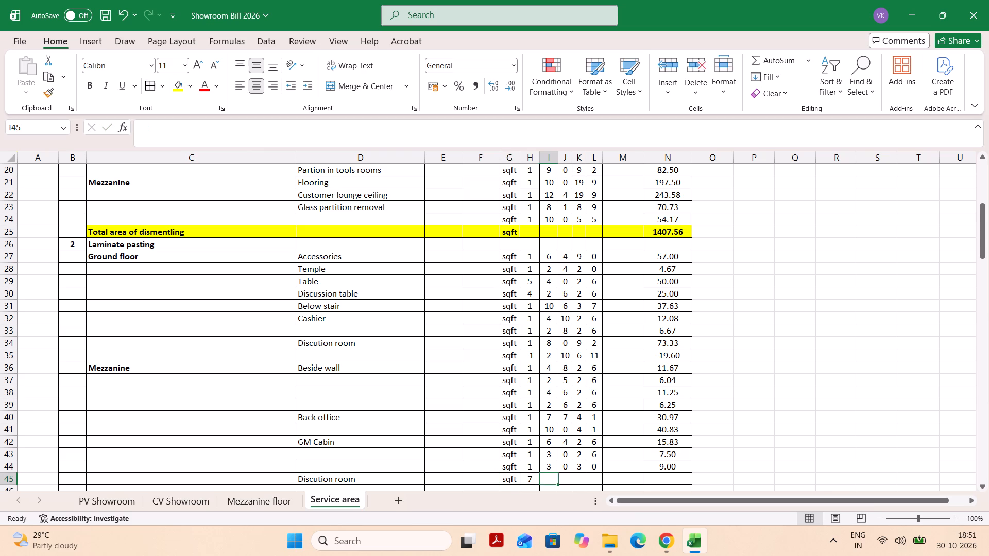
pyautogui.hotkey('shift', 'Tab')
pyautogui.press('1')
pyautogui.press('Tab')
pyautogui.press('7')
pyautogui.press('Tab')
pyautogui.press('0')
pyautogui.press('Tab')
pyautogui.press('3')
pyautogui.press('Tab')
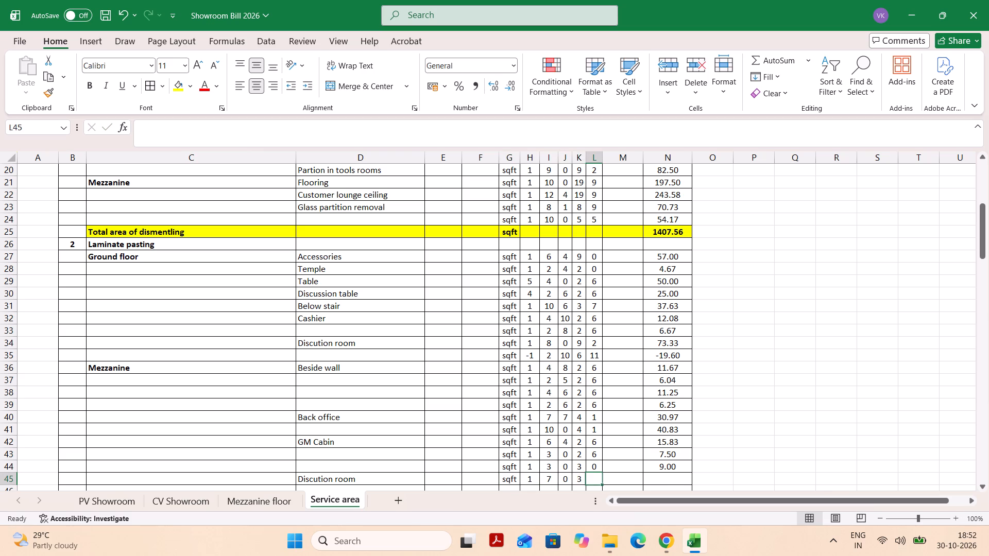
pyautogui.press('0')
pyautogui.press('Tab')
pyautogui.press('Return')
# Enter a second Discution room measurement in row 46, with sqft in G46 and 4, 2, 2, 2 and 5 in H46 to L46.
pyautogui.press('Tab')
pyautogui.press('Tab')
pyautogui.press('Tab')
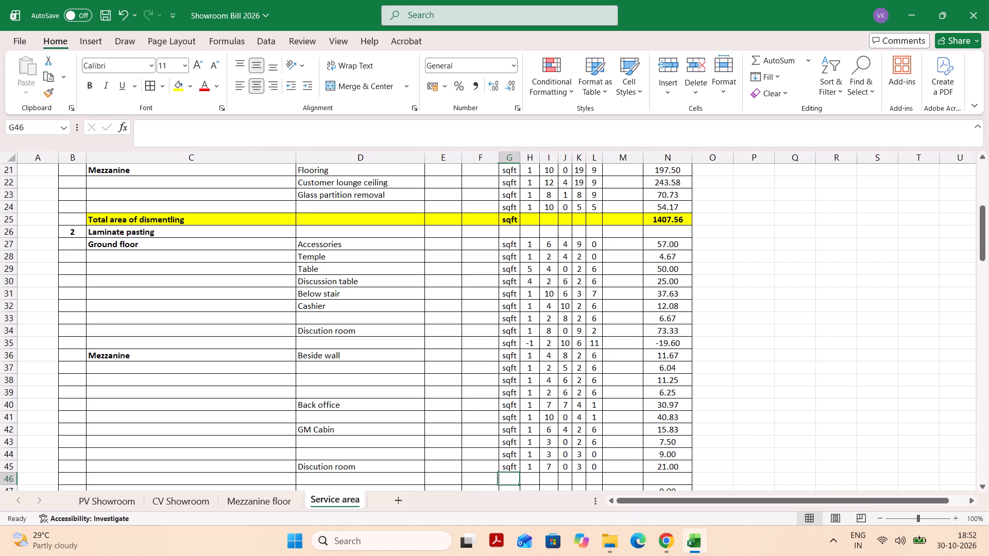
pyautogui.write('sq')
pyautogui.press('Tab')
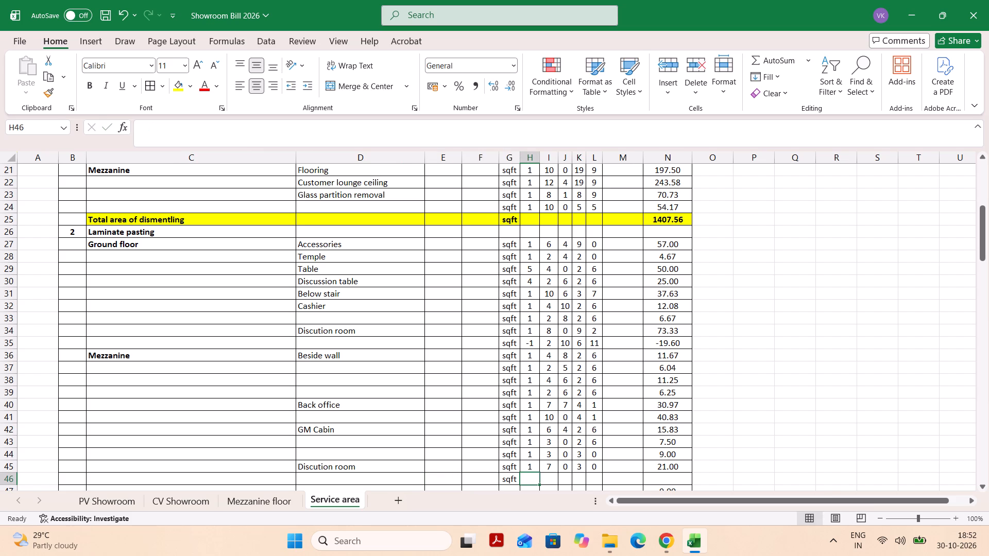
pyautogui.press('4')
pyautogui.press('Tab')
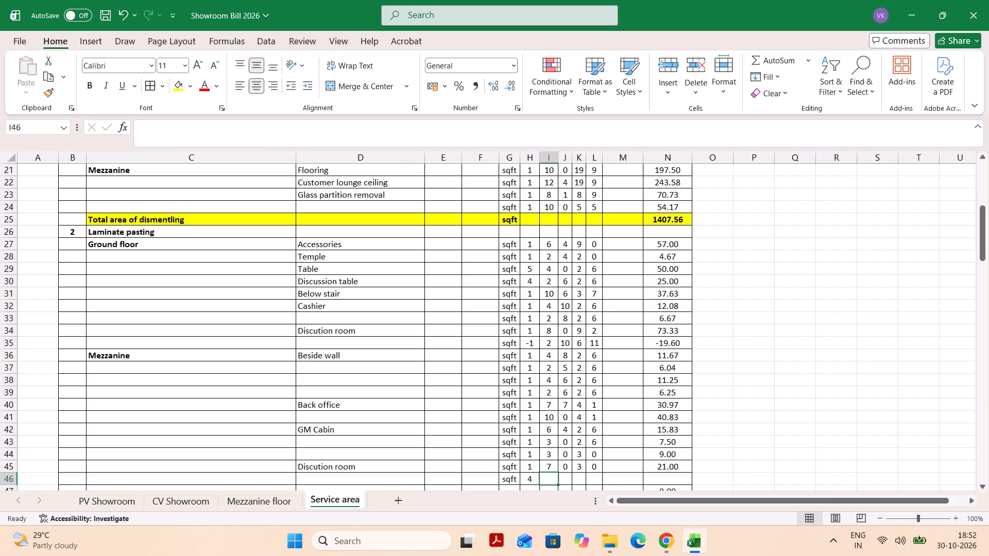
pyautogui.press('2')
pyautogui.press('Tab')
pyautogui.press('2')
pyautogui.press('Tab')
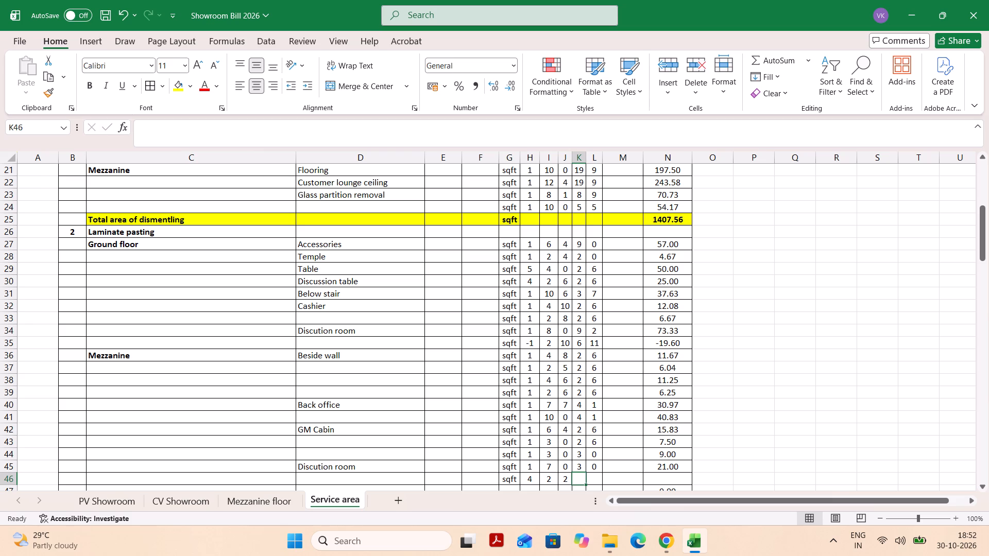
pyautogui.press('2')
pyautogui.press('Tab')
pyautogui.press('5')
pyautogui.press('Tab')
# Enter "Pantry" in D47 below the Discution room entries, with sqft as the unit in G47.
pyautogui.press('Return')
pyautogui.press('Tab')
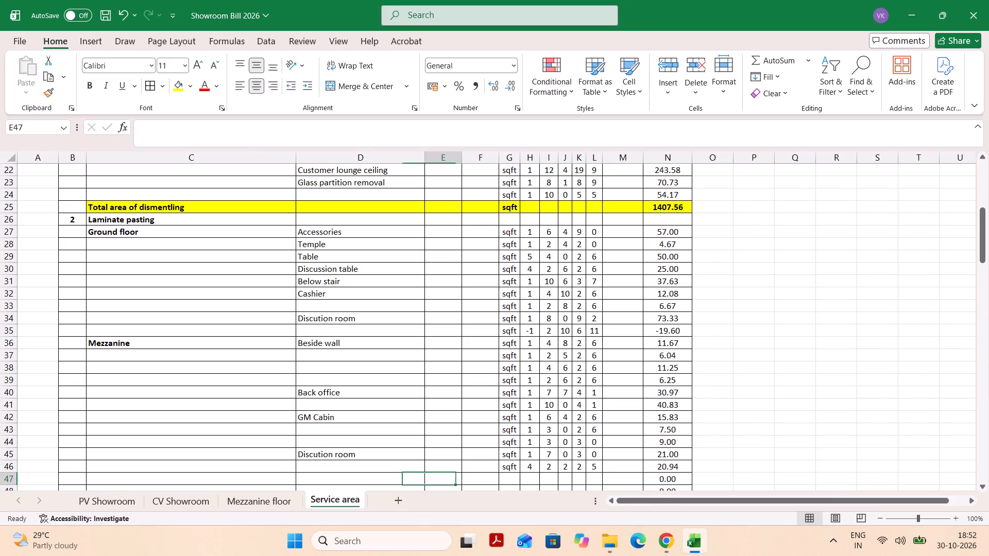
pyautogui.press('Tab')
pyautogui.press('Tab')
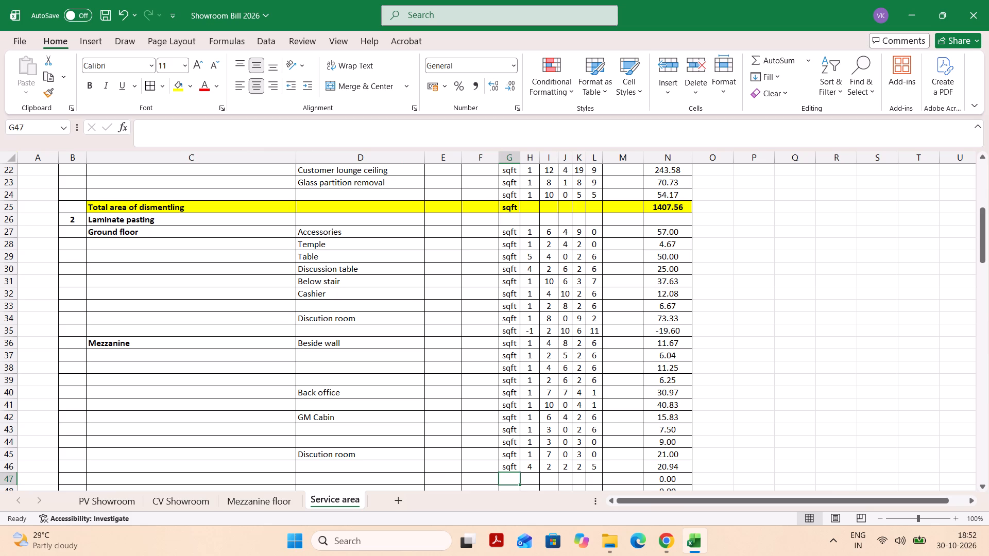
pyautogui.hotkey('shift', 'Tab')
pyautogui.hotkey('shift', 'Tab')
pyautogui.hotkey('shift', 'Tab')
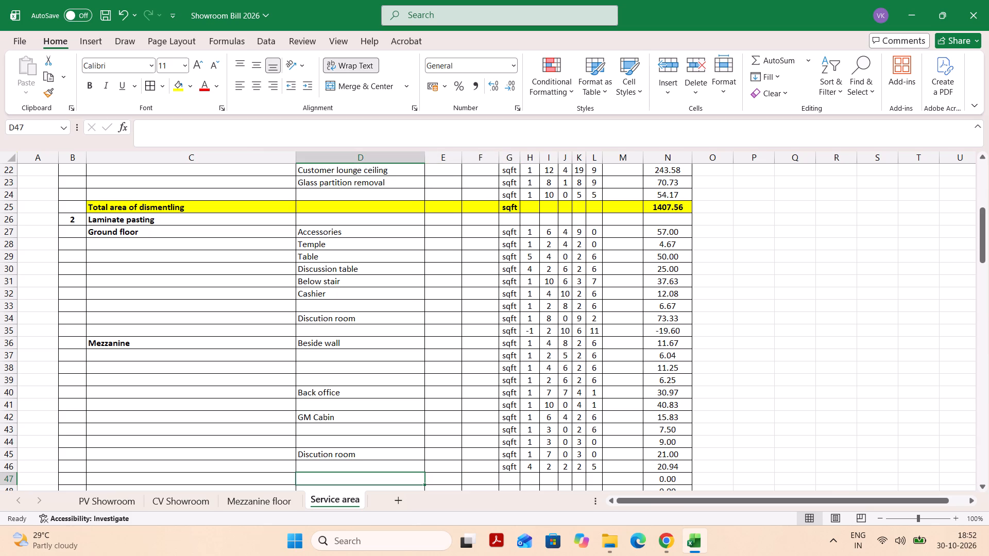
pyautogui.write('Pantry')
pyautogui.press('Tab')
pyautogui.press('Tab')
pyautogui.press('Tab')
pyautogui.write('sq')
pyautogui.press('Tab')
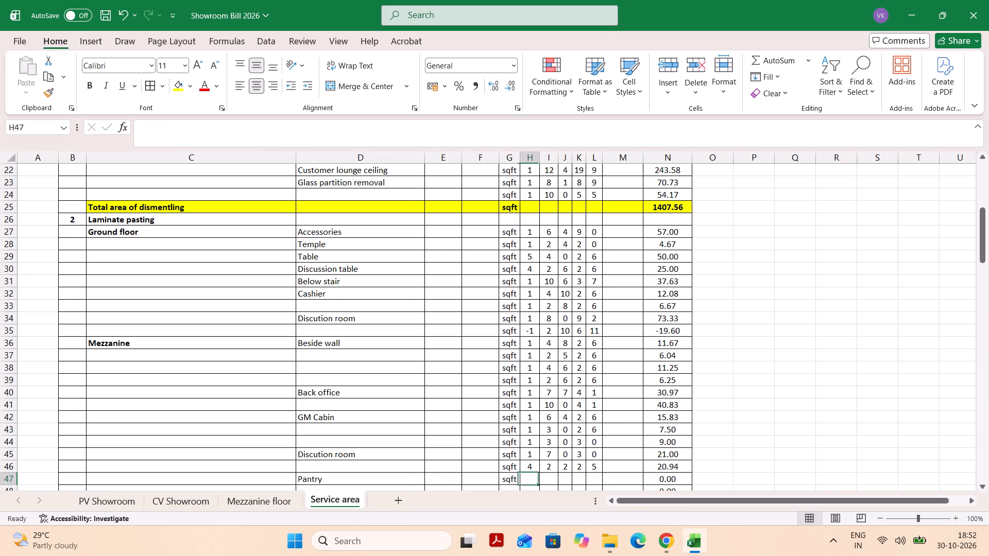
# Fill H47 to L47 of the Pantry row with 1, 7, 0, 3 and 0.
pyautogui.press('1')
pyautogui.press('Tab')
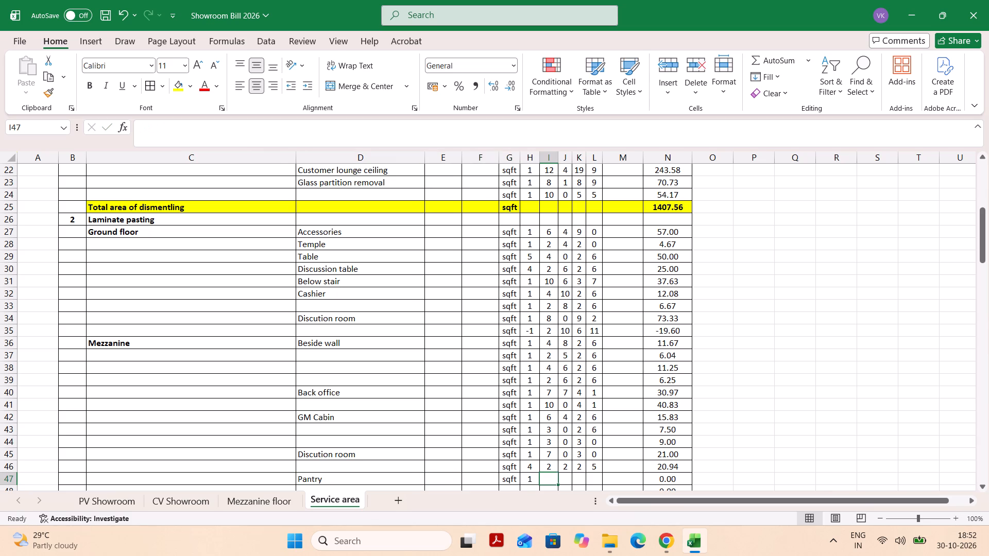
pyautogui.press('7')
pyautogui.press('Tab')
pyautogui.press('3')
pyautogui.press('Tab')
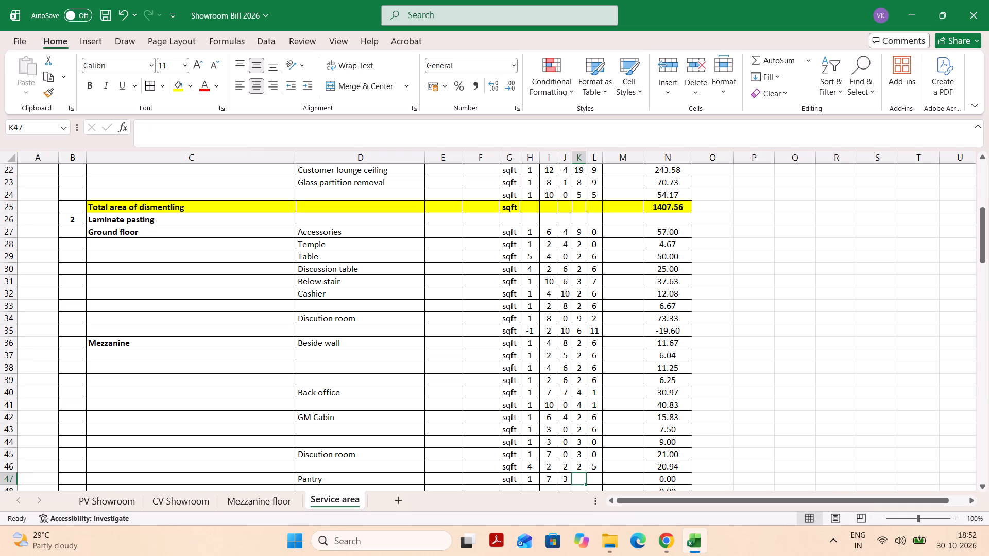
pyautogui.hotkey('shift', 'Tab')
pyautogui.press('0')
pyautogui.press('Tab')
pyautogui.press('3')
pyautogui.press('Tab')
pyautogui.press('0')
pyautogui.press('Tab')
pyautogui.press('Return')
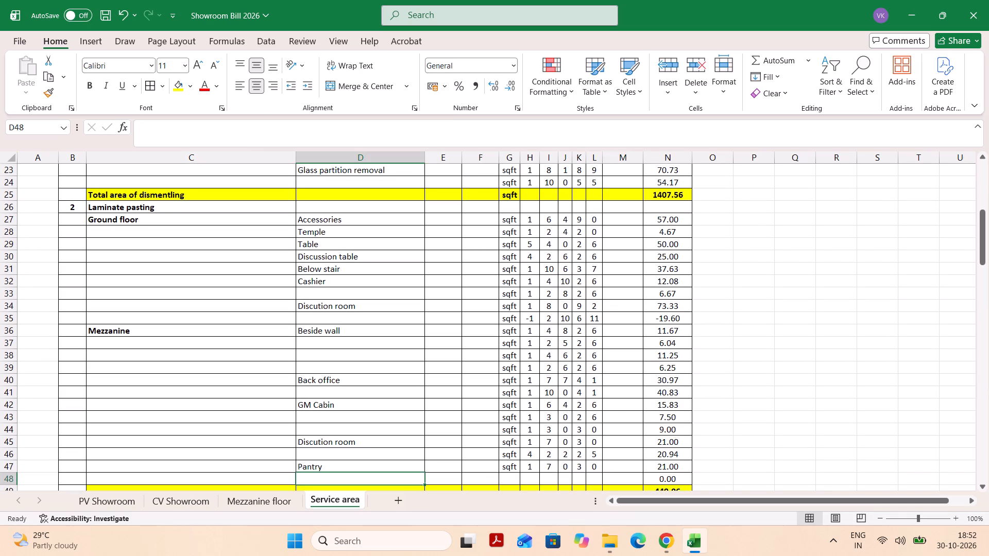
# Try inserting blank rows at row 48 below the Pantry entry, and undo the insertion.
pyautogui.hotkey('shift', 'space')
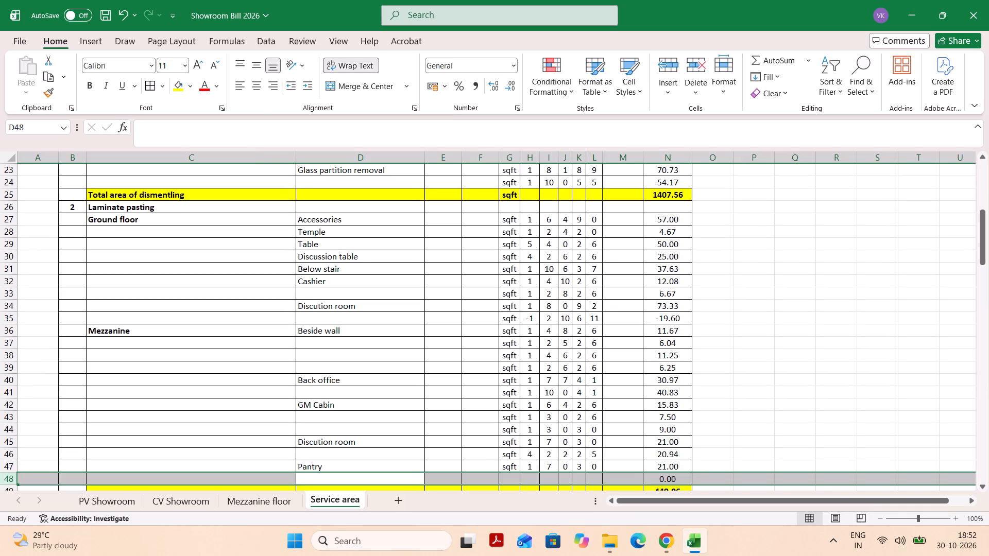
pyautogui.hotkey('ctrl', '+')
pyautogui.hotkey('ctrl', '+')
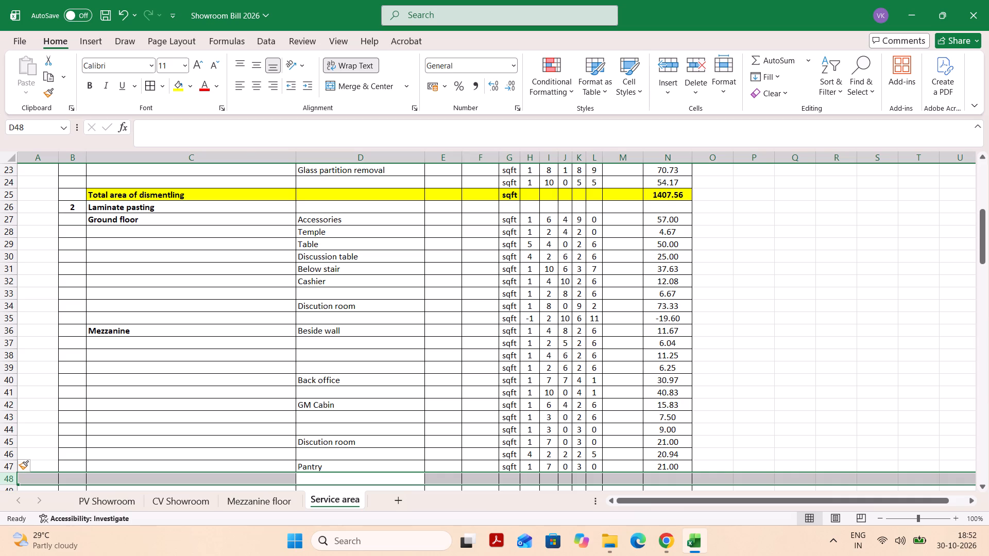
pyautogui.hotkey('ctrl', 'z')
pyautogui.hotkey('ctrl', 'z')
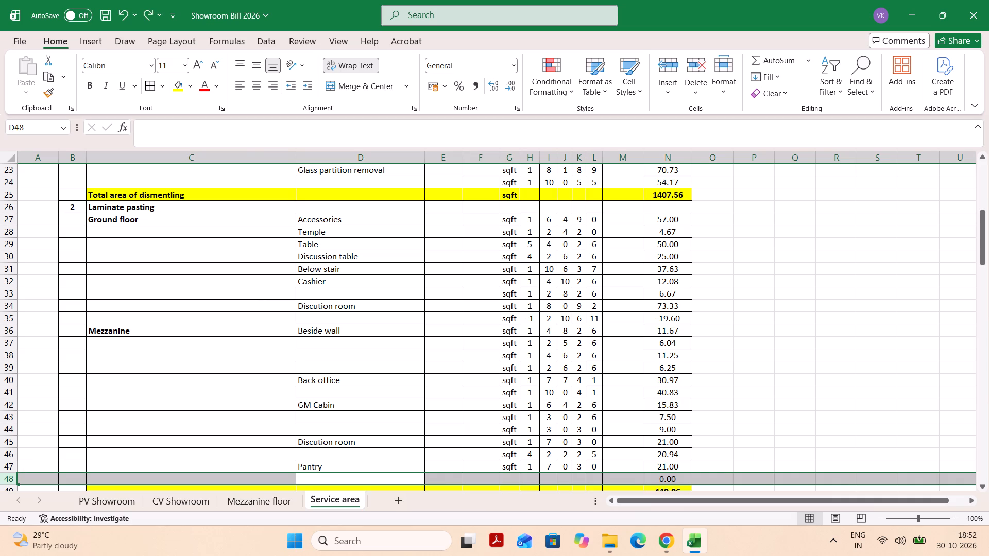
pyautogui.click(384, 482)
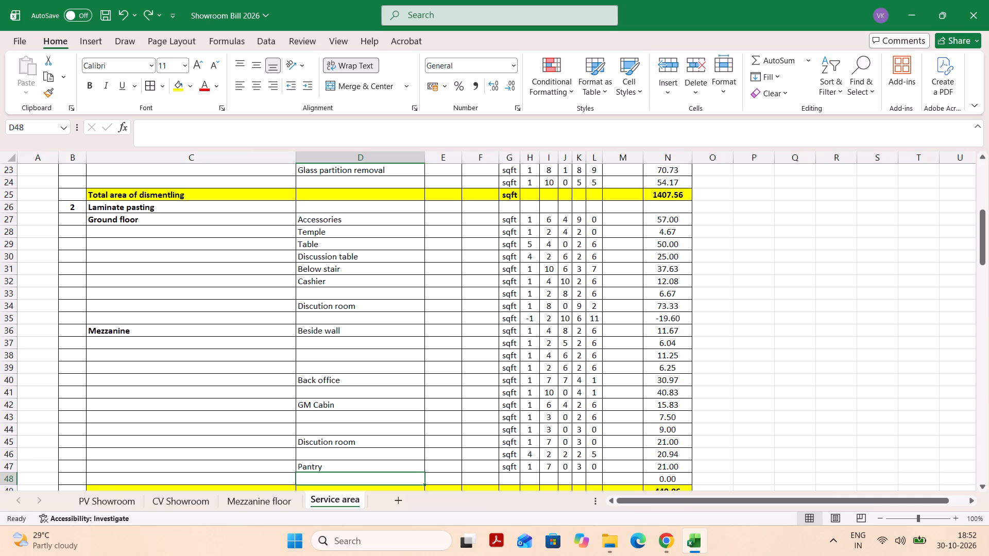
# Change the Pantry row's second dimension to 2 in K47 and 8 in L47.
pyautogui.scroll(-1, 460, 478)
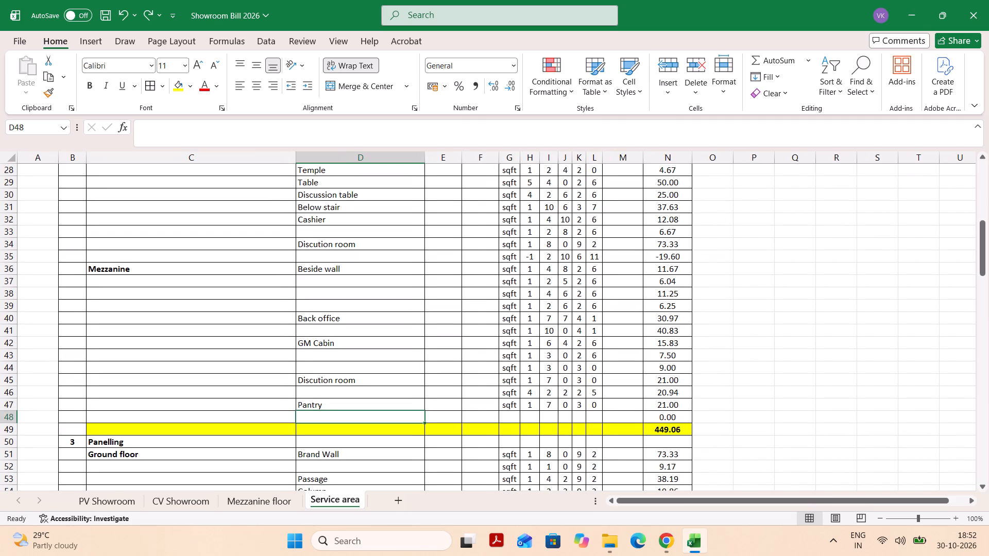
pyautogui.click(574, 407)
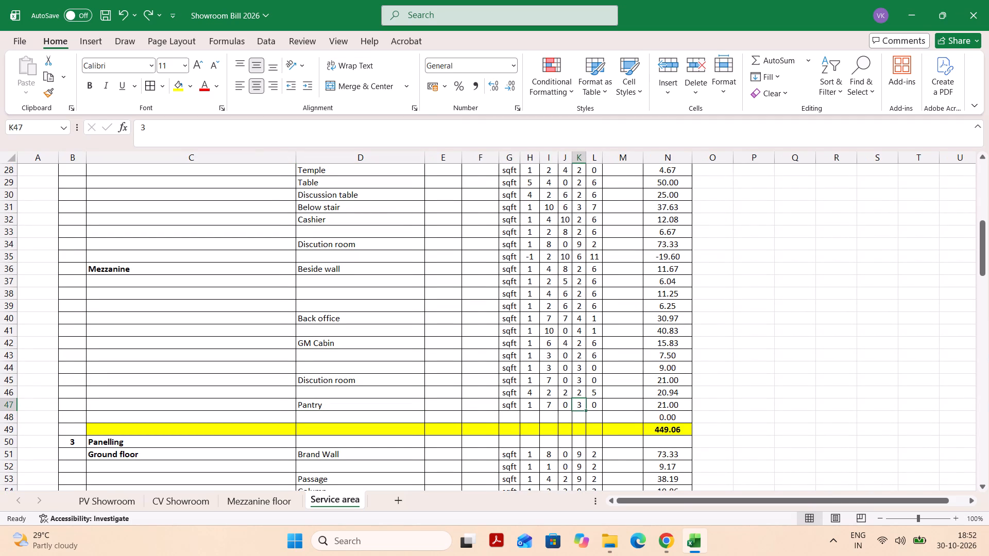
pyautogui.press('2')
pyautogui.press('Tab')
pyautogui.press('8')
pyautogui.press('Tab')
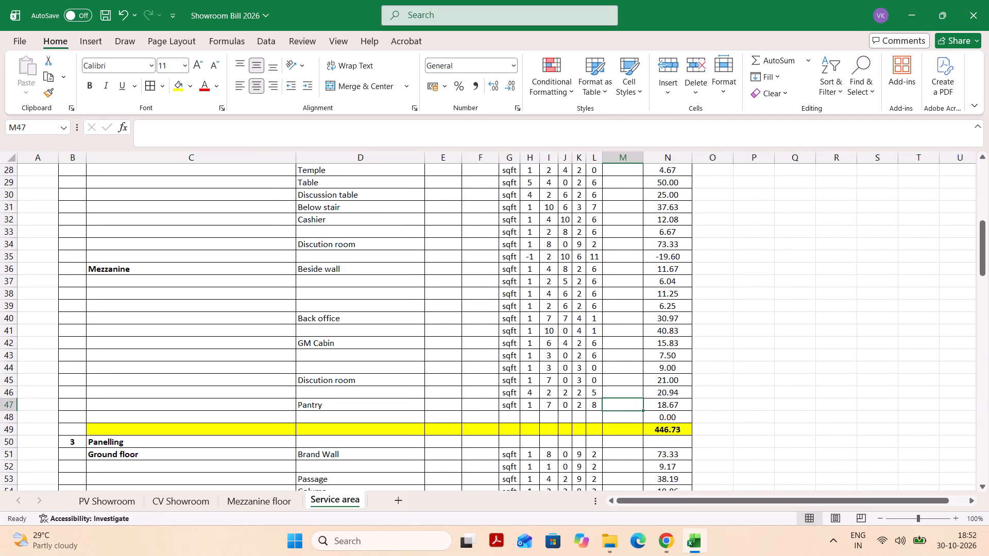
pyautogui.press('Return')
# Examine the Laminate pasting total formula in N49 and check that its range covers all the section's measurement rows.
pyautogui.click(684, 431)
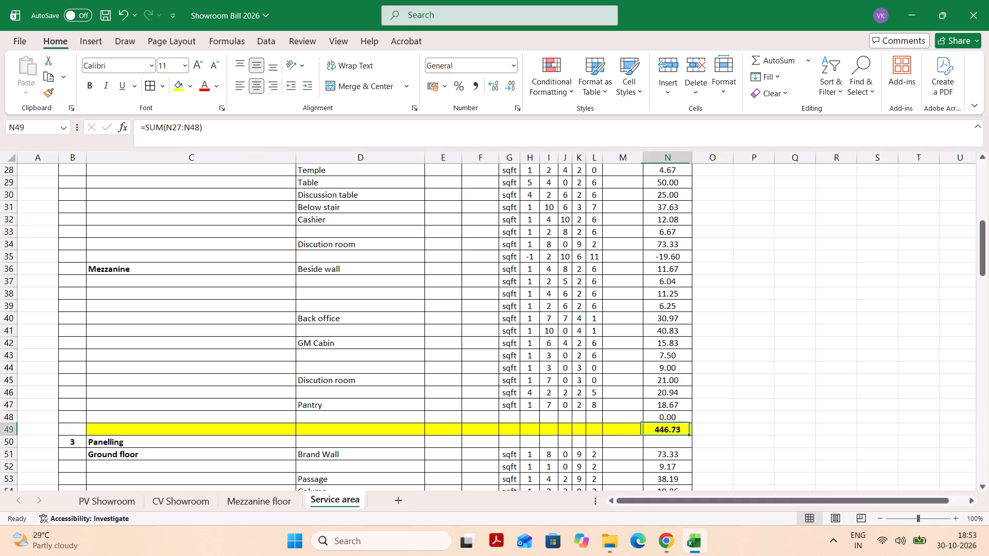
pyautogui.click(551, 133)
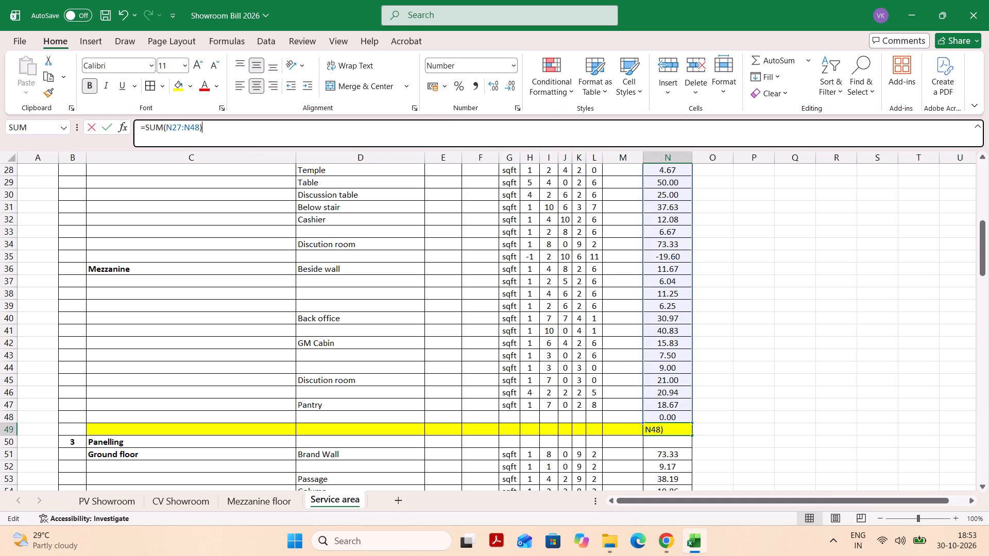
pyautogui.click(672, 415)
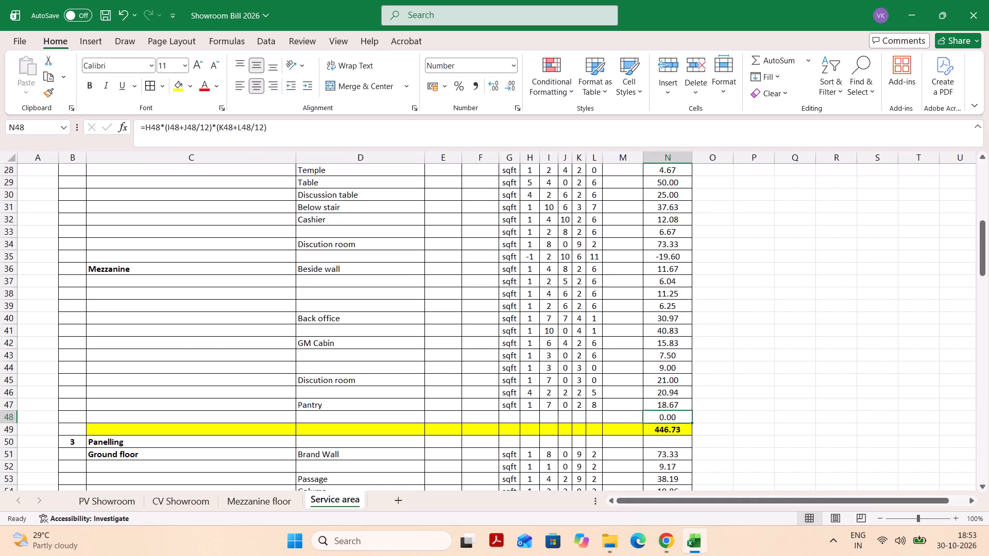
pyautogui.scroll(1, 478, 398)
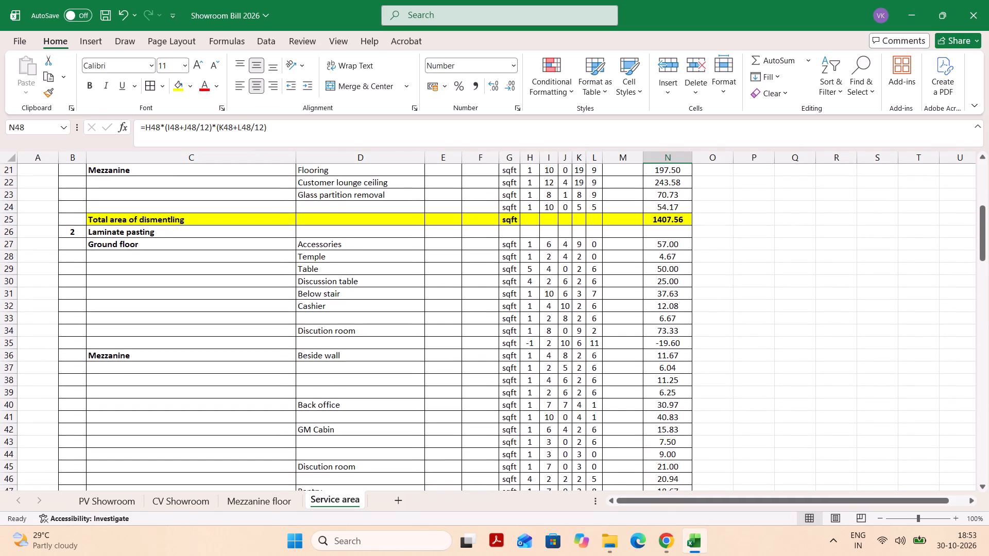
pyautogui.click(663, 413)
pyautogui.scroll(-1, 663, 411)
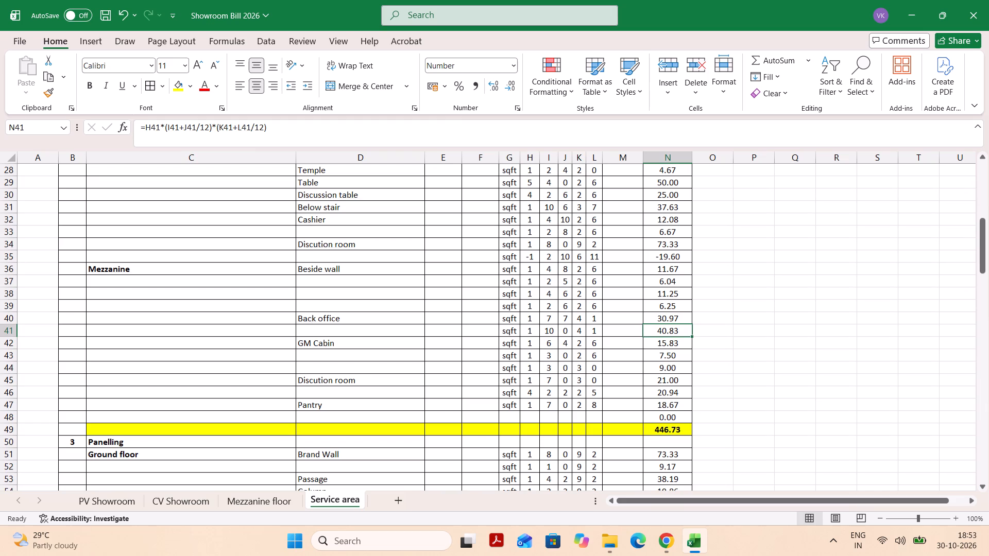
pyautogui.click(661, 430)
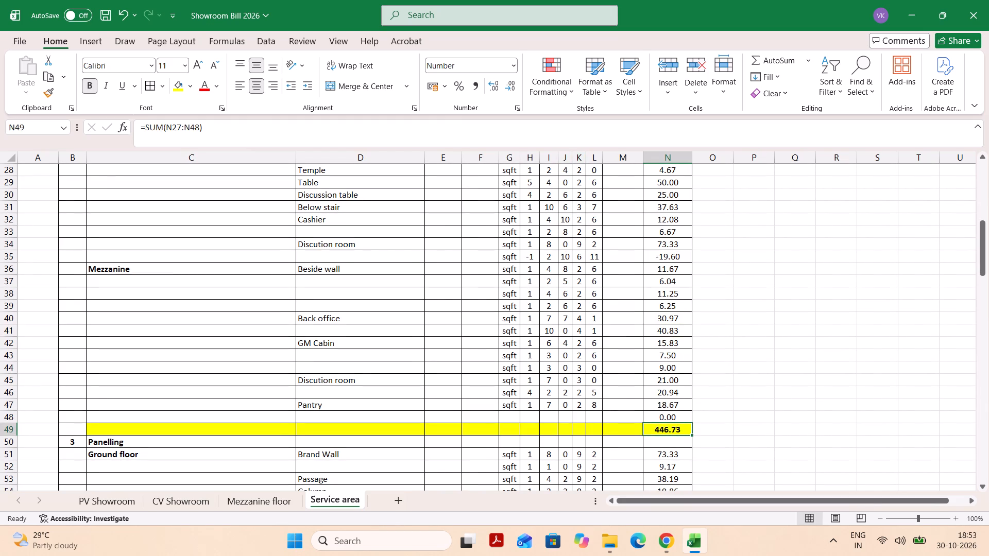
pyautogui.click(561, 135)
pyautogui.scroll(1, 581, 332)
pyautogui.scroll(-1, 581, 332)
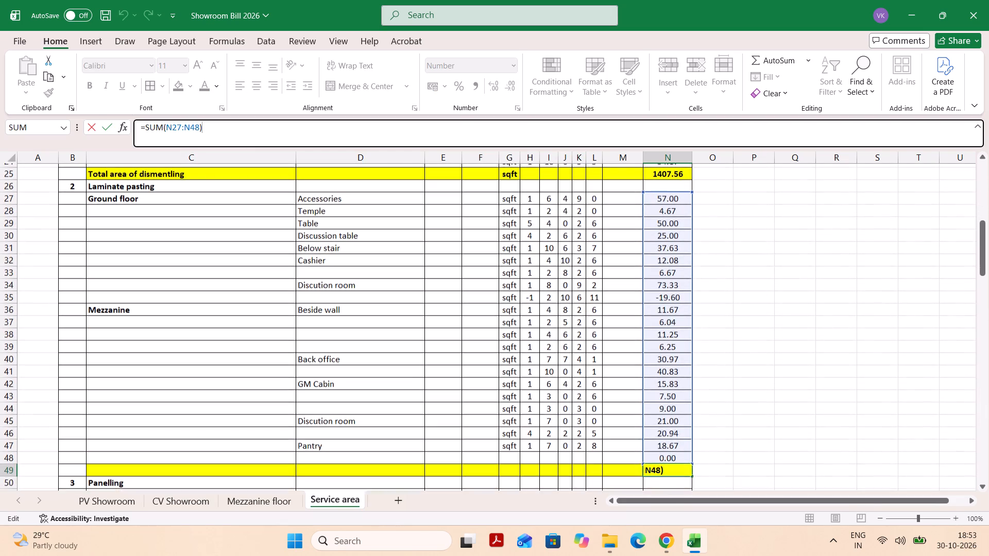
pyautogui.click(548, 390)
pyautogui.scroll(-1, 548, 390)
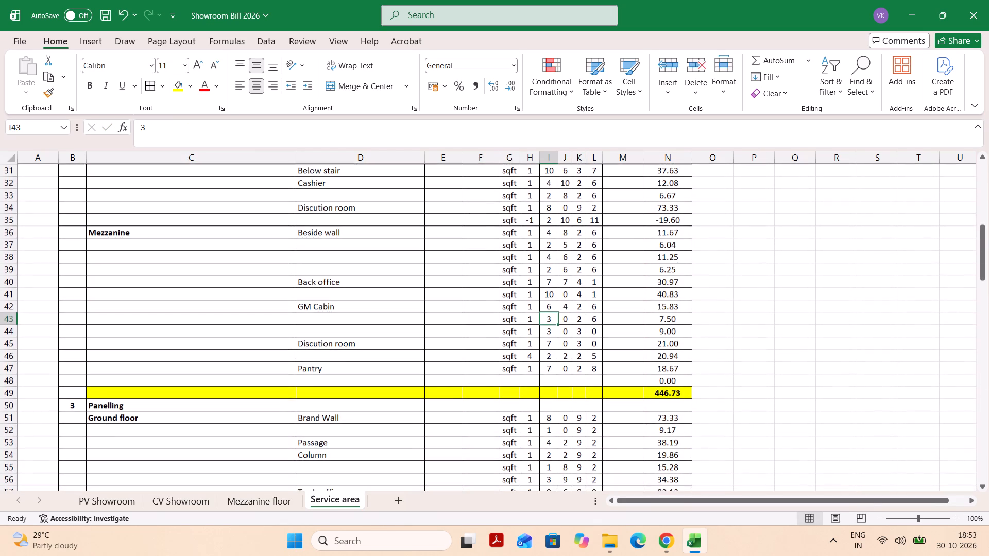
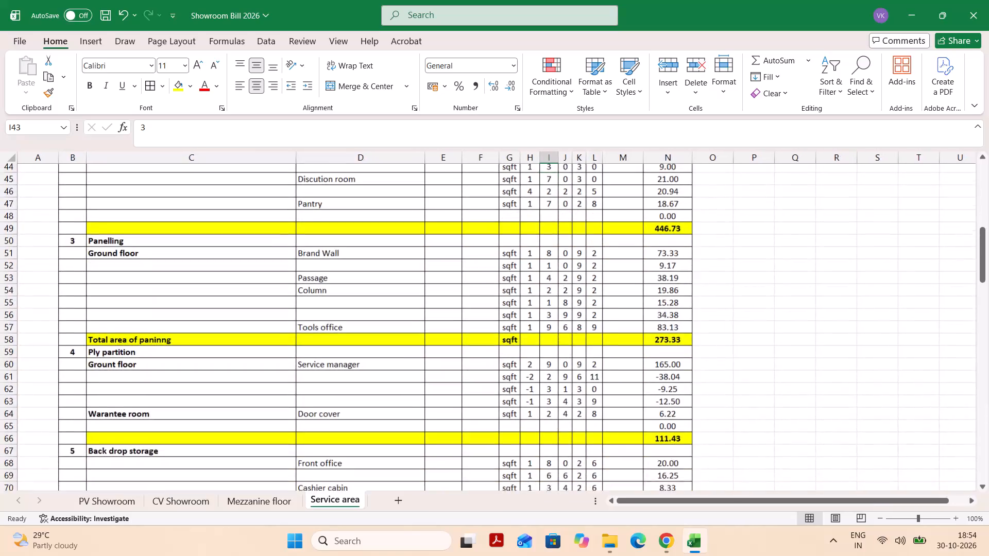
# Add a bold section heading in row 102 below Unit Items, numbered 9 and titled Electrical area.
pyautogui.scroll(-1, 548, 390)
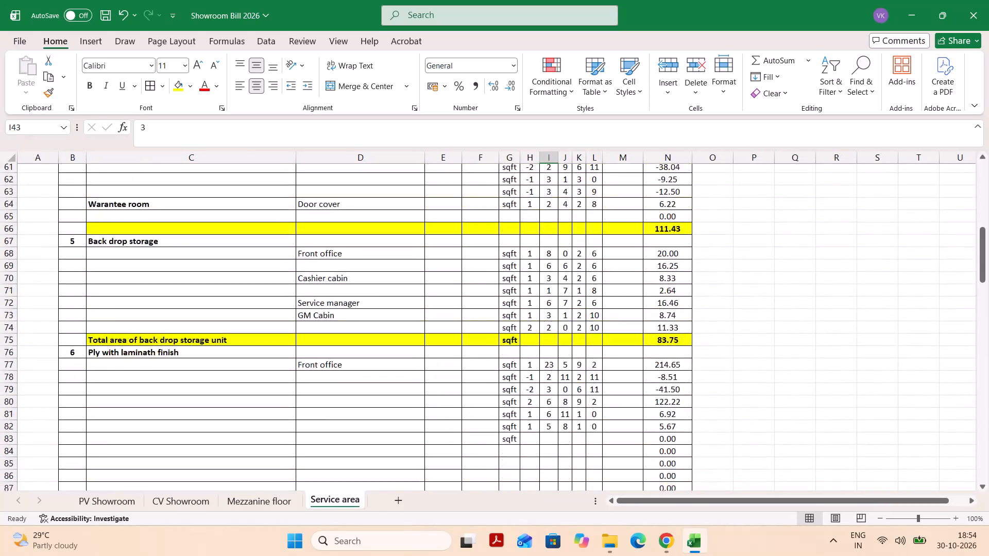
pyautogui.scroll(-3, 548, 390)
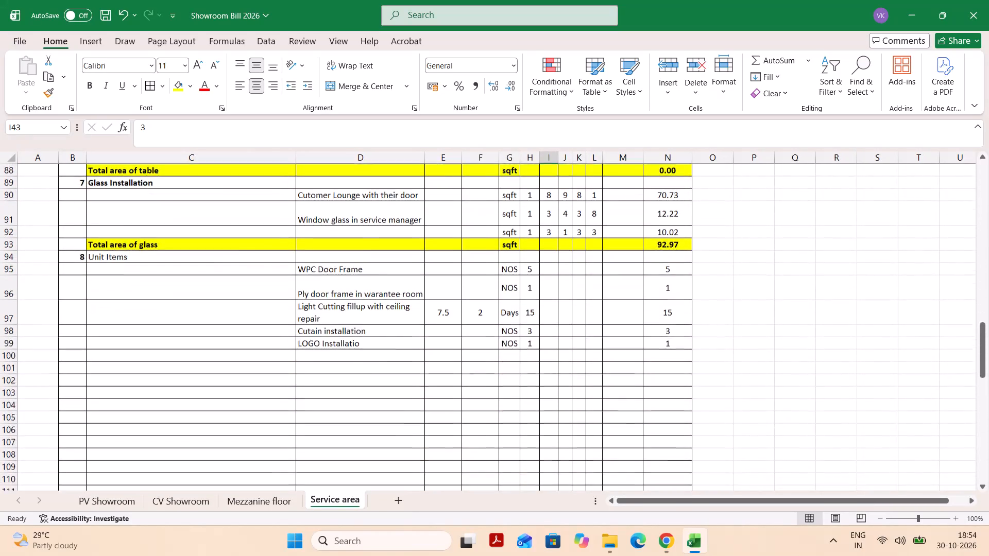
pyautogui.click(237, 329)
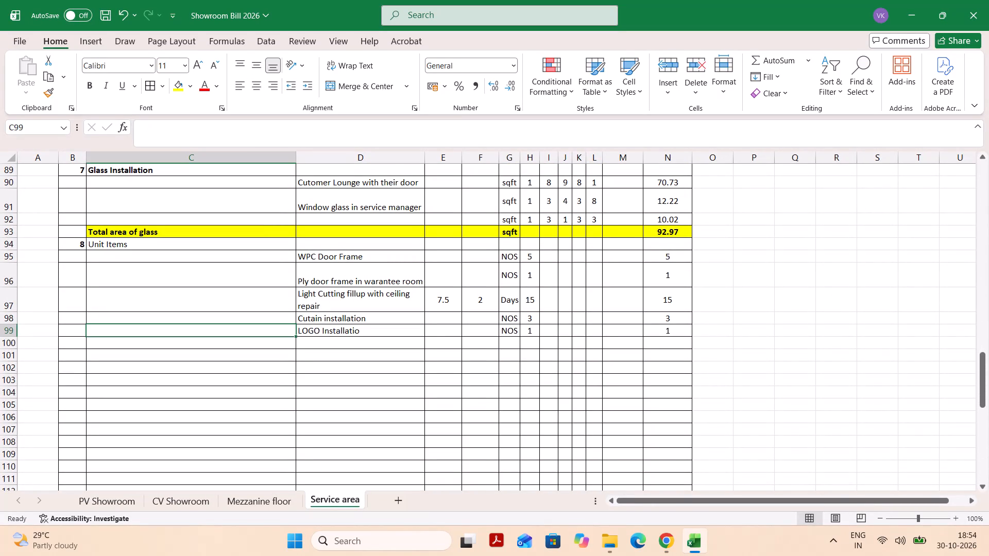
pyautogui.click(138, 342)
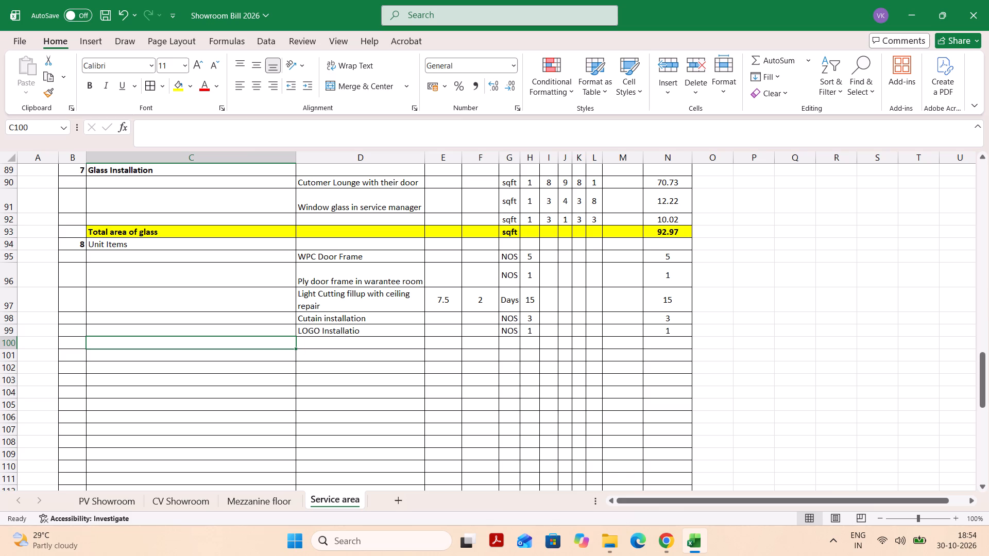
pyautogui.click(83, 362)
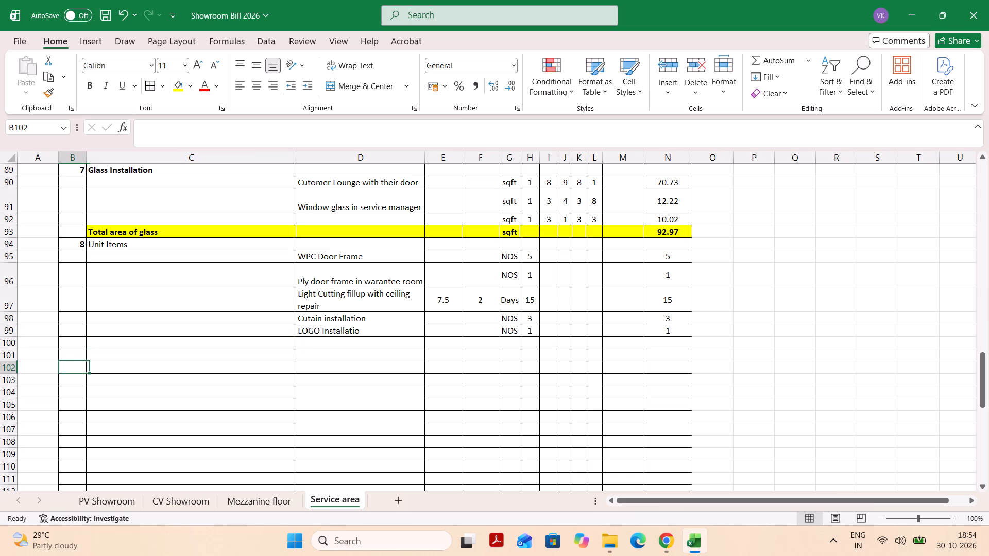
pyautogui.press('9')
pyautogui.press('Tab')
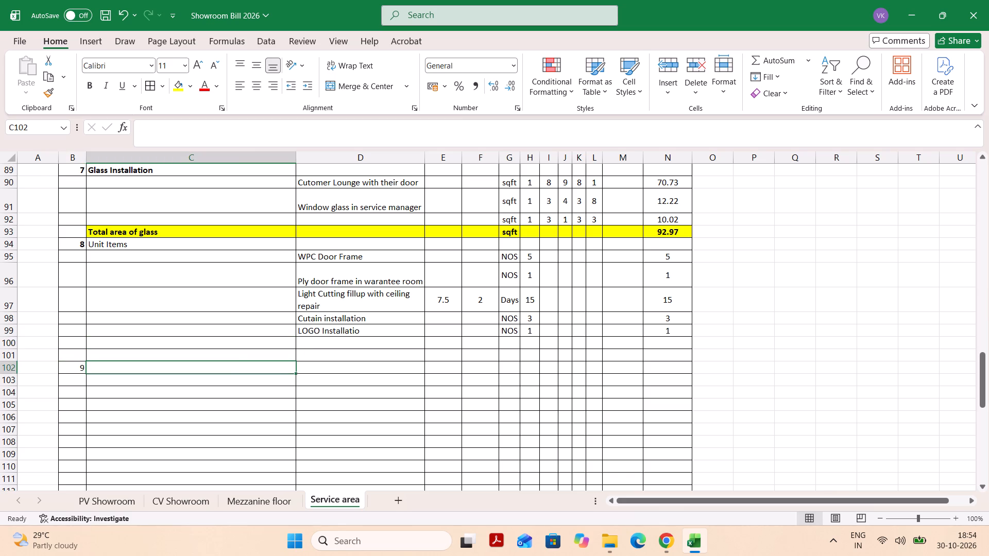
pyautogui.click(80, 364)
pyautogui.hotkey('ctrl', 'b')
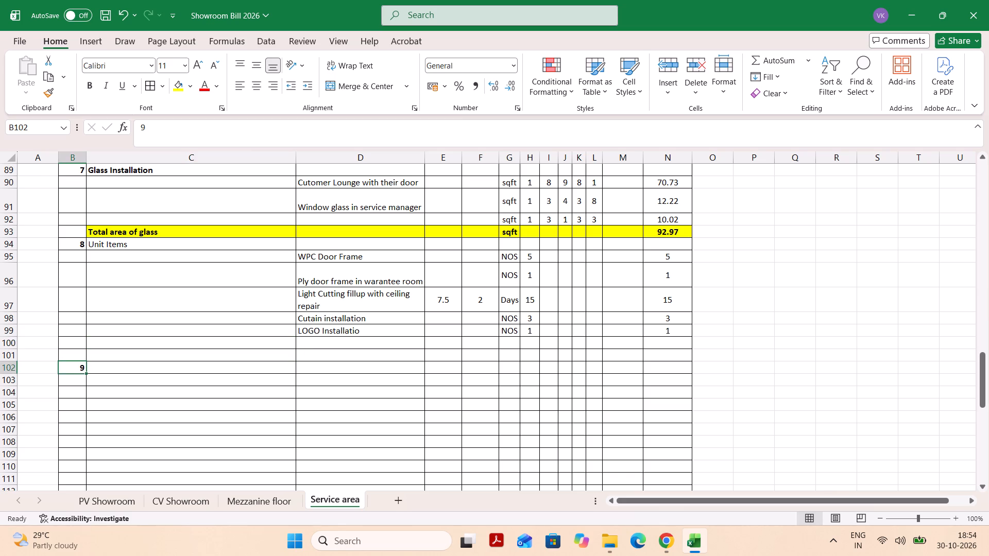
pyautogui.press('Tab')
pyautogui.hotkey('ctrl', 'b')
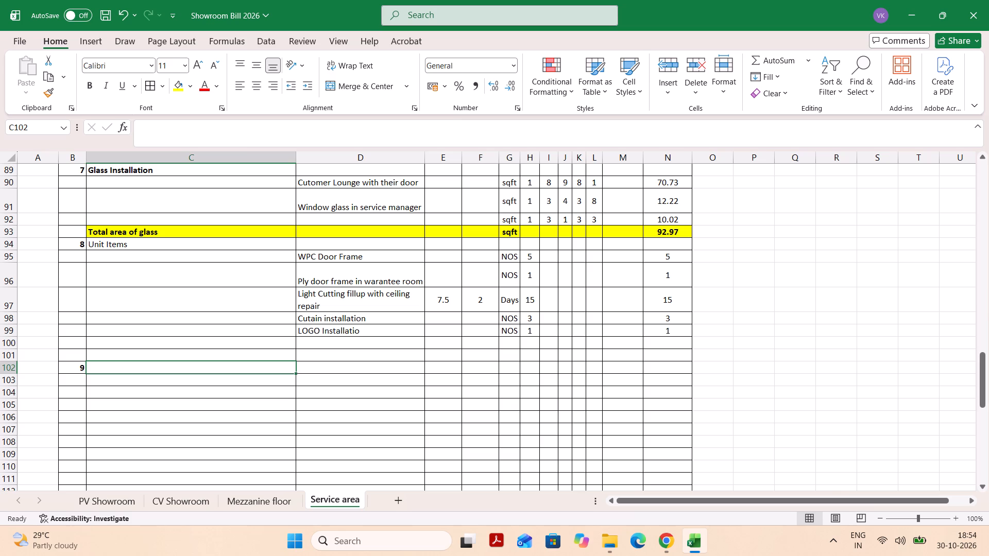
pyautogui.hotkey('shift', 'e')
pyautogui.write('lectrical are')
pyautogui.press('a')
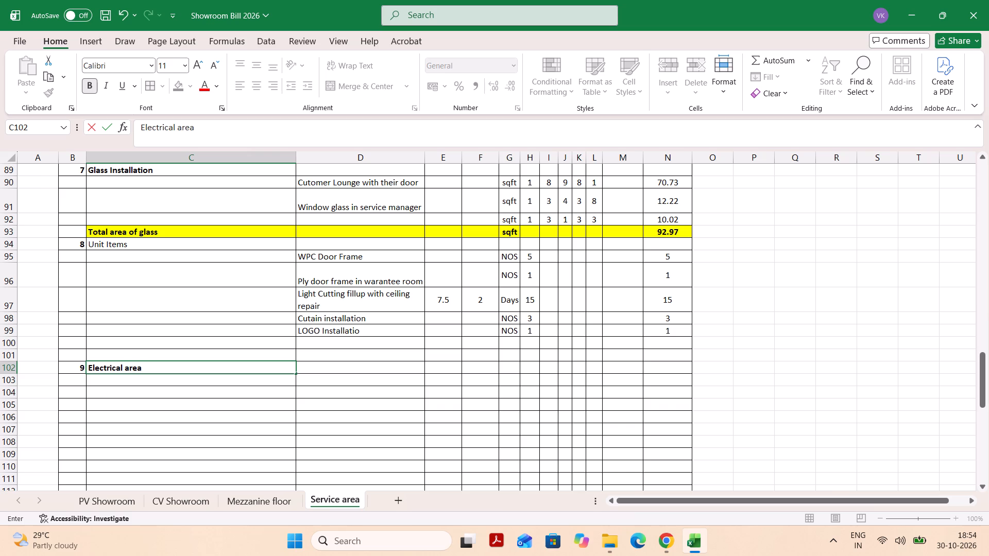
pyautogui.press('Tab')
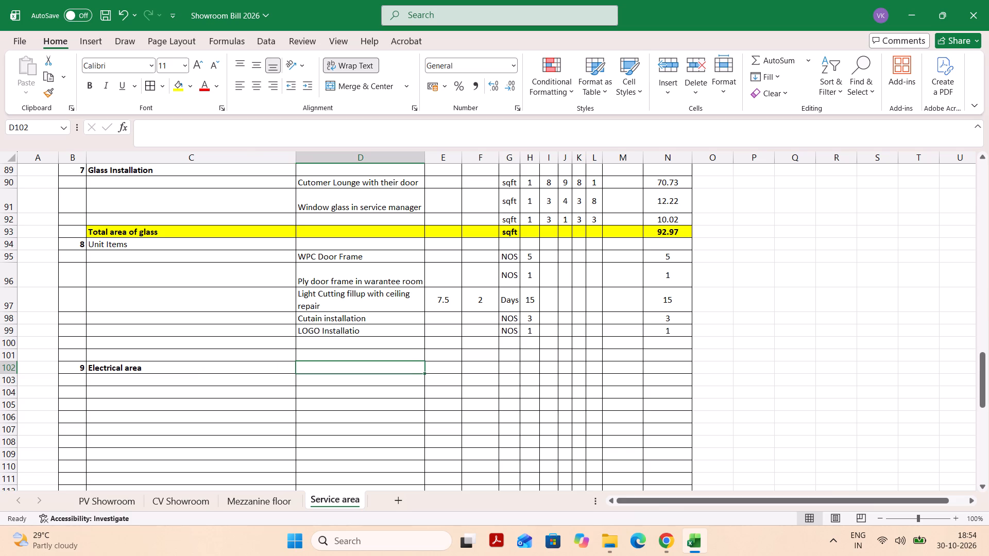
# Enter Ground floor as the description in D103 and sqft as its unit in G103.
pyautogui.press('Return')
pyautogui.press('Tab')
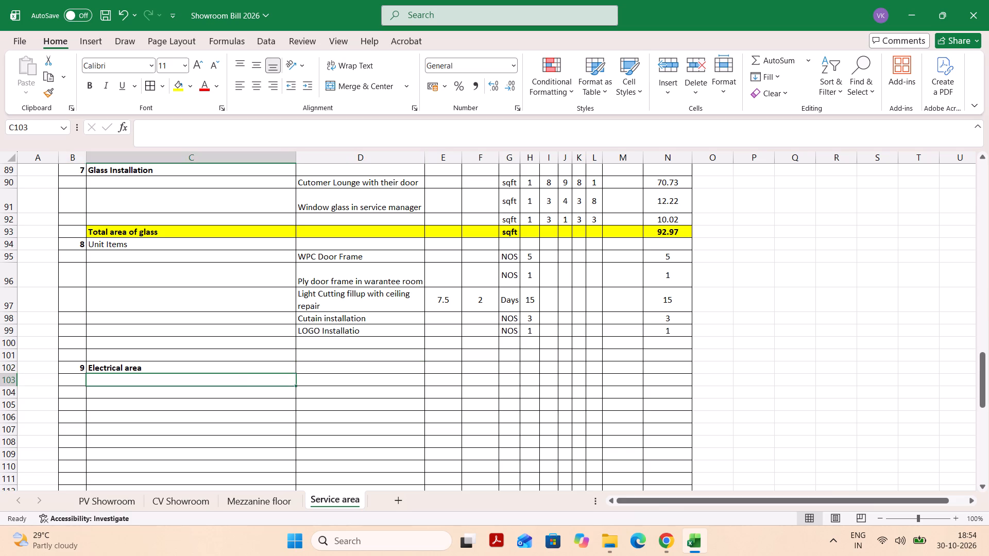
pyautogui.press('Tab')
pyautogui.write('Gr')
pyautogui.write('ound floor')
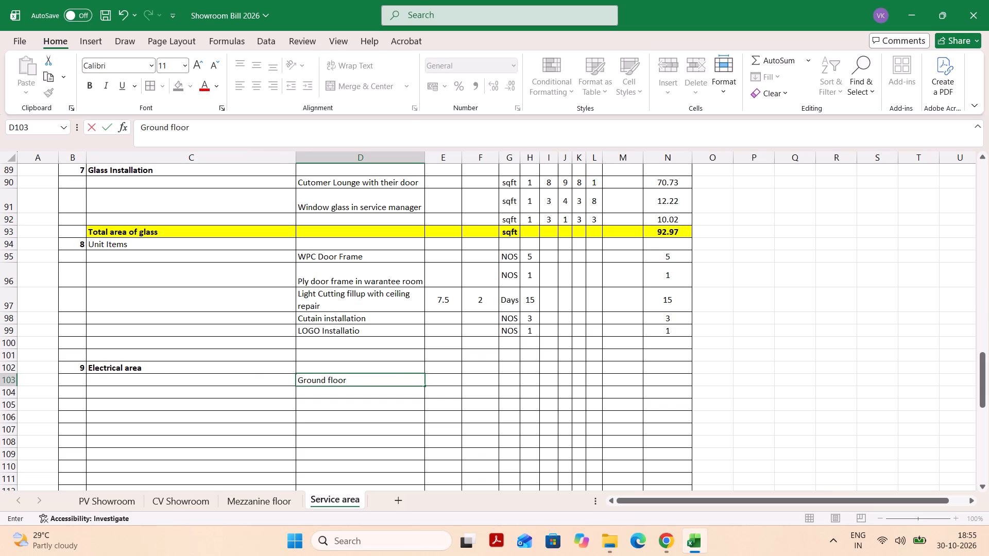
pyautogui.press('Tab')
pyautogui.press('Tab')
pyautogui.press('Tab')
pyautogui.write('sq')
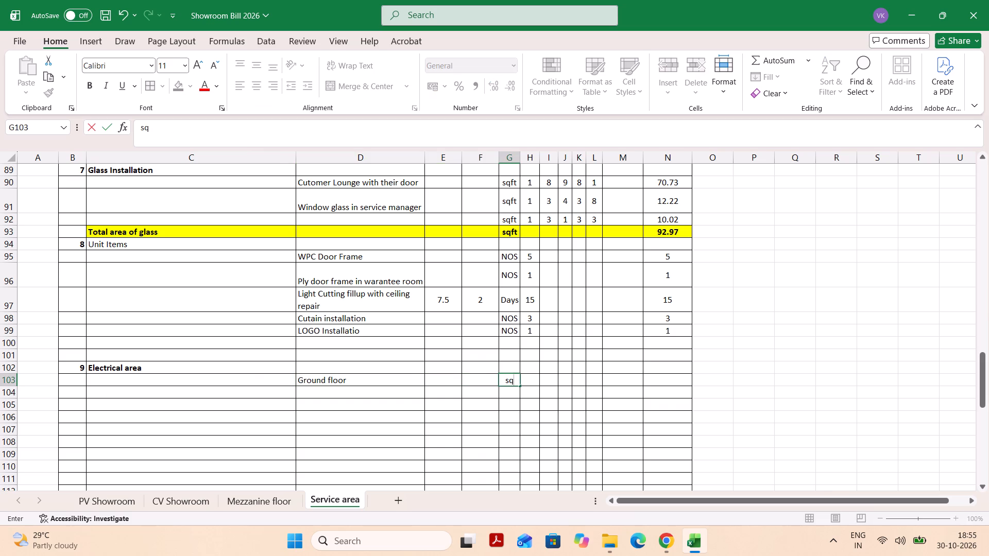
pyautogui.write('ft')
pyautogui.press('Tab')
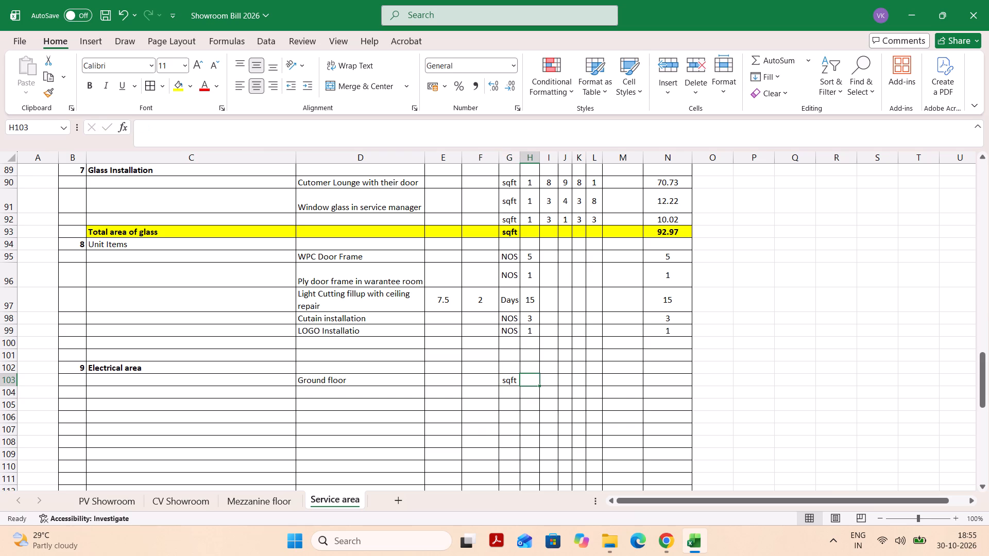
# Fill H103 to L103 of the Ground floor row with 1, 63, 0, 20 and 0.
pyautogui.press('1')
pyautogui.press('Tab')
pyautogui.press('6')
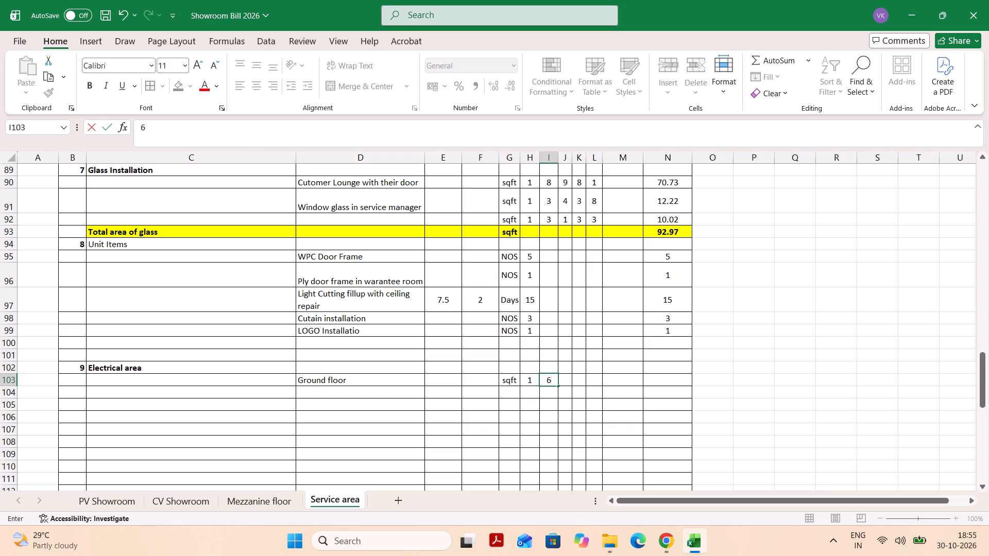
pyautogui.press('BackSpace')
pyautogui.write('63')
pyautogui.press('Tab')
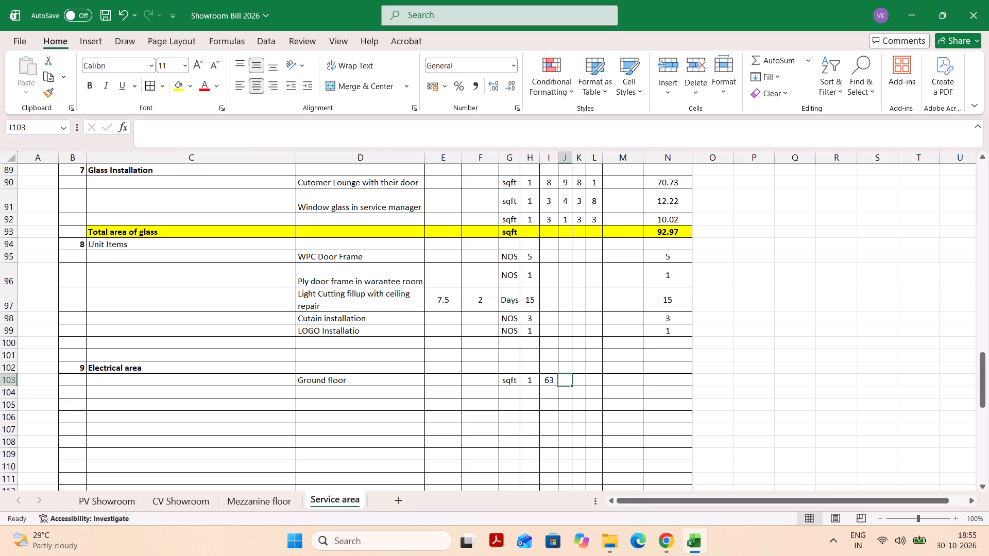
pyautogui.press('0')
pyautogui.press('Tab')
pyautogui.write('20')
pyautogui.press('Tab')
pyautogui.press('0')
pyautogui.press('Tab')
pyautogui.press('Tab')
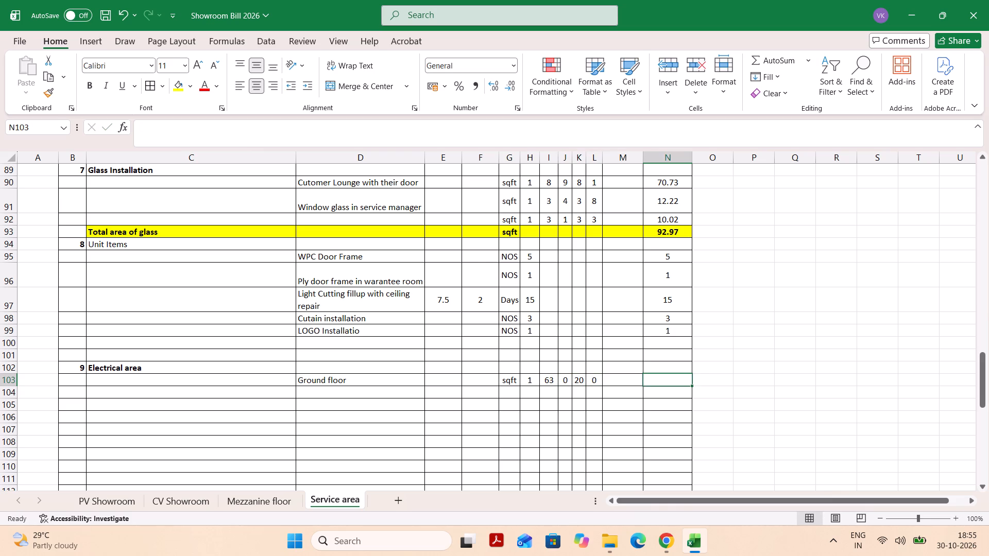
# Copy the area formula from N91 in the Glass Installation section into N103 of the Ground floor row.
pyautogui.press('Up')
pyautogui.press('Up')
pyautogui.press('Up')
pyautogui.press('Up')
pyautogui.press('Up')
pyautogui.press('Up')
pyautogui.press('Up')
pyautogui.press('Up')
pyautogui.press('Up')
pyautogui.press('Up')
pyautogui.press('Up')
pyautogui.press('Up')
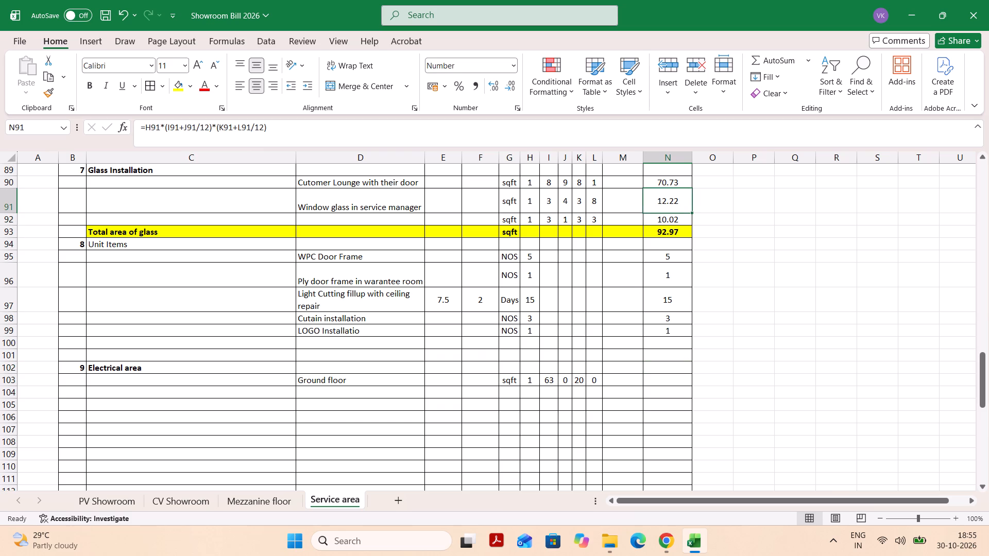
pyautogui.hotkey('ctrl', 'c')
pyautogui.press('Down')
pyautogui.press('Down')
pyautogui.press('Down')
pyautogui.press('Down')
pyautogui.press('Down')
pyautogui.press('Down')
pyautogui.press('Down')
pyautogui.press('Down')
pyautogui.press('Down')
pyautogui.press('Down')
pyautogui.press('Down')
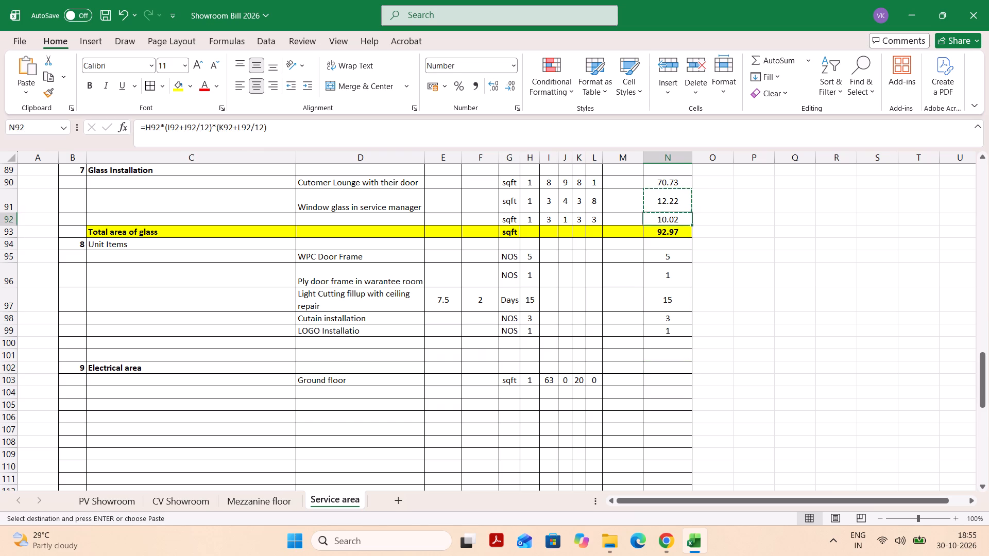
pyautogui.press('Down')
pyautogui.hotkey('ctrl', 'v')
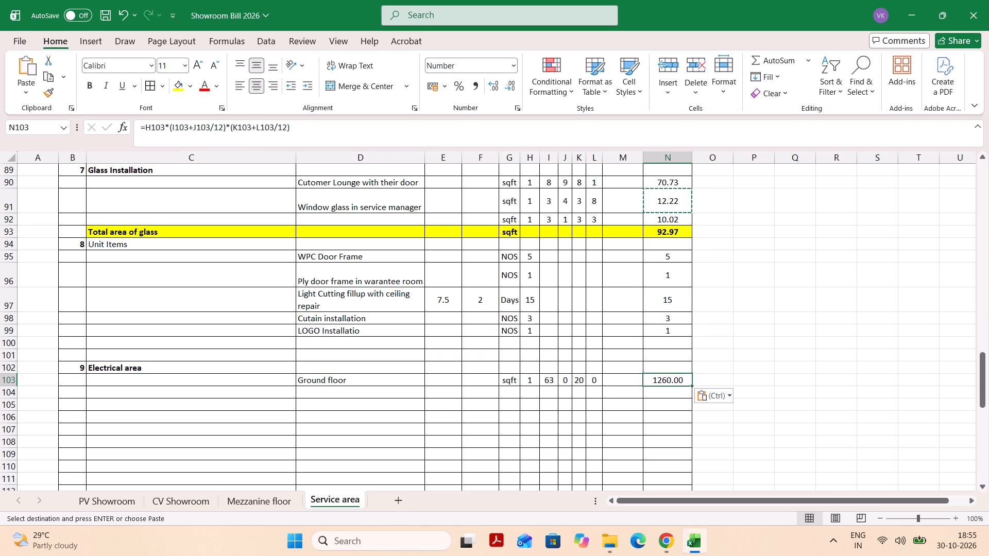
pyautogui.press('Return')
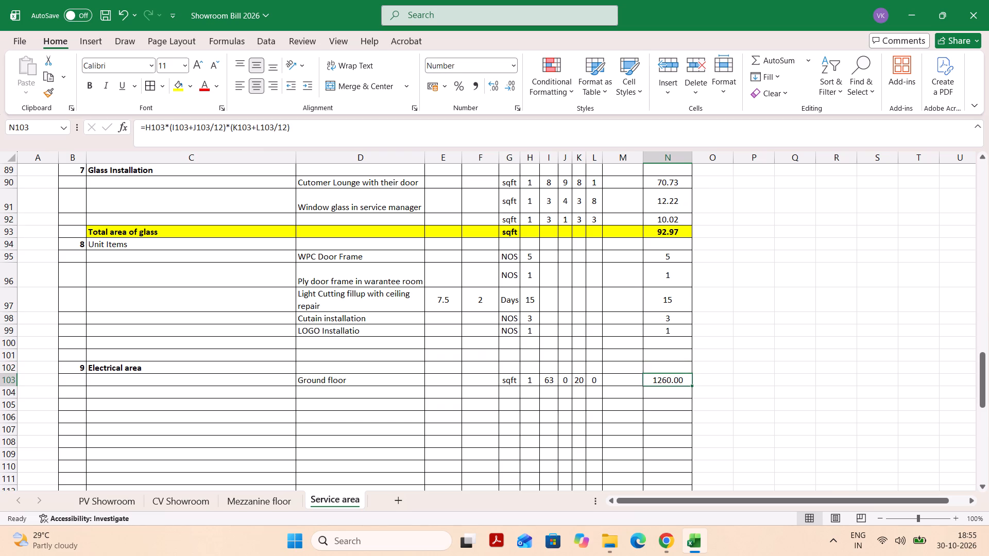
# Enter Mezzanine floor as the description in D104 and sqft as its unit in G104.
pyautogui.doubleClick(292, 391)
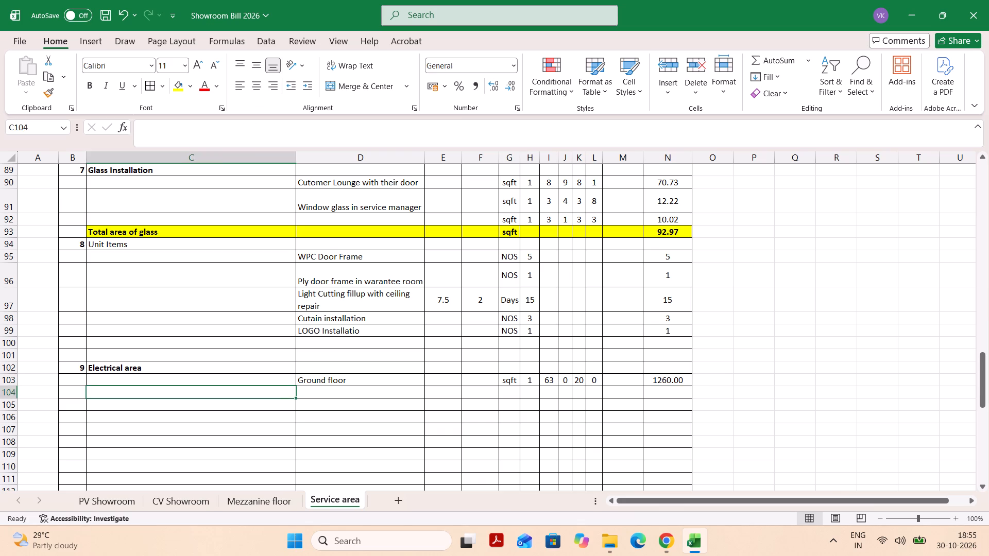
pyautogui.click(322, 392)
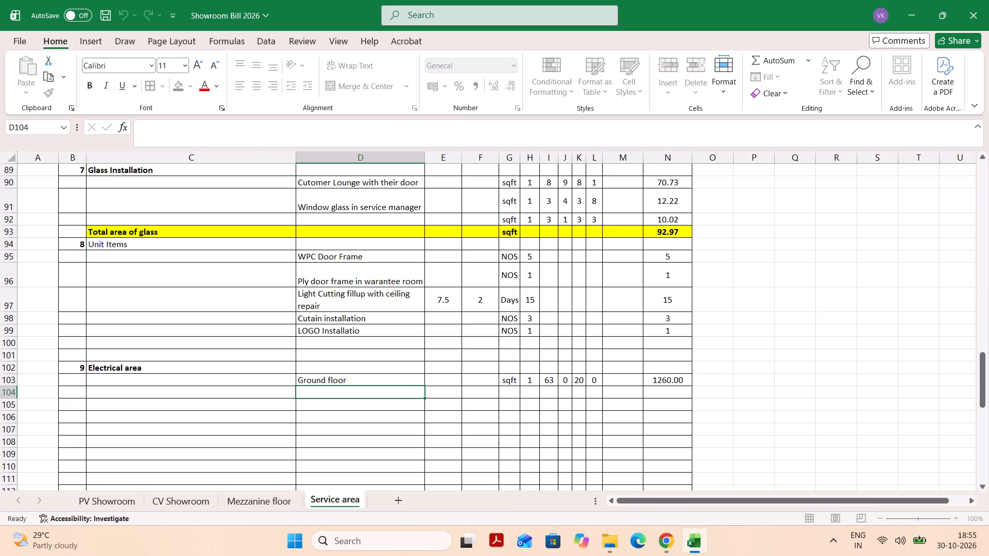
pyautogui.hotkey('shift', 'm')
pyautogui.hotkey('shift', 'e')
pyautogui.press('BackSpace')
pyautogui.write('es')
pyautogui.press('BackSpace')
pyautogui.write('zz')
pyautogui.write('anine')
pyautogui.press('space')
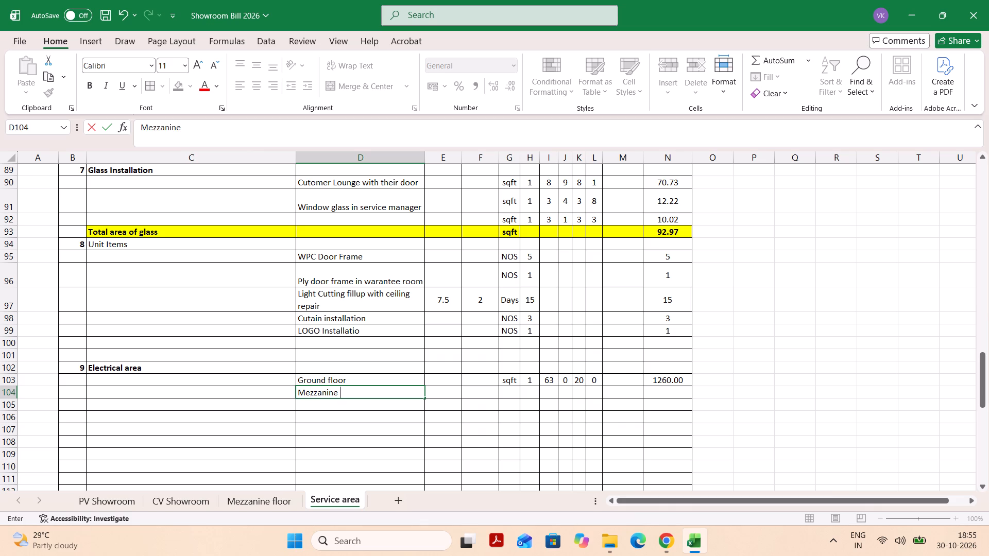
pyautogui.write('flor')
pyautogui.press('BackSpace')
pyautogui.write('or')
pyautogui.press('Tab')
pyautogui.press('Tab')
pyautogui.press('Tab')
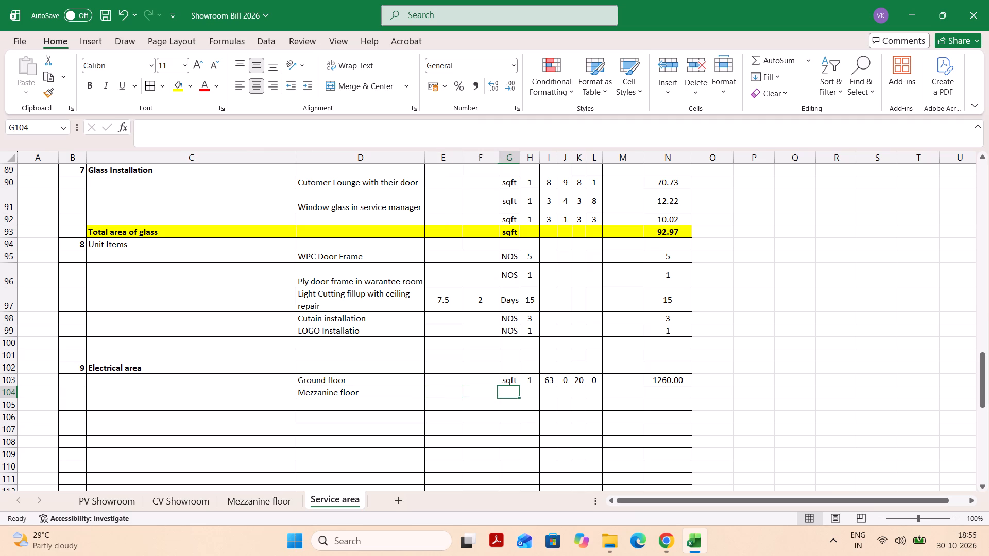
pyautogui.write('sq')
pyautogui.press('Tab')
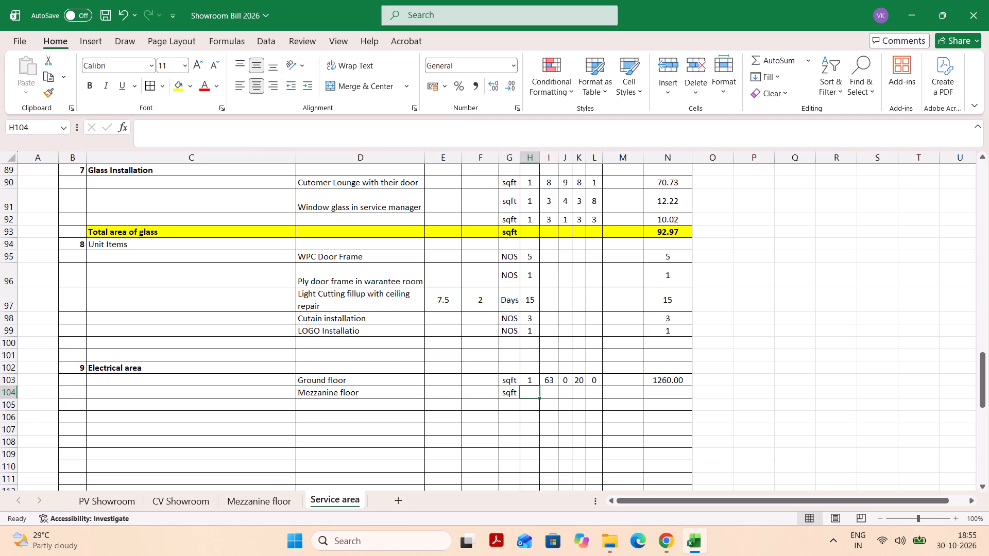
# Fill H104 to L104 of the Mezzanine floor row with 1, 61, 0, 20 and 0.
pyautogui.press('1')
pyautogui.press('Tab')
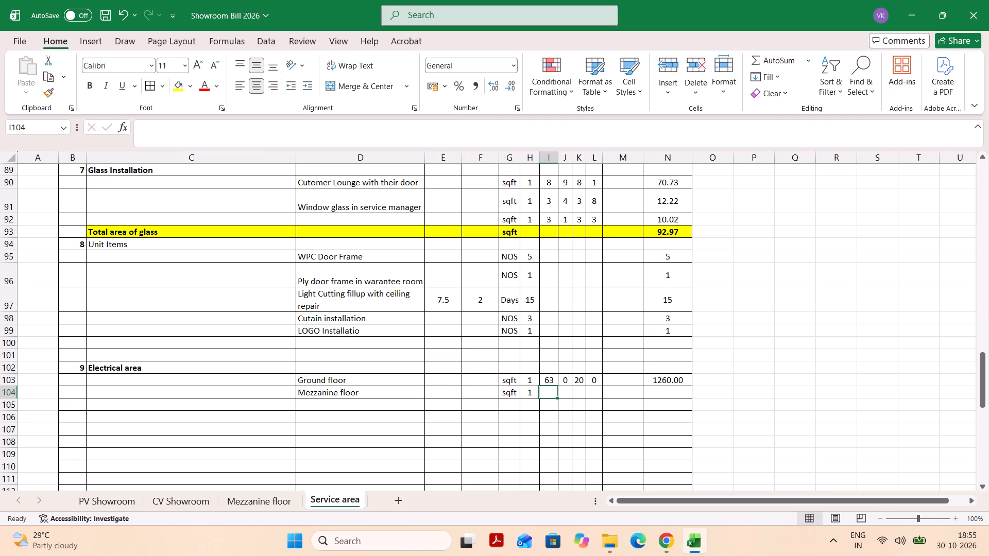
pyautogui.press('6')
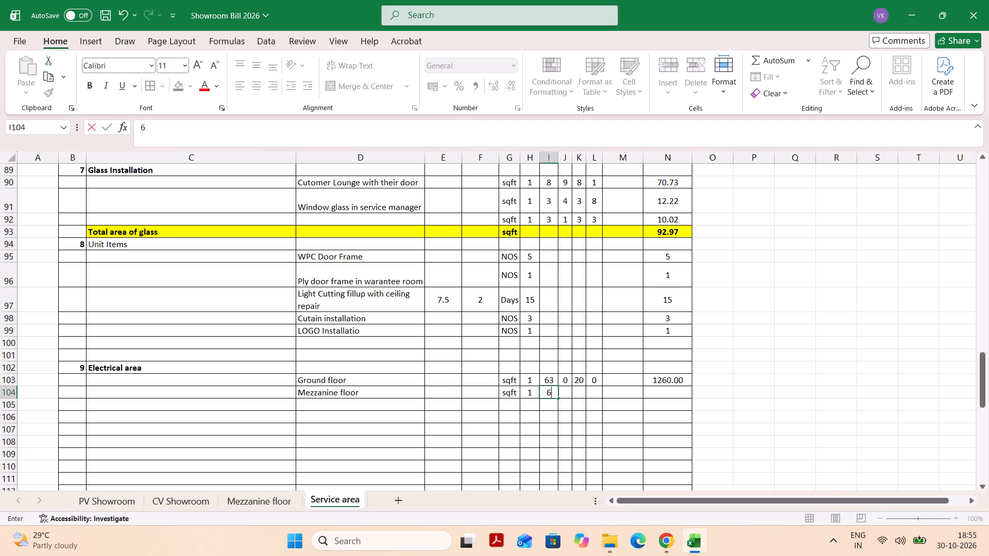
pyautogui.press('1')
pyautogui.press('Tab')
pyautogui.press('0')
pyautogui.press('Tab')
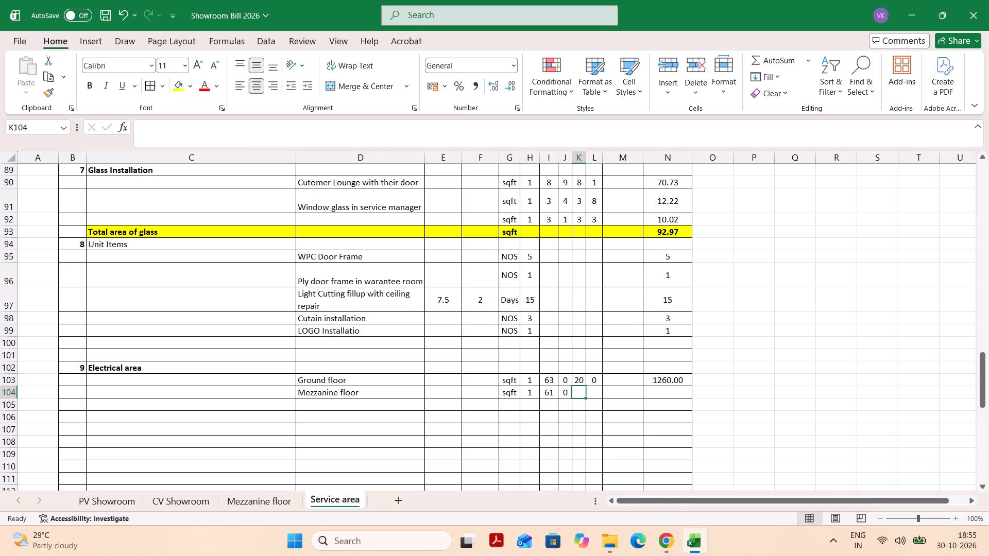
pyautogui.write('20')
pyautogui.press('Tab')
pyautogui.press('0')
pyautogui.press('Tab')
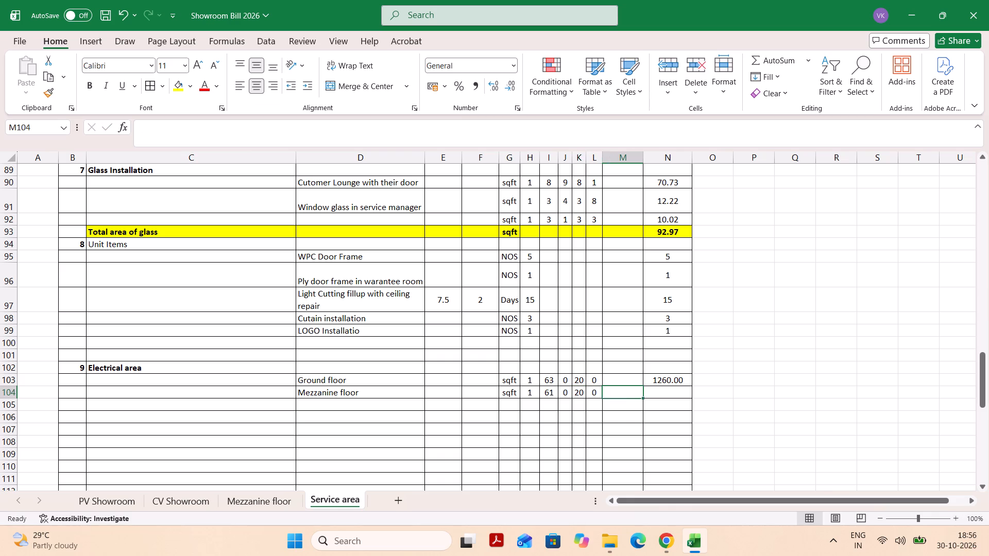
# Fill the area formula from N103 down into N104 of the Mezzanine floor row.
pyautogui.press('Tab')
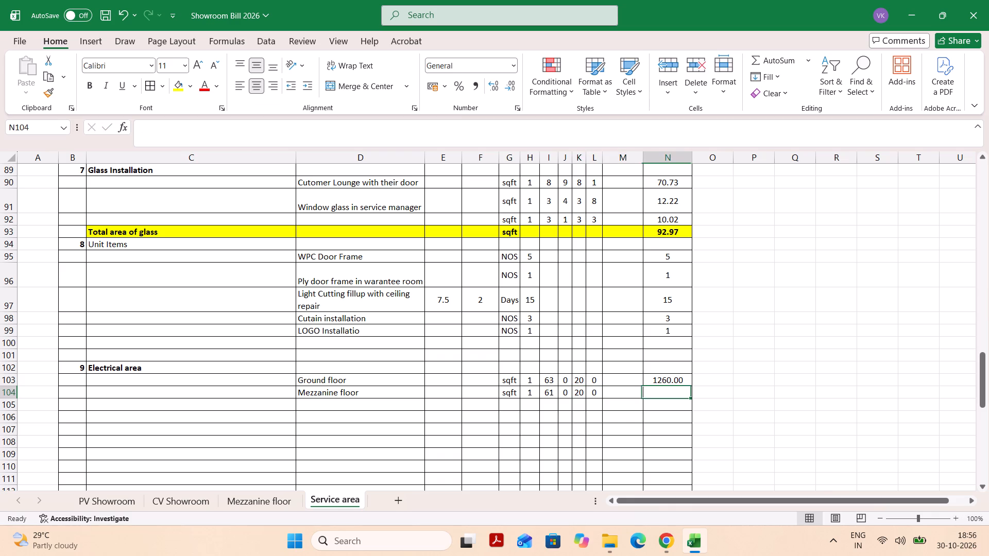
pyautogui.hotkey('ctrl', 'd')
pyautogui.press('Return')
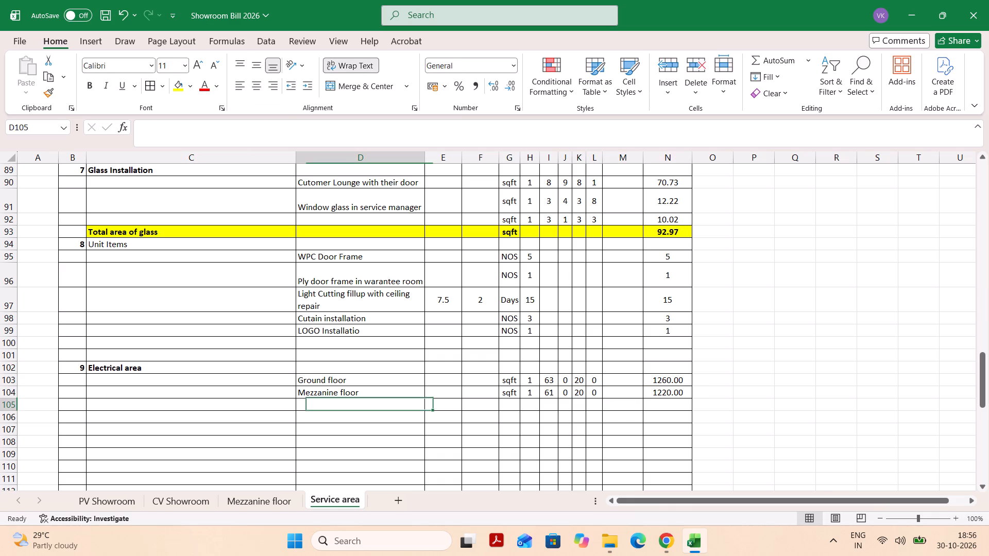
# Enter Sp. Tools room as the description in D105, below the Mezzanine floor row.
pyautogui.click(363, 414)
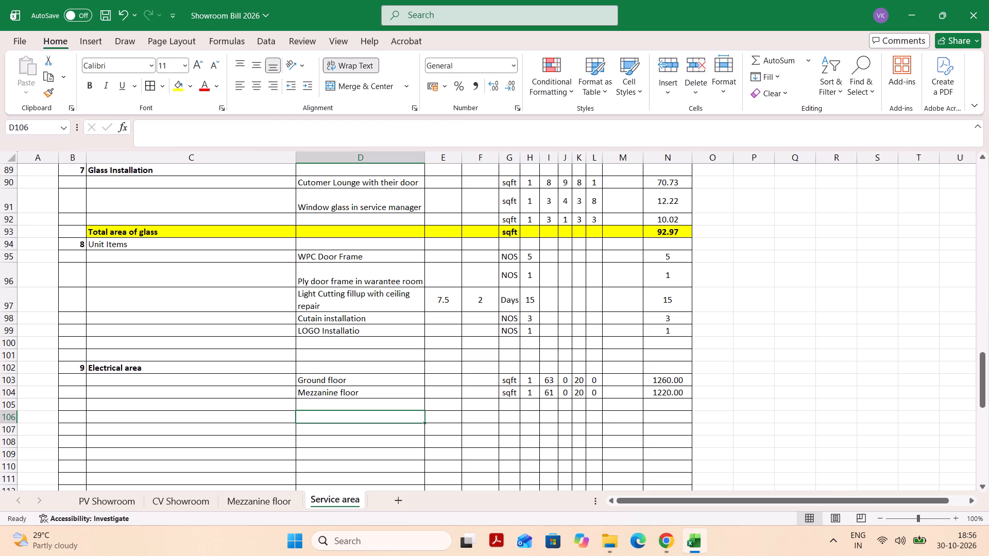
pyautogui.click(351, 408)
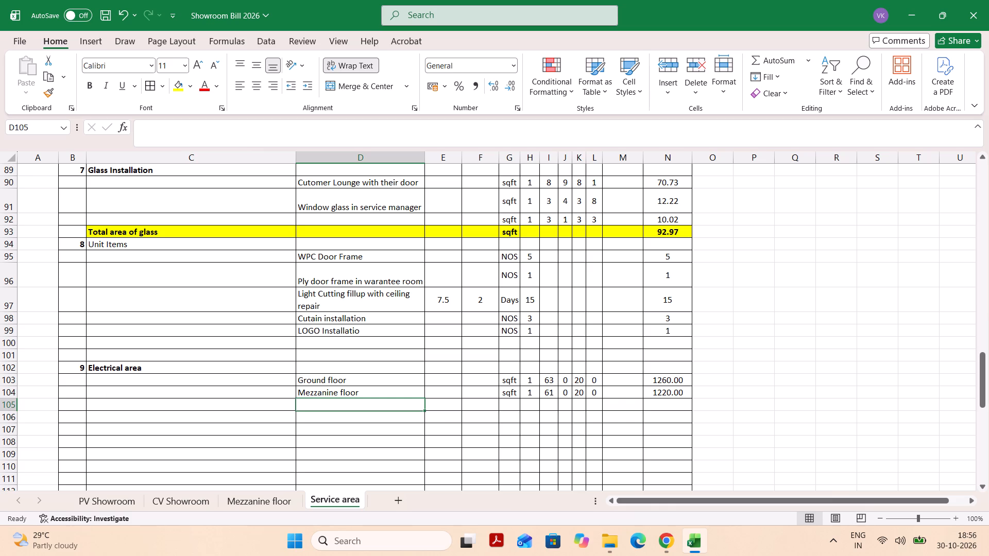
pyautogui.hotkey('shift', 'd')
pyautogui.press('BackSpace')
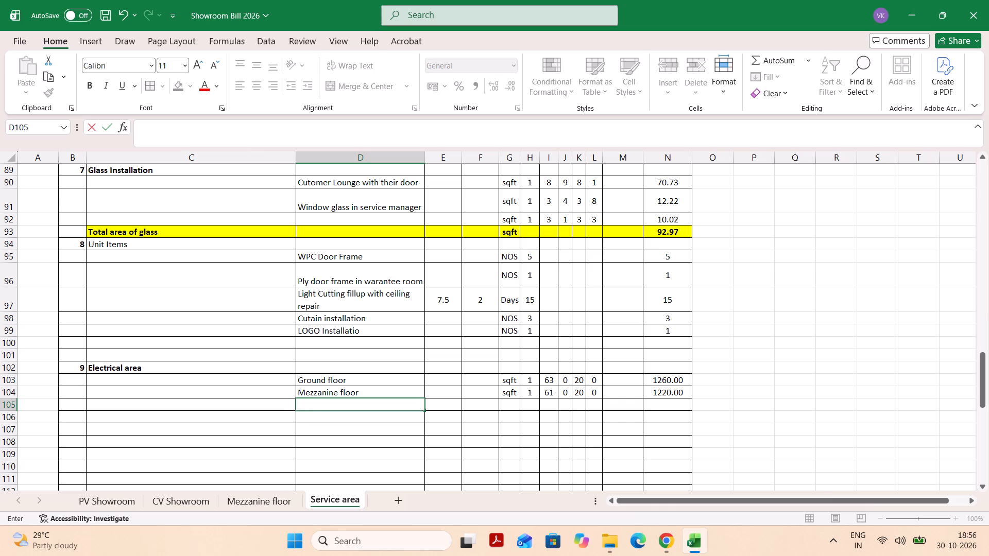
pyautogui.hotkey('shift', 't')
pyautogui.press('BackSpace')
pyautogui.write('Sp')
pyautogui.write('.')
pyautogui.press('space')
pyautogui.write('TOo')
pyautogui.press('BackSpace')
pyautogui.press('BackSpace')
pyautogui.write('ool')
pyautogui.write('s')
pyautogui.press('space')
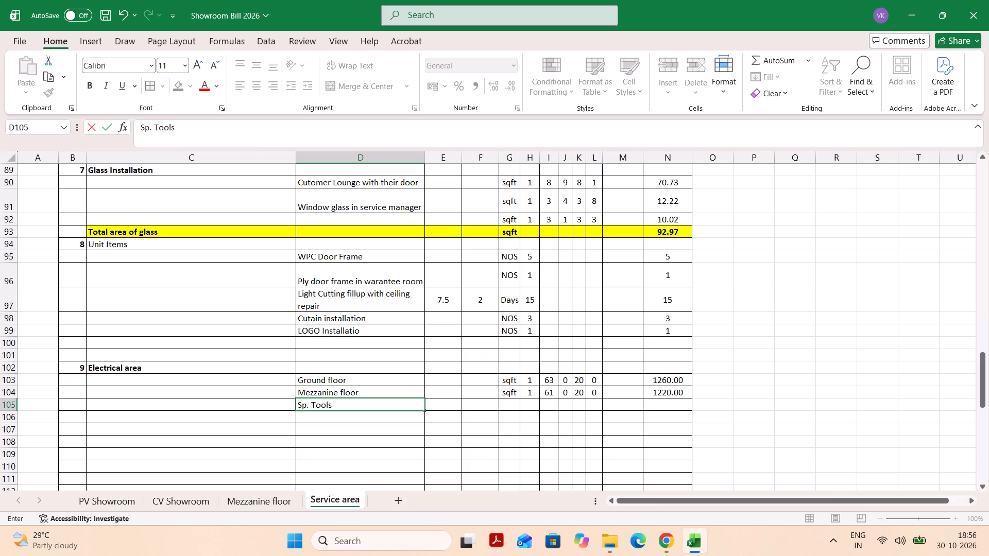
pyautogui.write('room')
pyautogui.press('Tab')
# Fill G105 to L105 of the Sp. Tools room row with sqft, 1, 23, 0, 10 and 0.
pyautogui.press('Tab')
pyautogui.press('Tab')
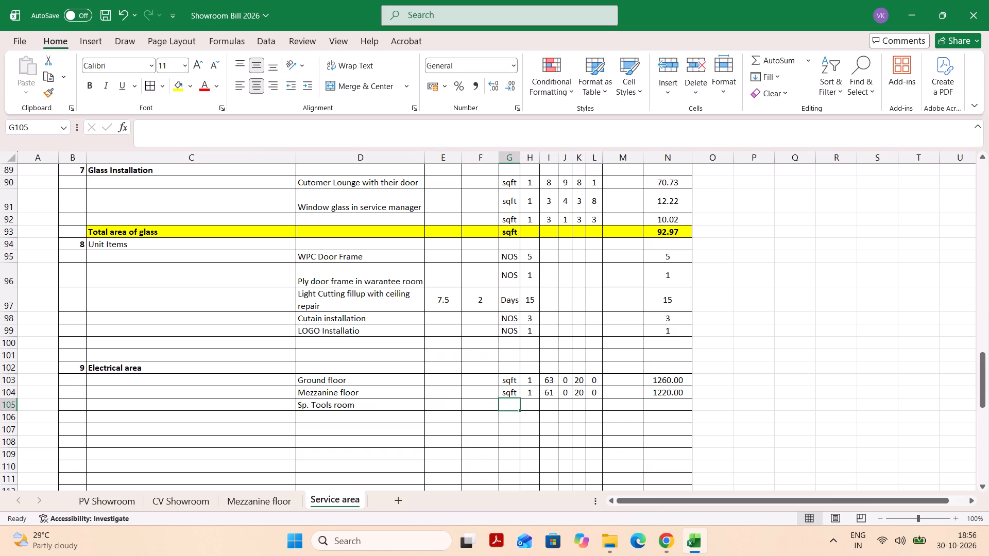
pyautogui.write('sq')
pyautogui.press('Tab')
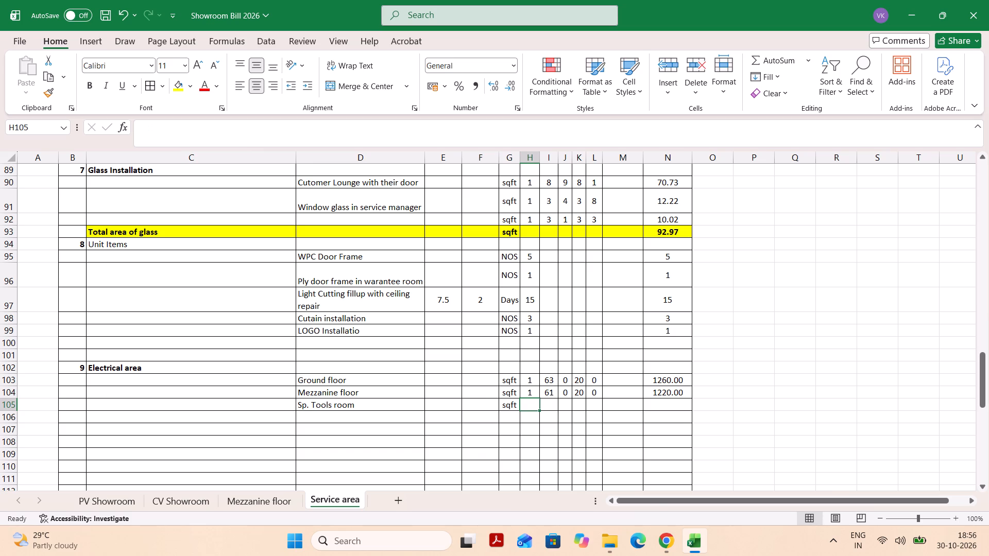
pyautogui.press('1')
pyautogui.press('Tab')
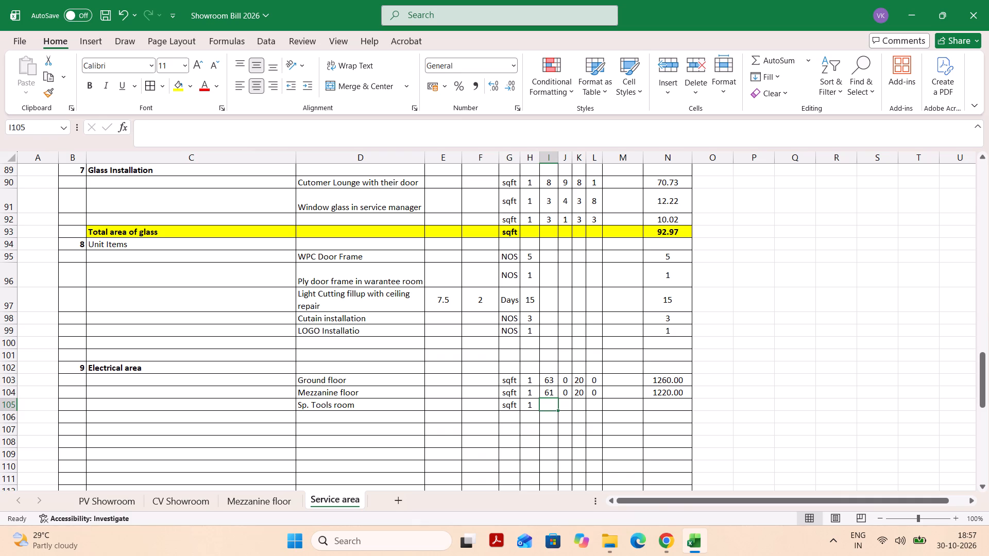
pyautogui.write('23')
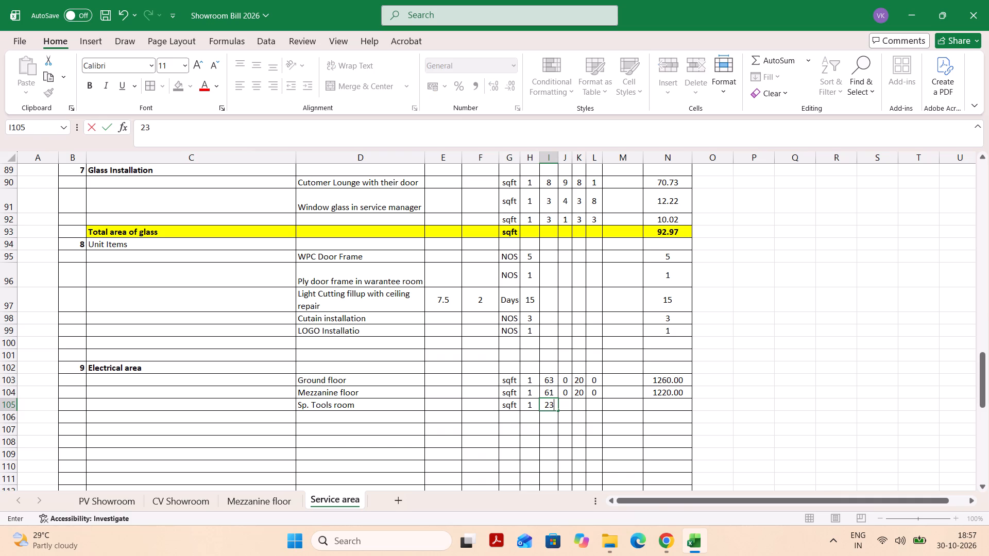
pyautogui.press('Tab')
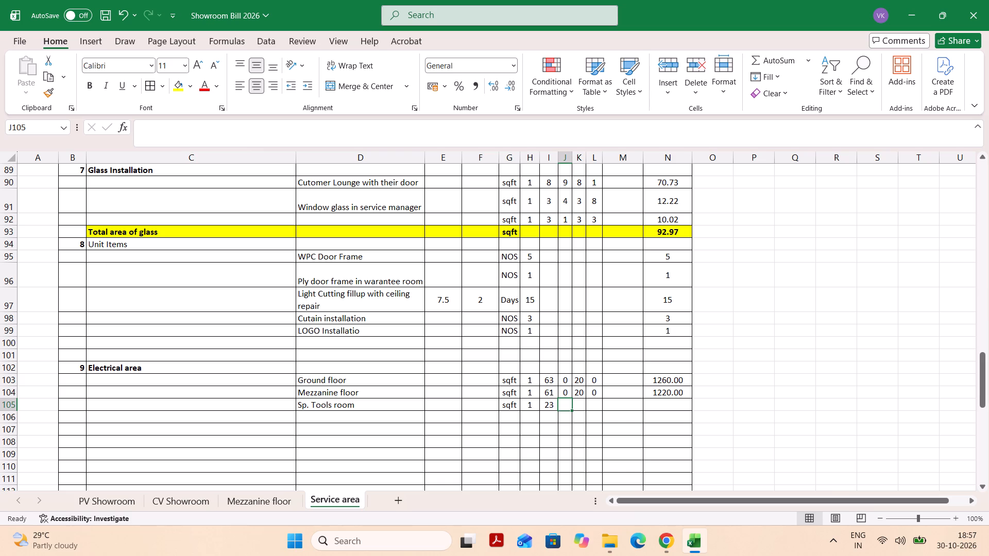
pyautogui.press('0')
pyautogui.press('Tab')
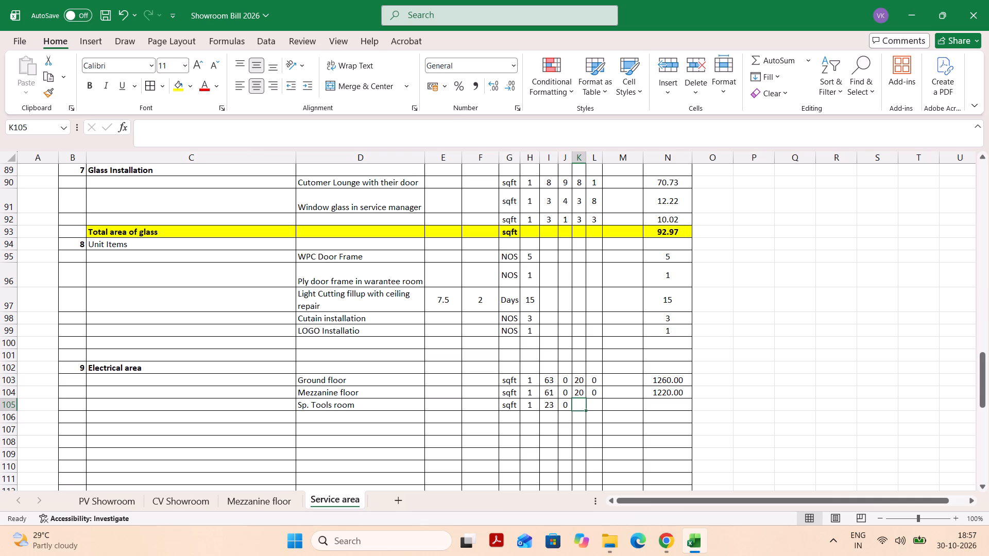
pyautogui.write('10')
pyautogui.press('Tab')
pyautogui.press('0')
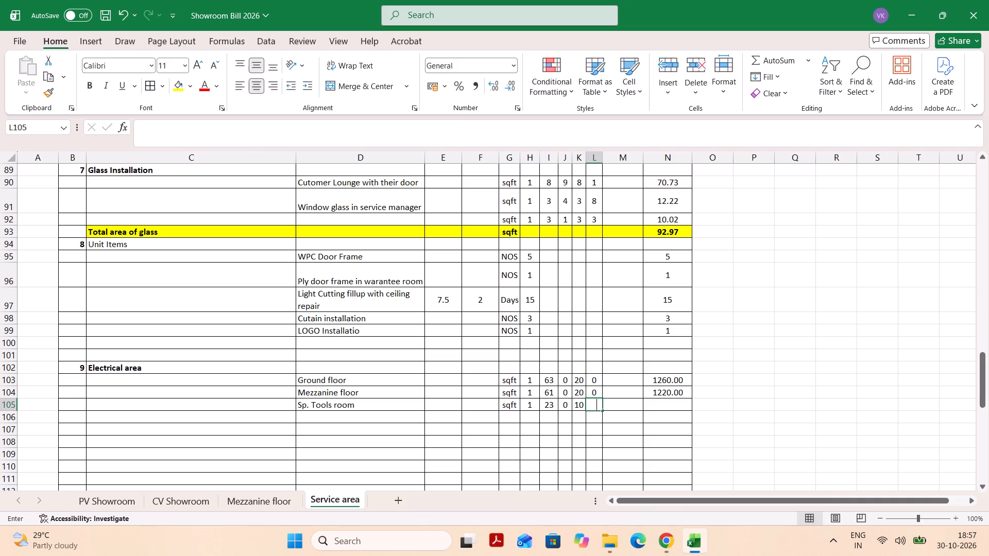
pyautogui.press('Tab')
# Fill the area formula from N104 down into N105 of the Sp. Tools room row.
pyautogui.press('Tab')
pyautogui.hotkey('ctrl', 'd')
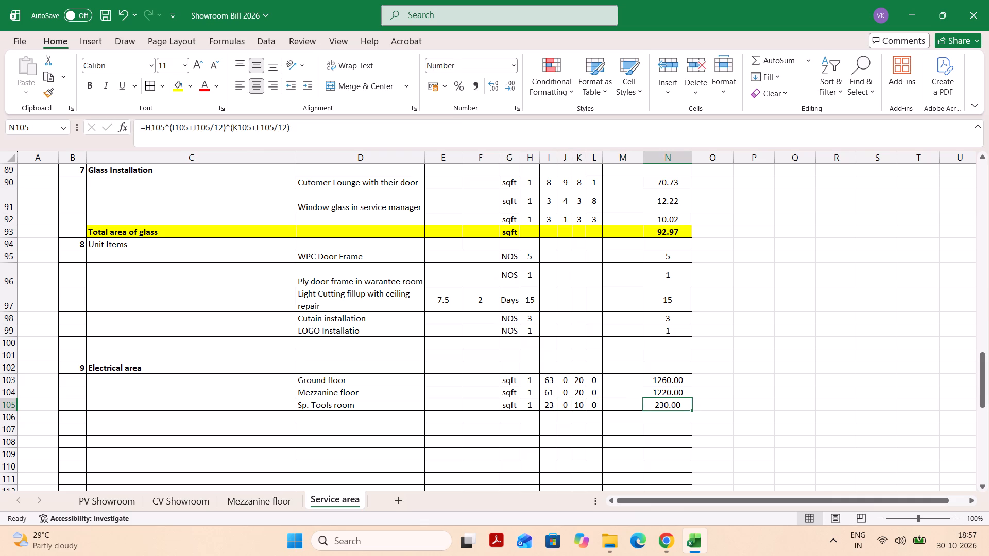
pyautogui.press('Return')
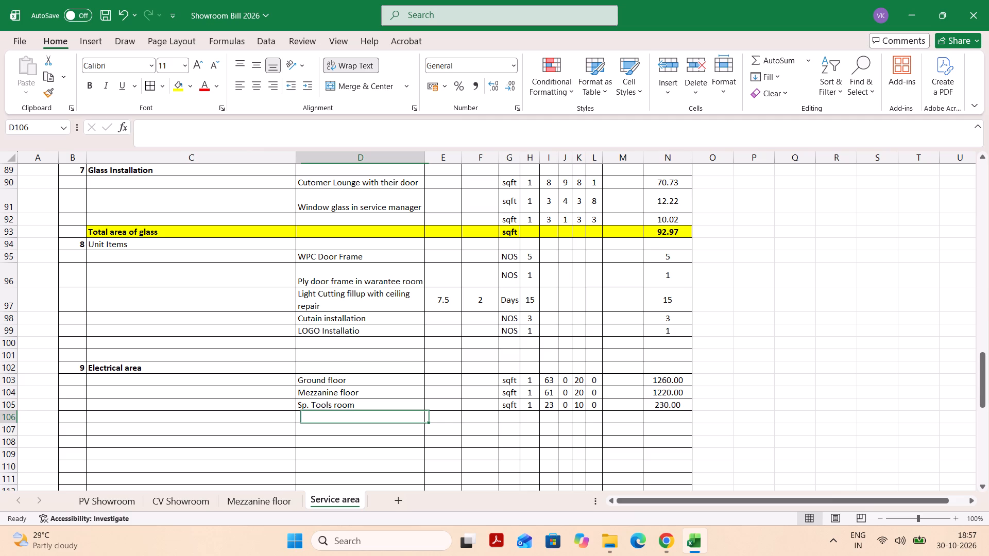
# Apply the yellow fill to C106 through N106, the row below Sp. Tools room.
pyautogui.doubleClick(182, 409)
pyautogui.moveTo(167, 417); pyautogui.dragTo(669, 418)
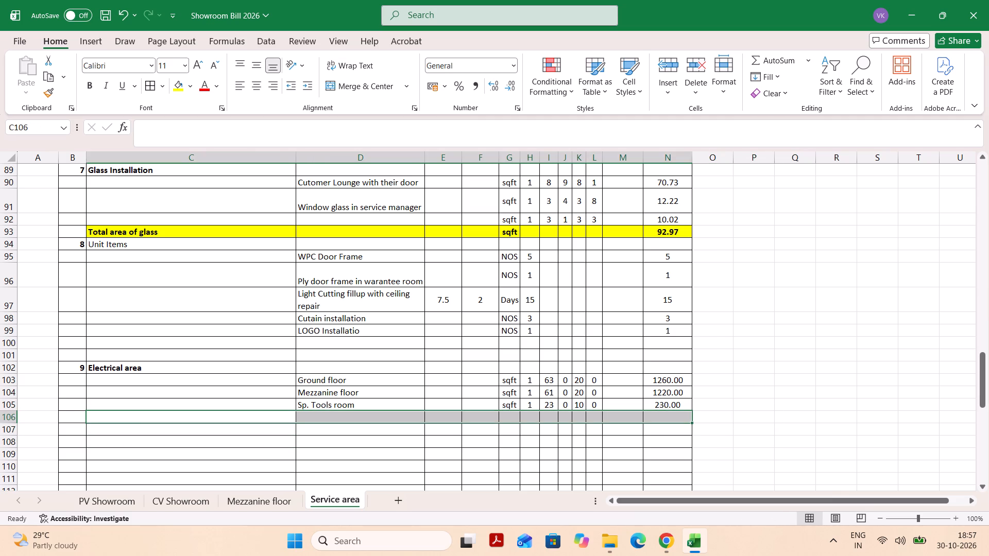
pyautogui.click(176, 83)
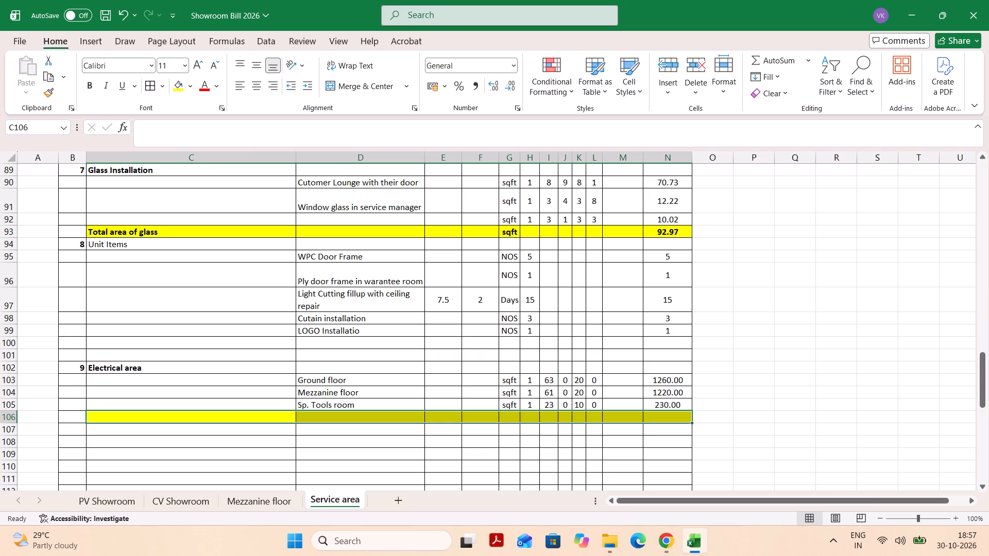
# Enter Total area of tools room in C106 and sqft as its unit in G106.
pyautogui.write('Tot')
pyautogui.write('ala')
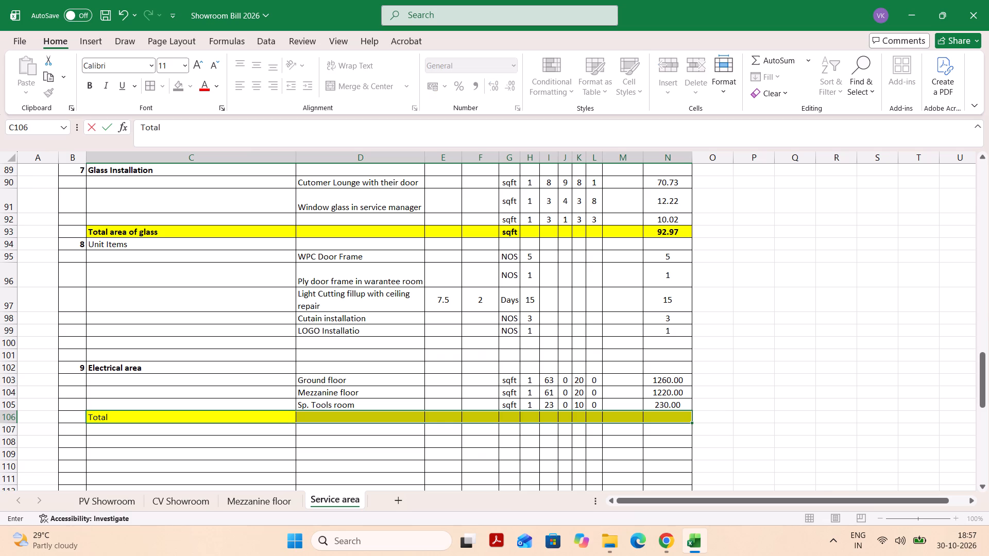
pyautogui.press('BackSpace')
pyautogui.press('space')
pyautogui.write('area of tools t')
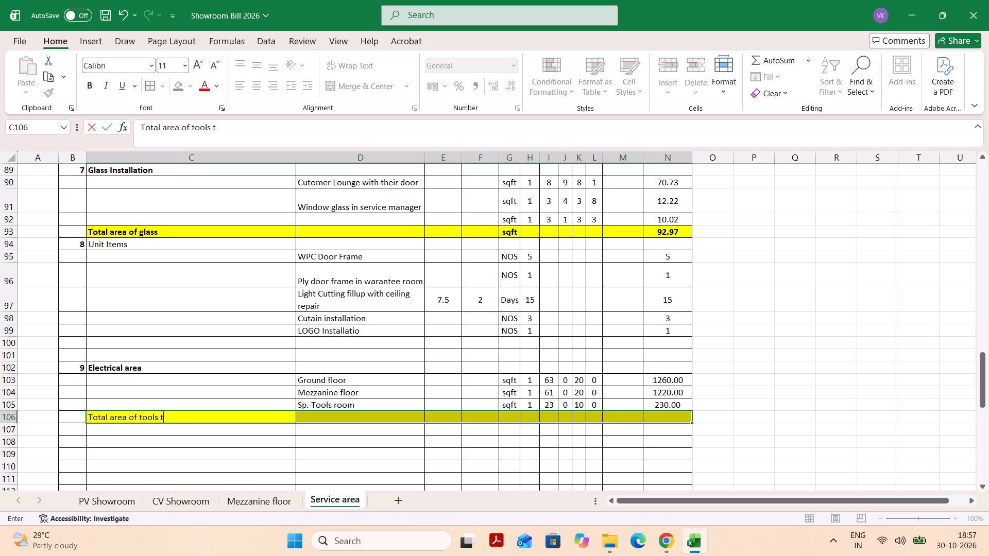
pyautogui.press('BackSpace')
pyautogui.write('room')
pyautogui.press('Tab')
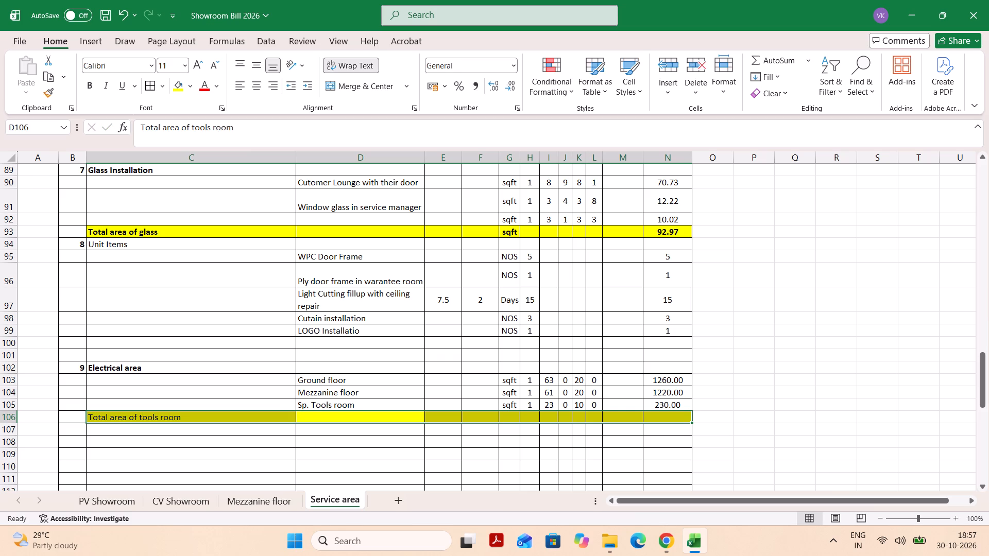
pyautogui.press('Tab')
pyautogui.press('Tab')
pyautogui.press('Tab')
pyautogui.write('sq')
pyautogui.press('Tab')
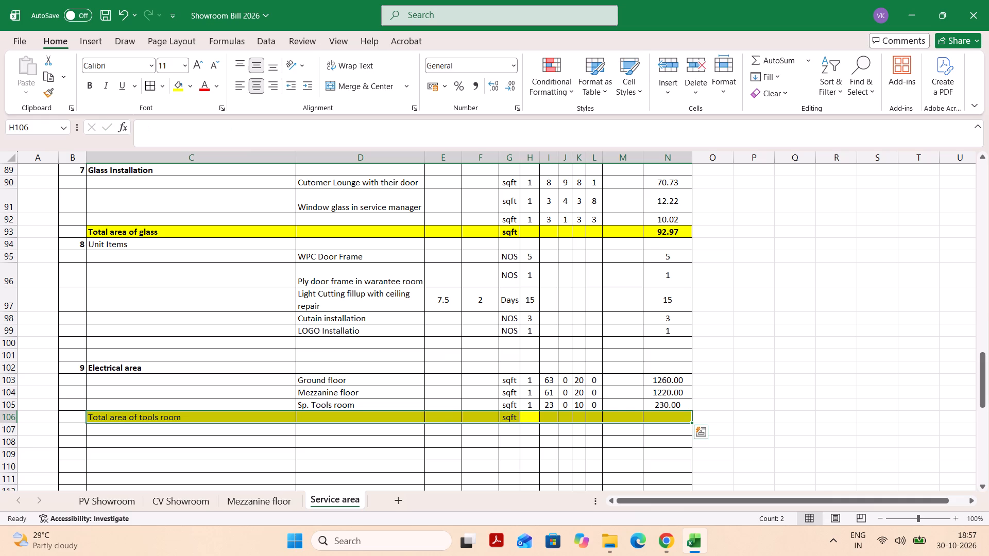
# Enter a SUM formula in N106 that adds the Electrical area values N103 to N105.
pyautogui.press('Tab')
pyautogui.press('Tab')
pyautogui.press('Tab')
pyautogui.press('Tab')
pyautogui.press('Tab')
pyautogui.press('Tab')
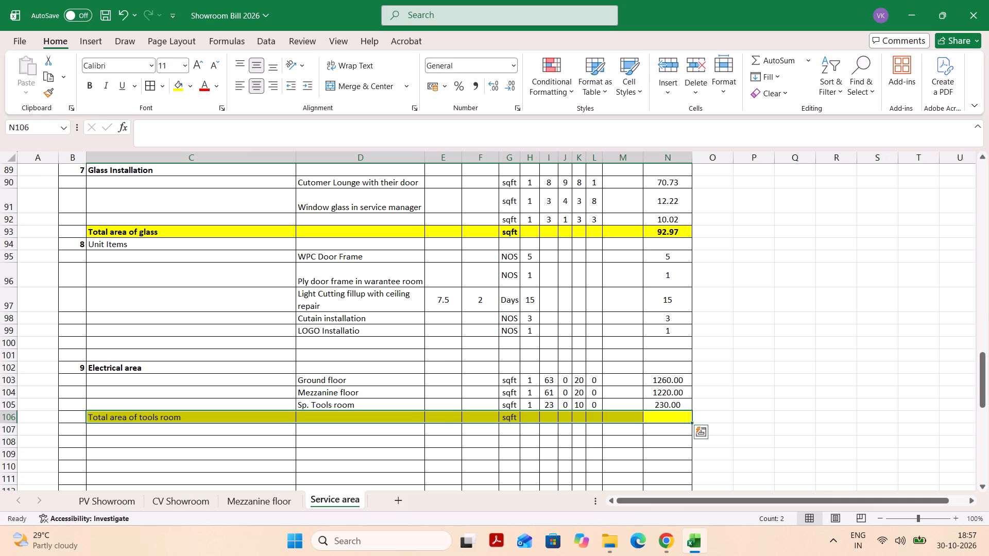
pyautogui.write('=sum')
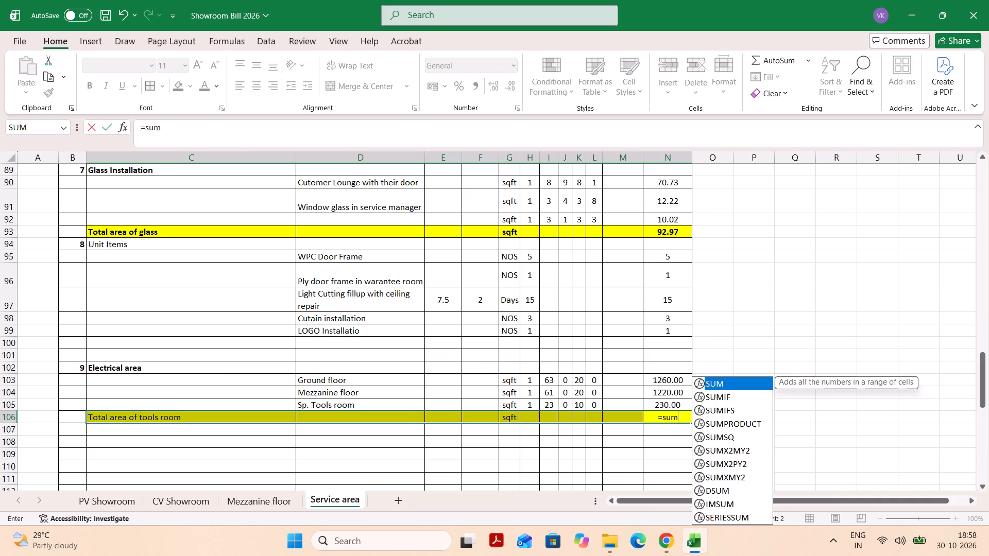
pyautogui.press('space')
pyautogui.press('BackSpace')
pyautogui.hotkey('shift', '(')
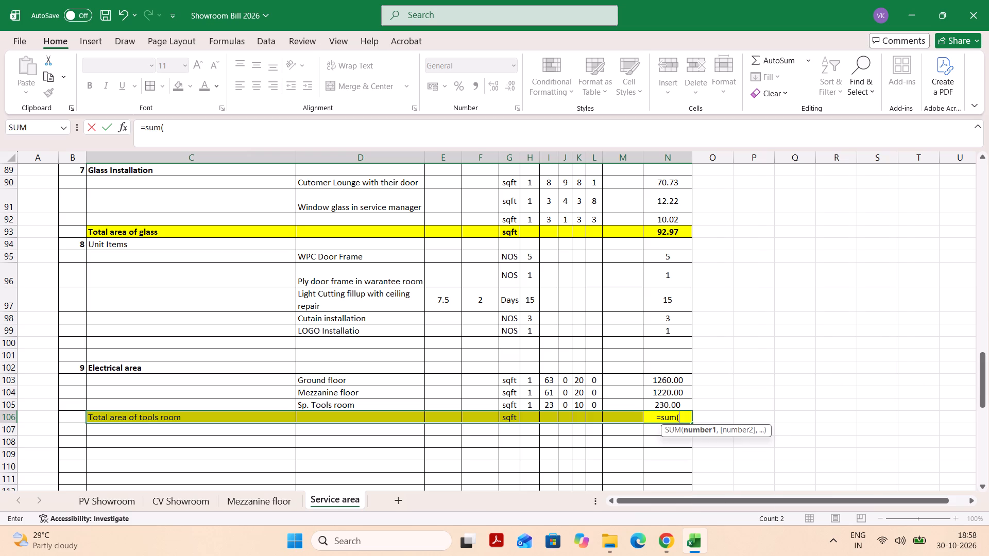
pyautogui.press('Up')
pyautogui.hotkey('shift', 'Up')
pyautogui.hotkey('shift', 'Up')
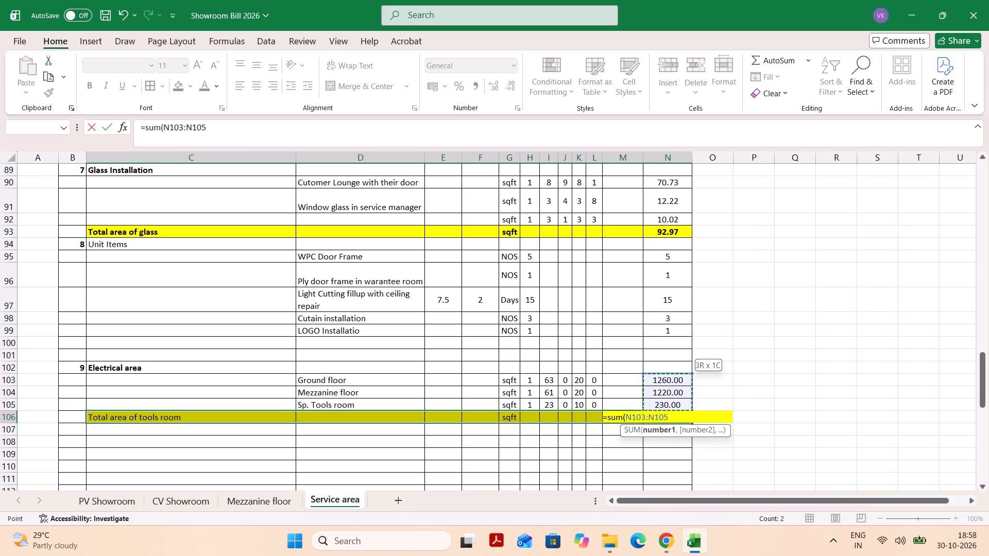
pyautogui.press('Return')
# Make the whole total row 106 bold.
pyautogui.hotkey('shift', 'space')
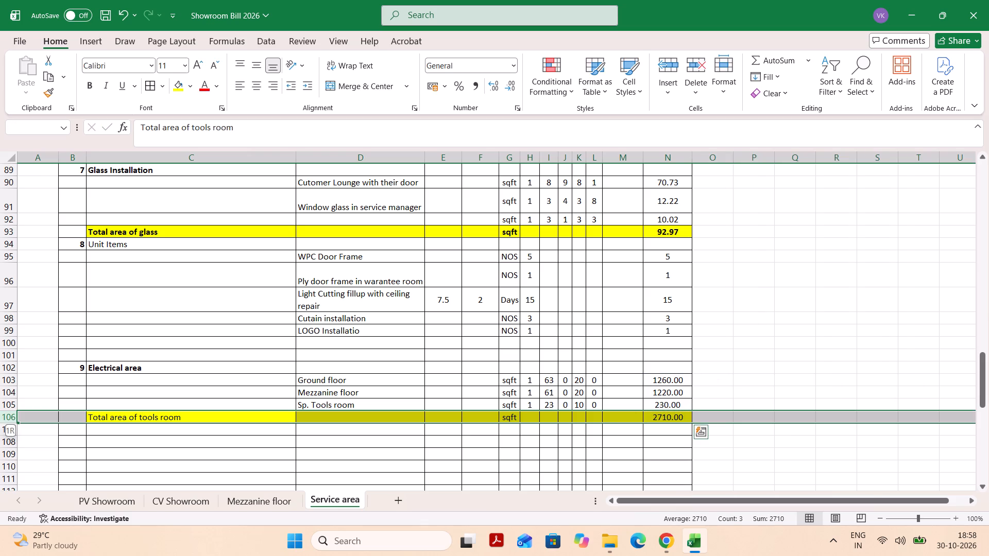
pyautogui.hotkey('ctrl', 'b')
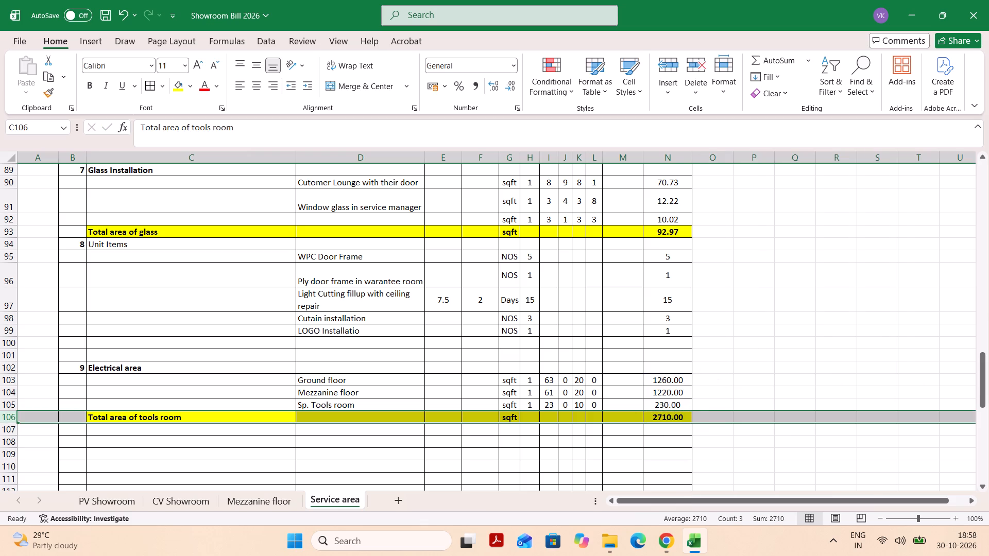
pyautogui.click(233, 446)
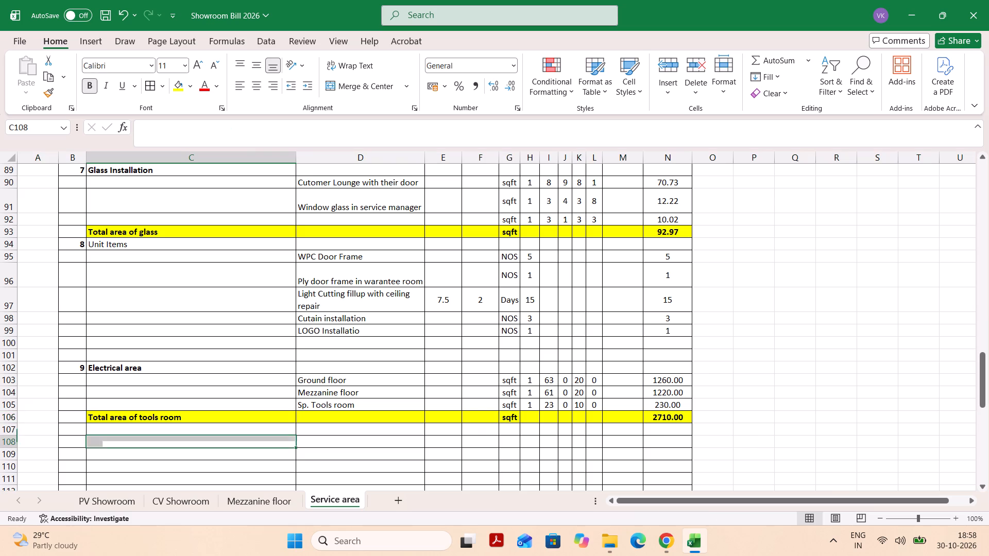
# Enter serial number 10 in B107, directly below the Total area of tools room row, to start a new section.
pyautogui.scroll(1, 233, 446)
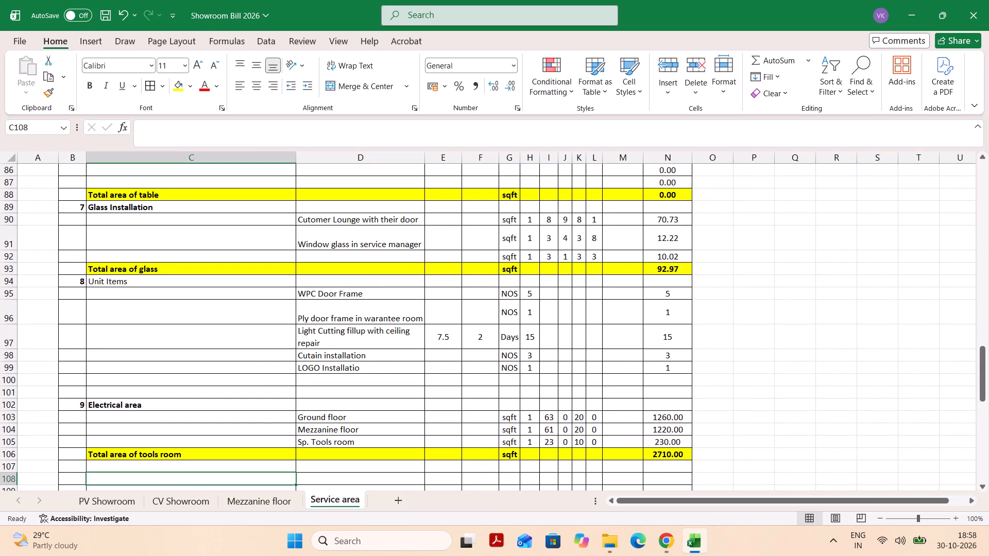
pyautogui.click(170, 393)
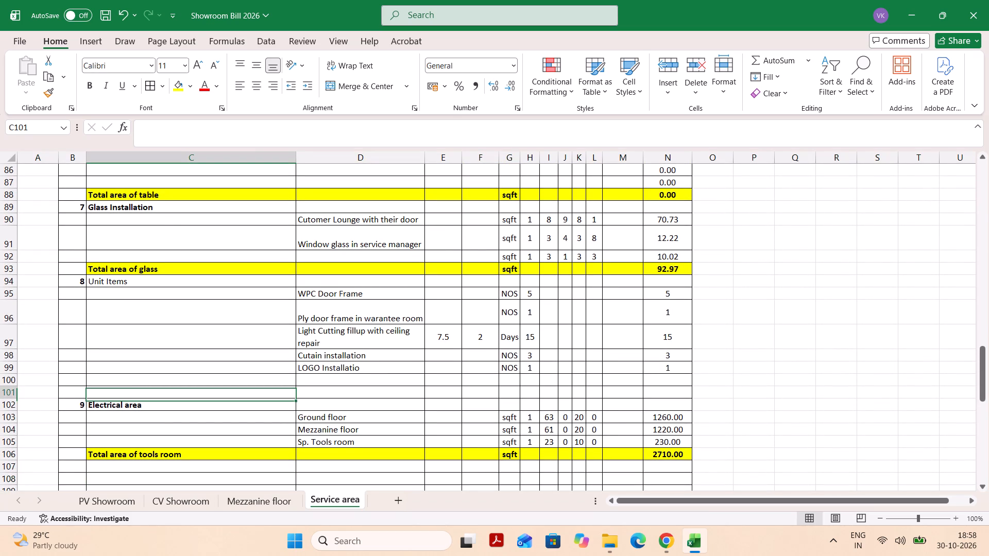
pyautogui.scroll(1, 170, 393)
pyautogui.scroll(-1, 170, 393)
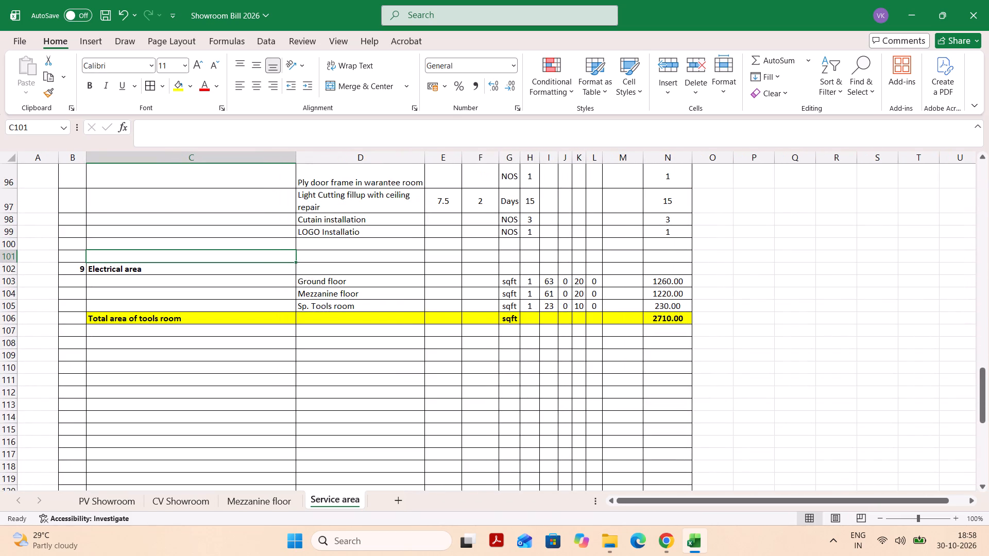
pyautogui.click(79, 322)
pyautogui.click(78, 329)
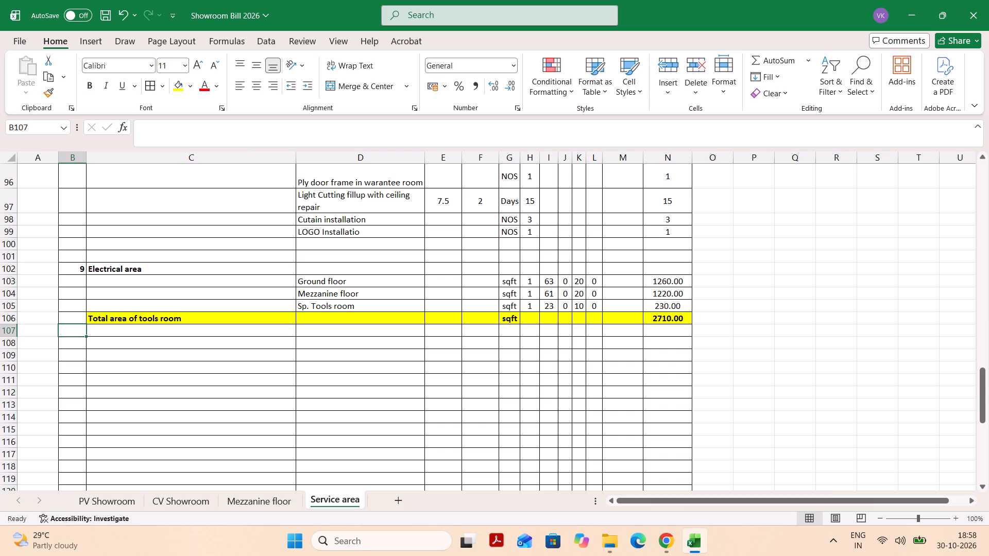
pyautogui.write('10')
pyautogui.press('Return')
pyautogui.press('Tab')
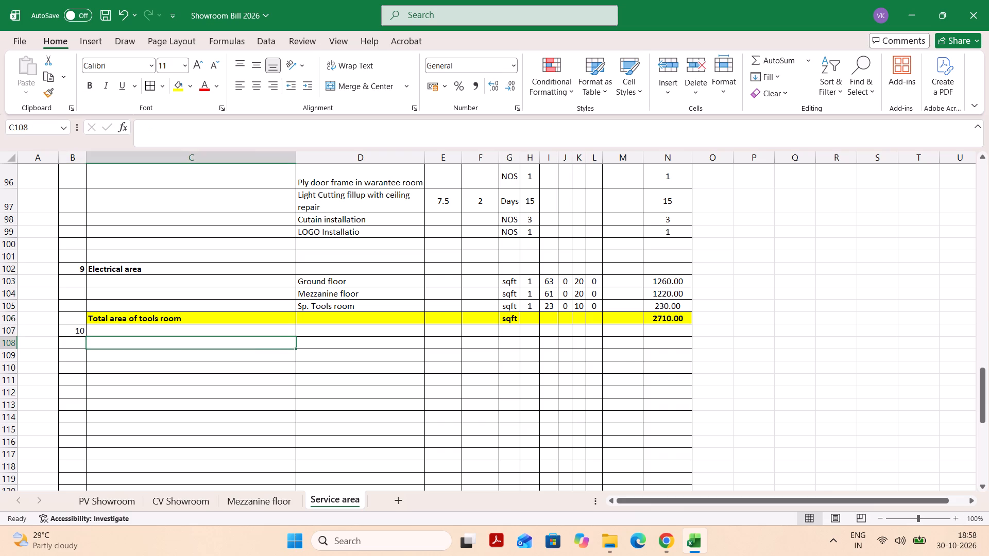
pyautogui.moveTo(78, 329); pyautogui.dragTo(156, 341)
pyautogui.click(156, 341)
pyautogui.click(160, 332)
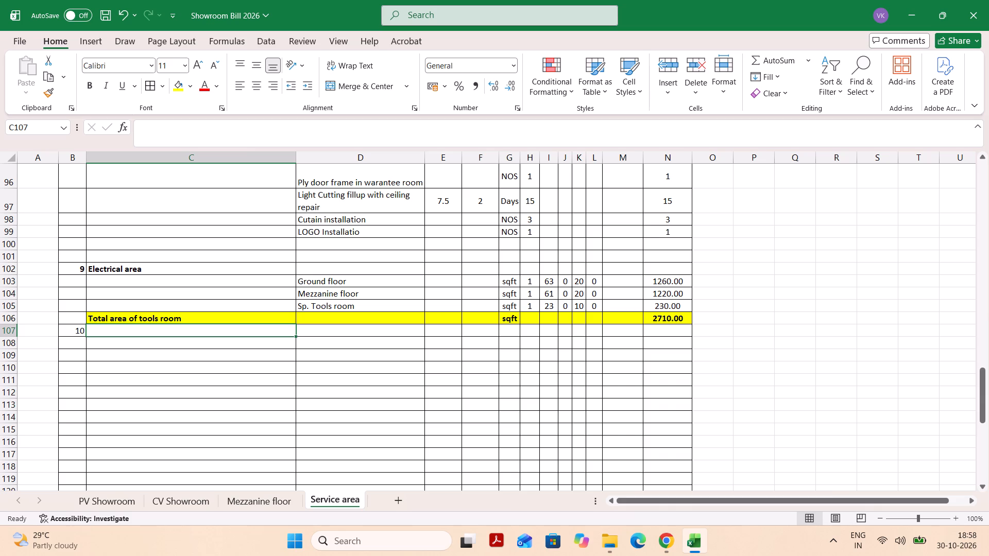
# Enter Door With laminate finish as a new Unit Items description in D100, below LOGO Installatio.
pyautogui.click(325, 252)
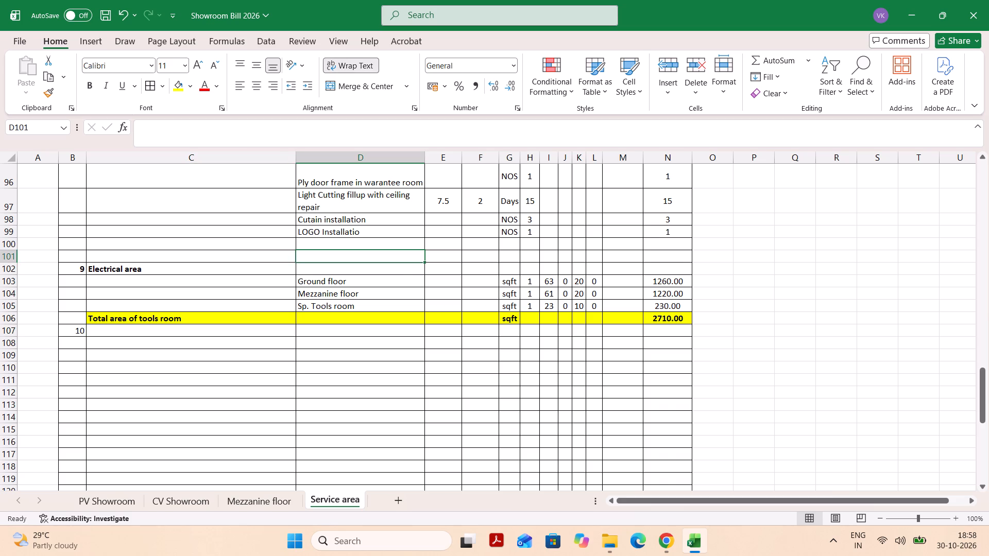
pyautogui.click(319, 247)
pyautogui.scroll(1, 319, 247)
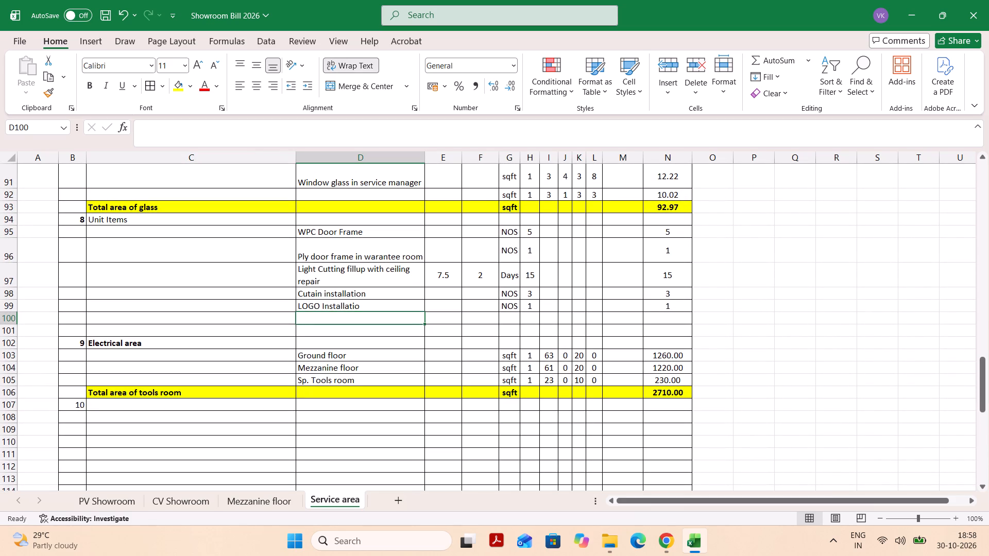
pyautogui.hotkey('shift', 'd')
pyautogui.press('o')
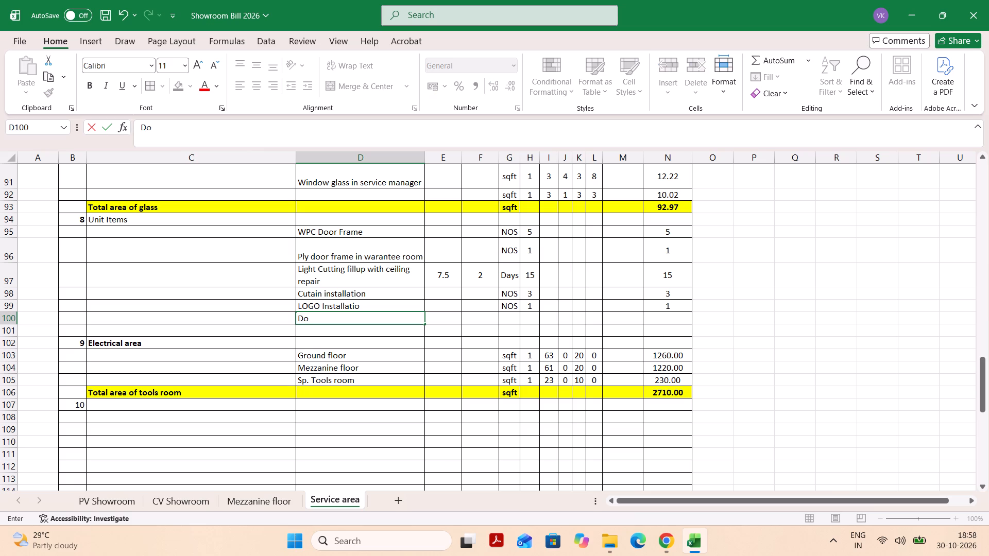
pyautogui.write('or')
pyautogui.press('space')
pyautogui.write('Wit')
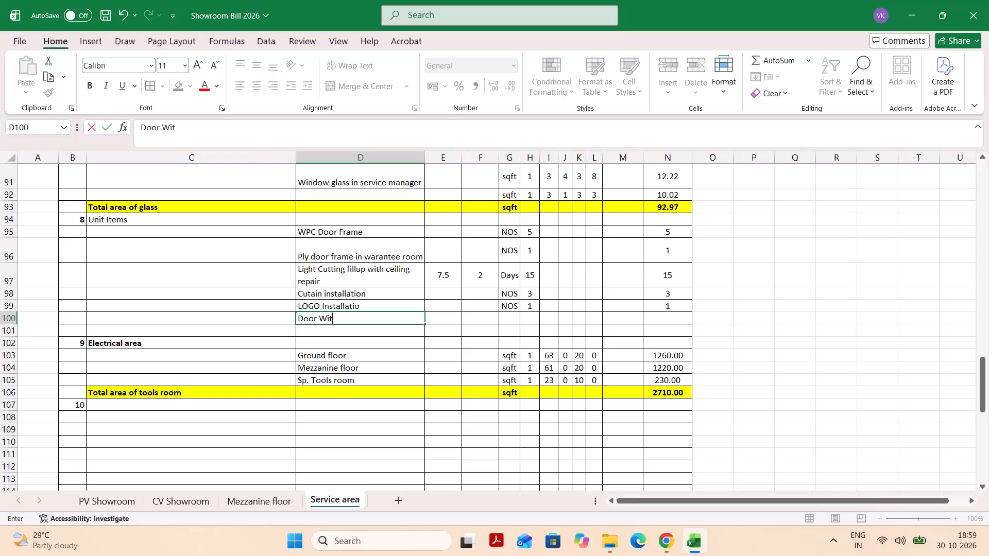
pyautogui.write('h')
pyautogui.press('space')
pyautogui.write('lami')
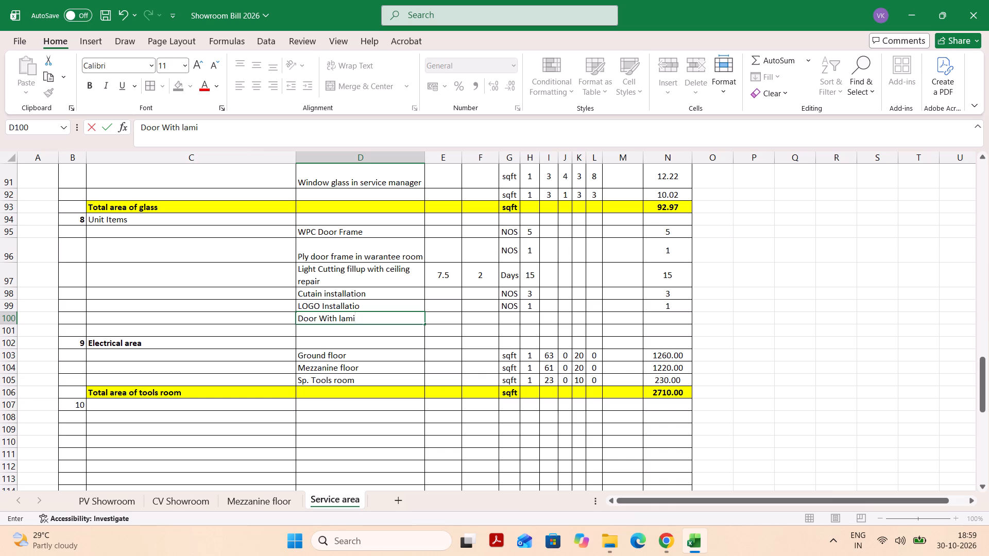
pyautogui.write('nate')
pyautogui.press('space')
pyautogui.write('fin')
pyautogui.write('ish')
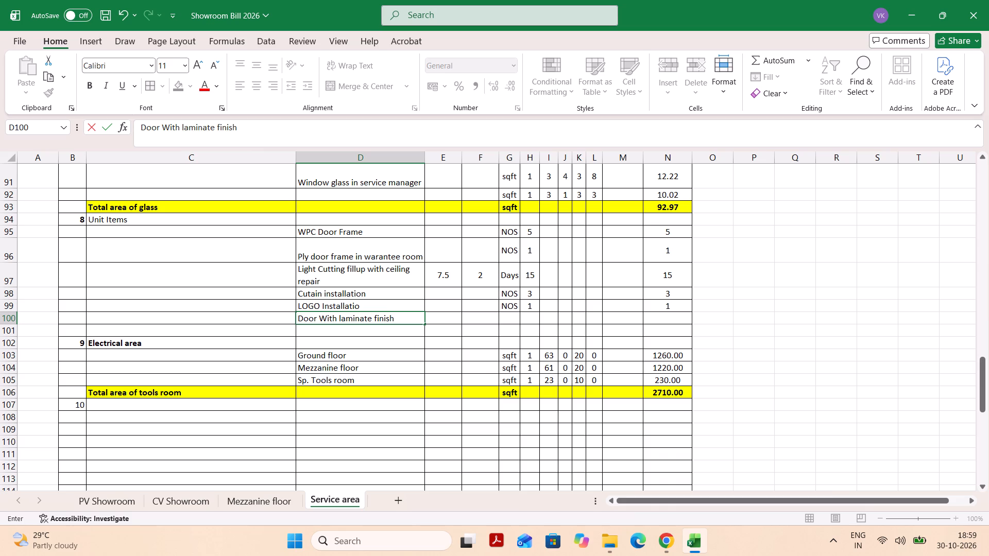
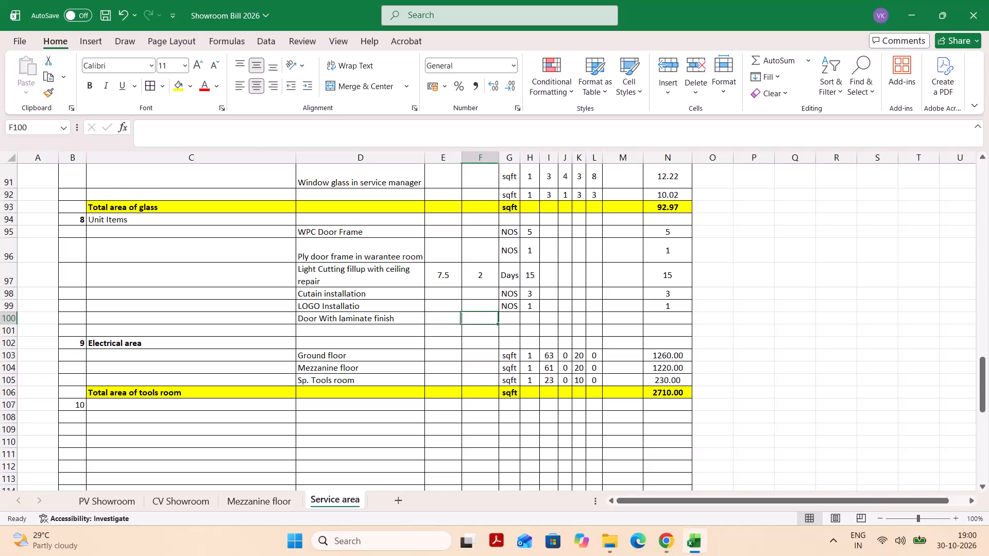
# Enter the unit NOS in G100 and quantity 7 in H100 for the Door With laminate finish item.
pyautogui.press('Tab')
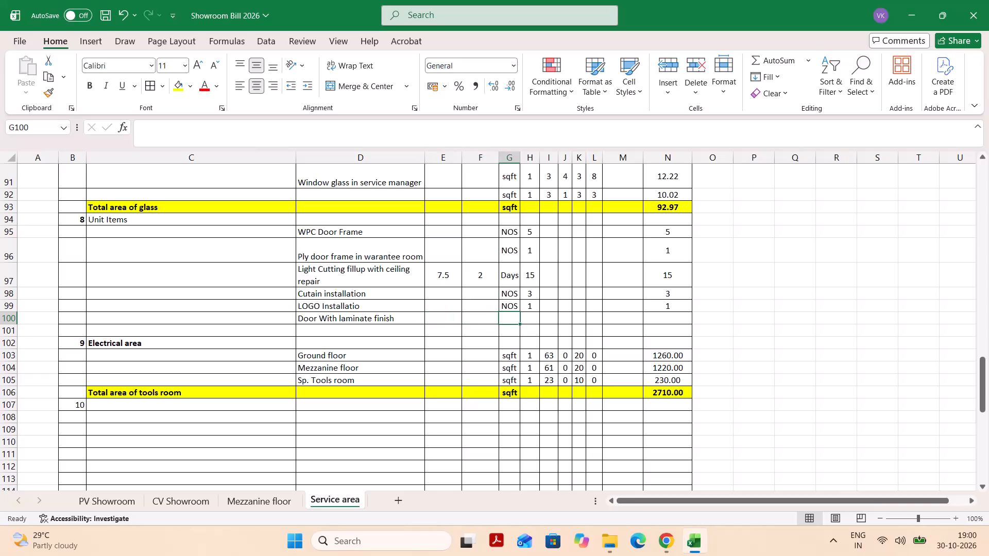
pyautogui.press('n')
pyautogui.press('Tab')
pyautogui.press('7')
pyautogui.press('Tab')
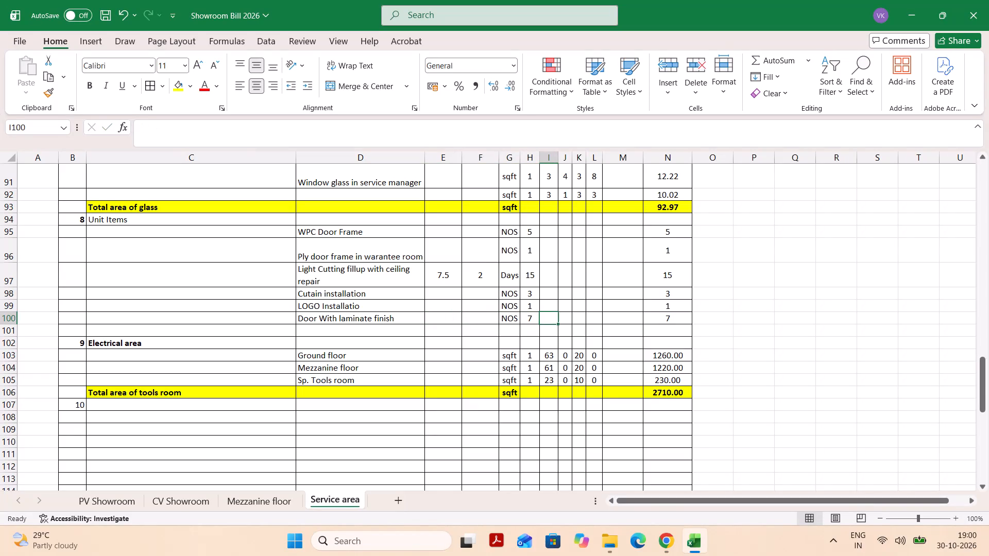
pyautogui.press('Return')
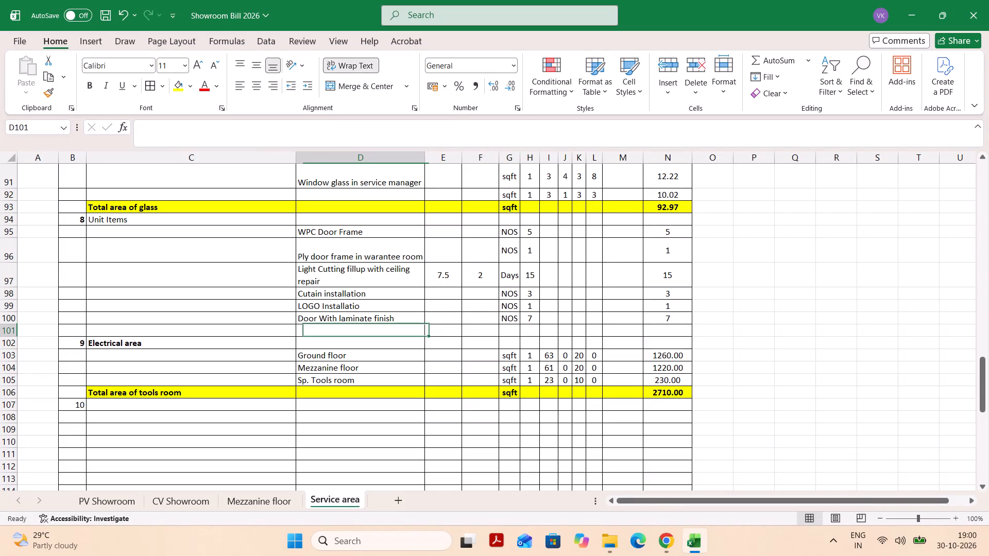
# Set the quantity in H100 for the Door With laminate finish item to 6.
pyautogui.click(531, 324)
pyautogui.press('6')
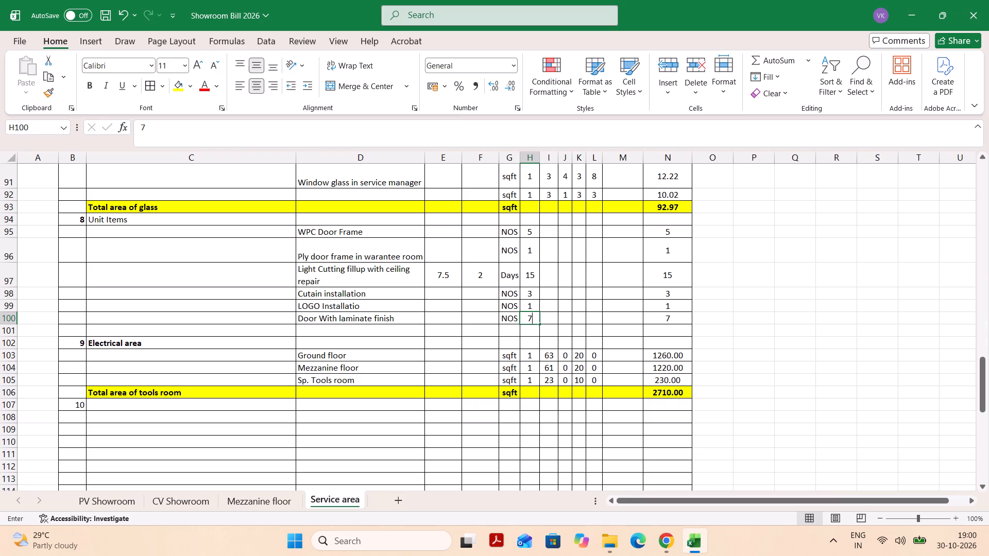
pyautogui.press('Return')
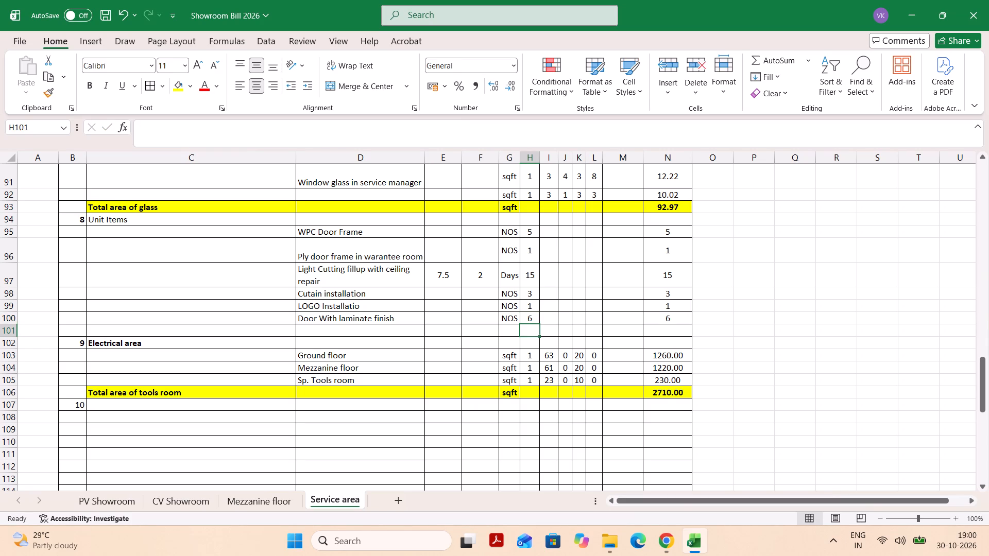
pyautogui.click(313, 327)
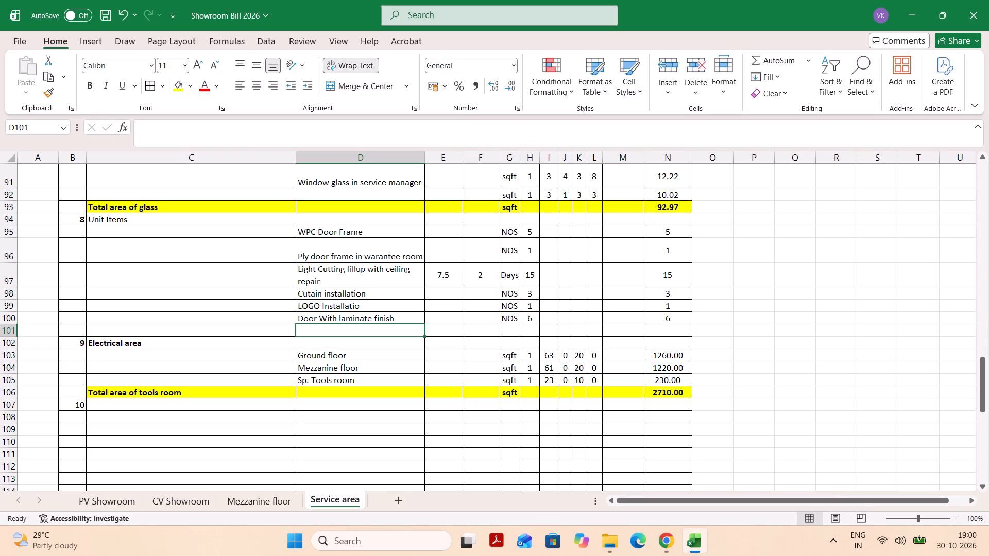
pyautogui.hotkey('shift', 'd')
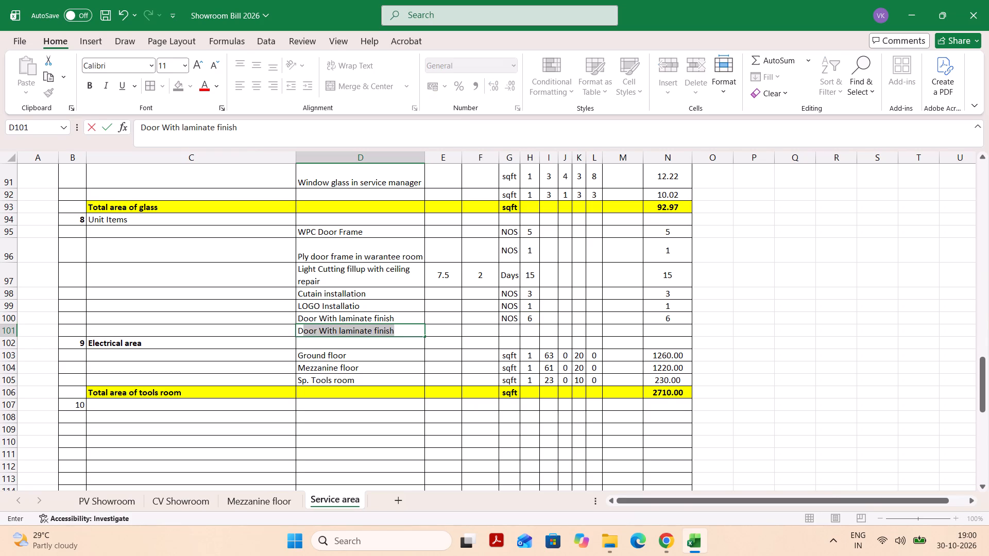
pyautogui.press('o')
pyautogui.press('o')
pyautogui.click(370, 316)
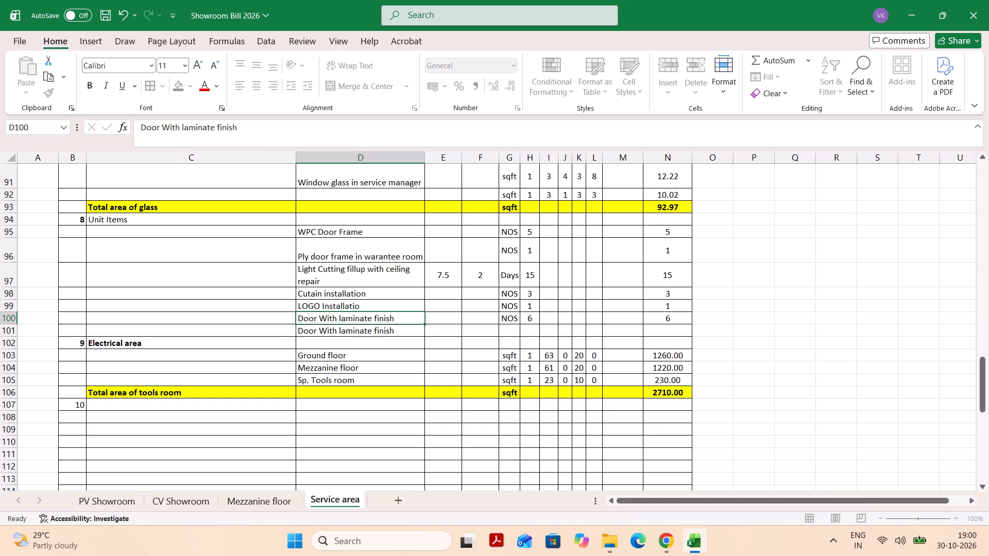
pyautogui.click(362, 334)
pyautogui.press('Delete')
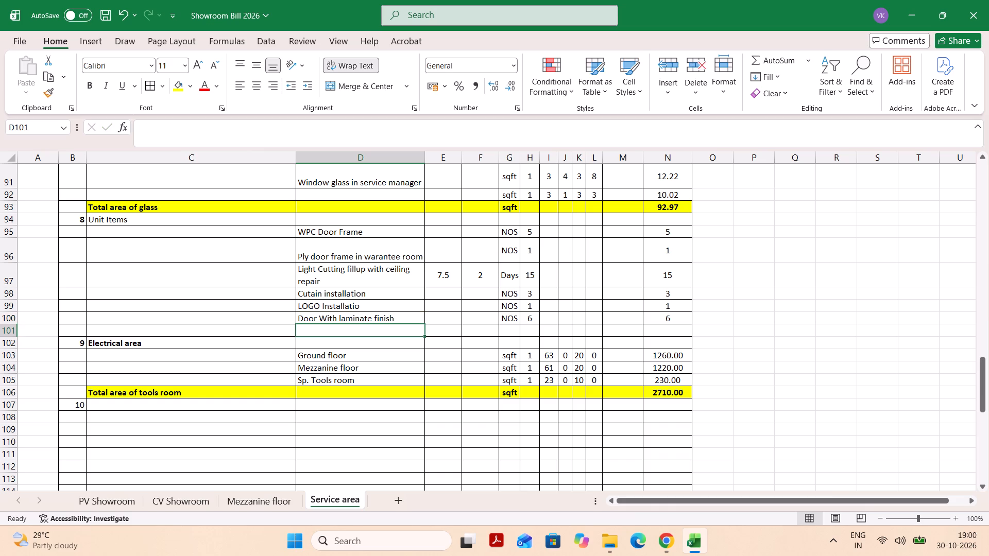
# Replace "With laminate finish" in the D100 door description with "with complate fiting".
pyautogui.click(356, 319)
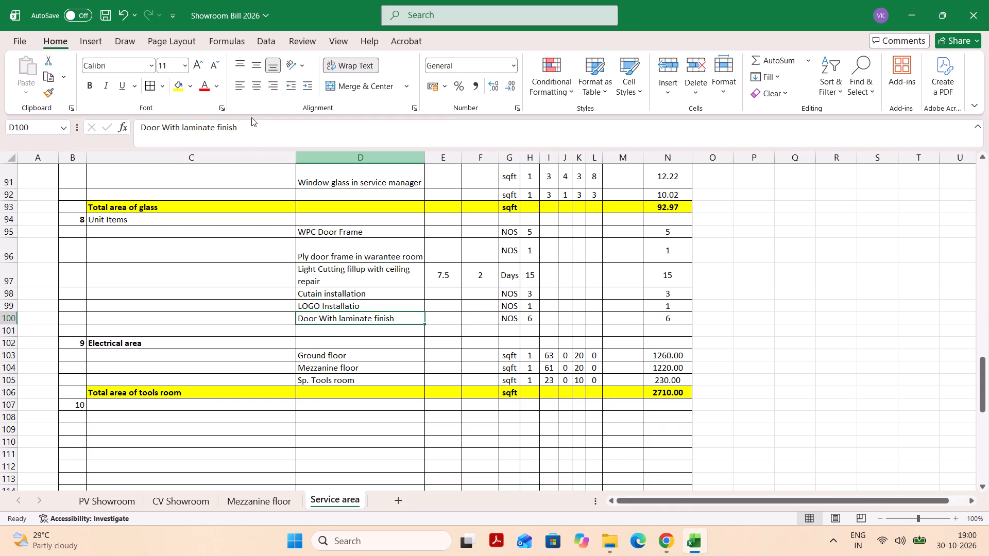
pyautogui.moveTo(238, 139); pyautogui.dragTo(161, 127)
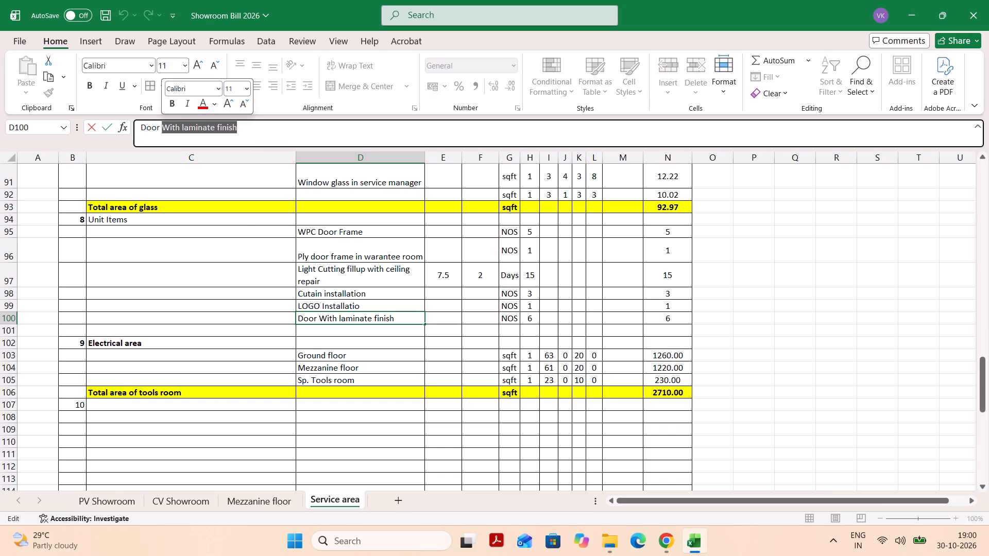
pyautogui.press('space')
pyautogui.write('with complate')
pyautogui.press('space')
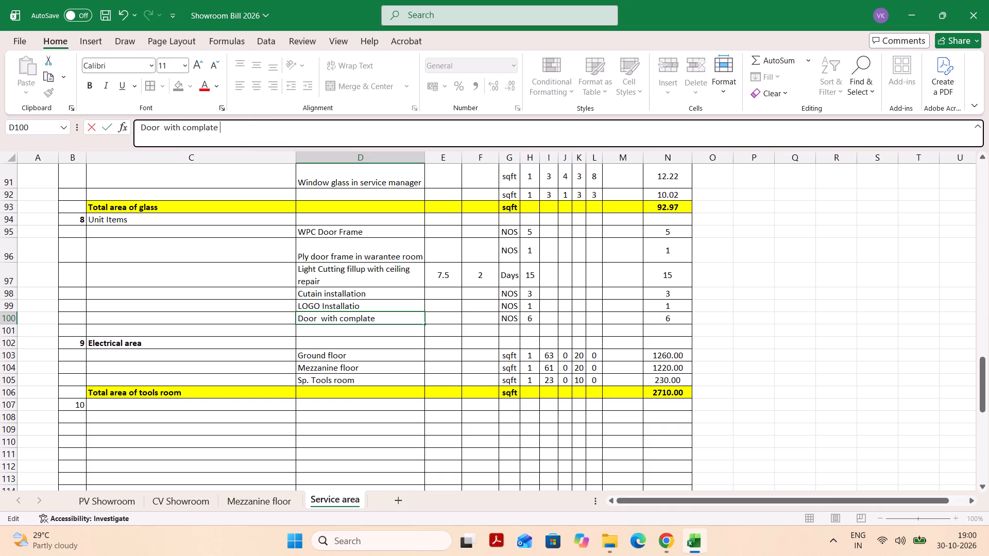
pyautogui.write('fiting')
pyautogui.press('Tab')
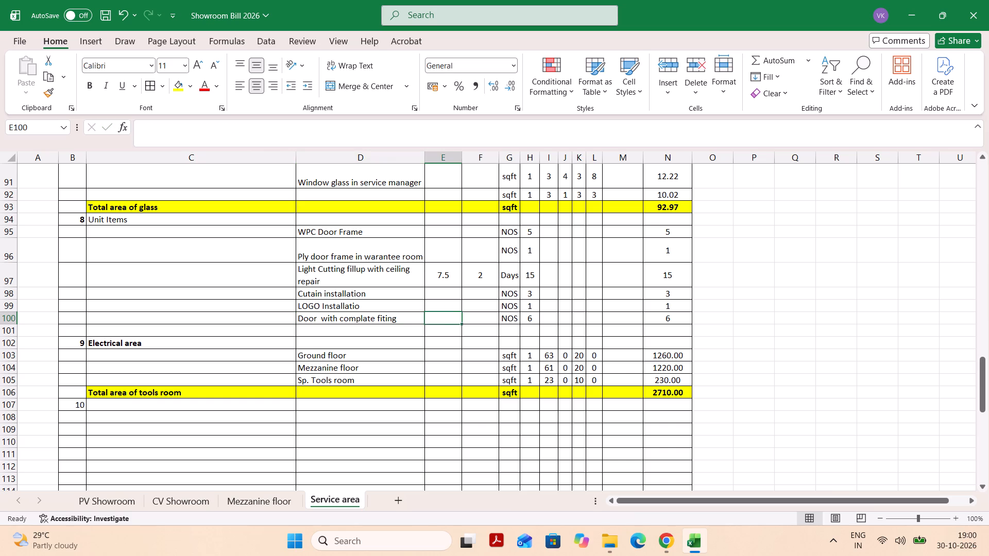
# Set the quantity in H100 for the Door with complate fiting item to 7.
pyautogui.press('Tab')
pyautogui.press('Tab')
pyautogui.press('Tab')
pyautogui.press('7')
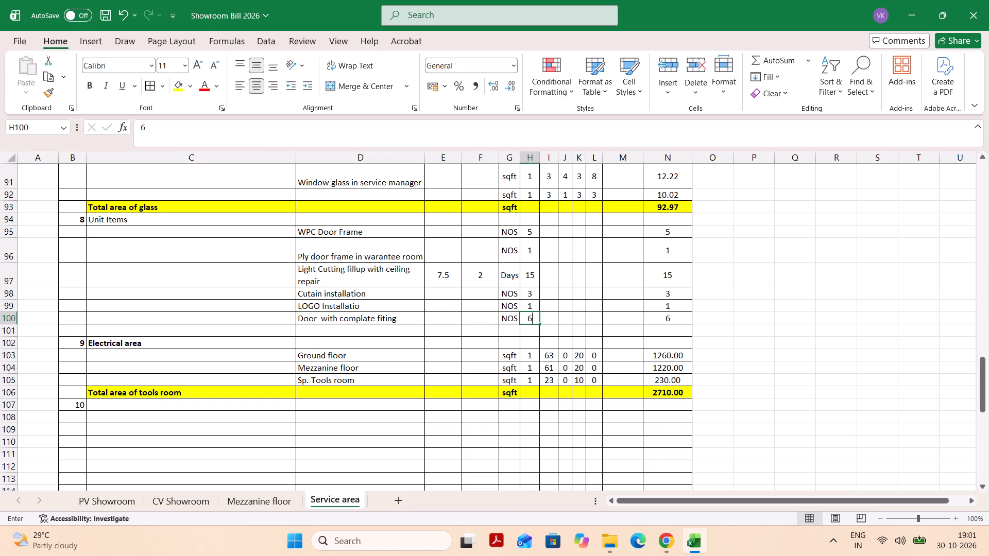
pyautogui.press('Return')
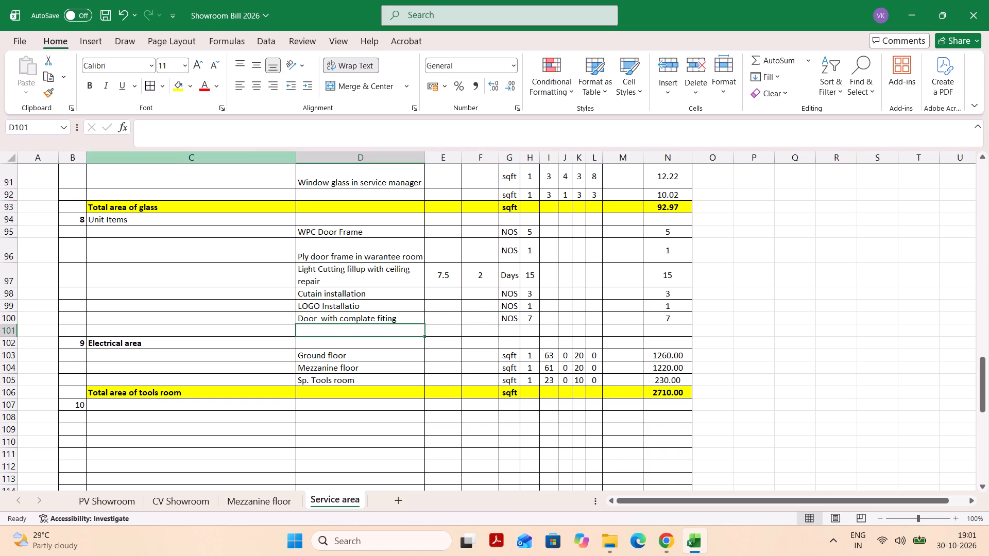
# Insert a blank row 58 above the Total area of paninng row in the Panelling section.
pyautogui.click(163, 347)
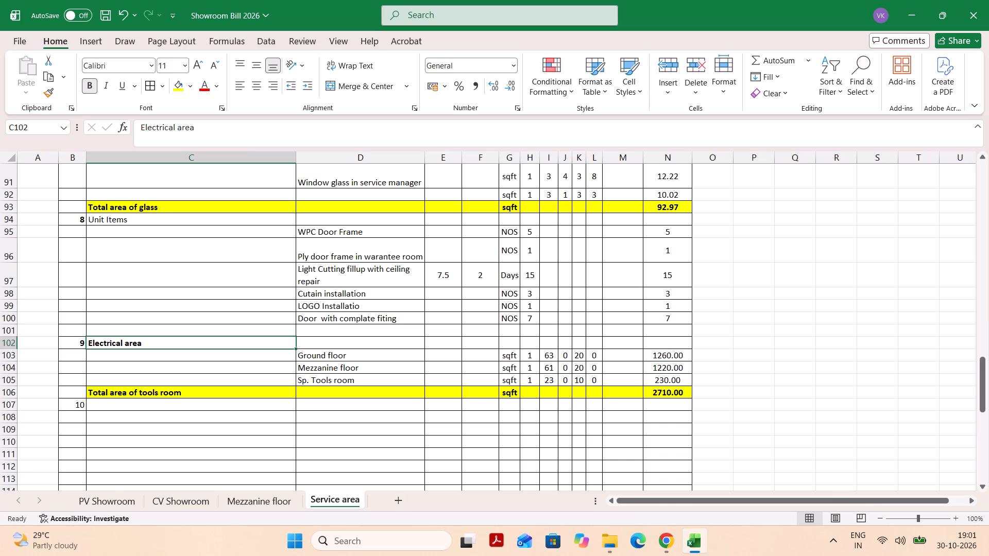
pyautogui.scroll(6, 163, 347)
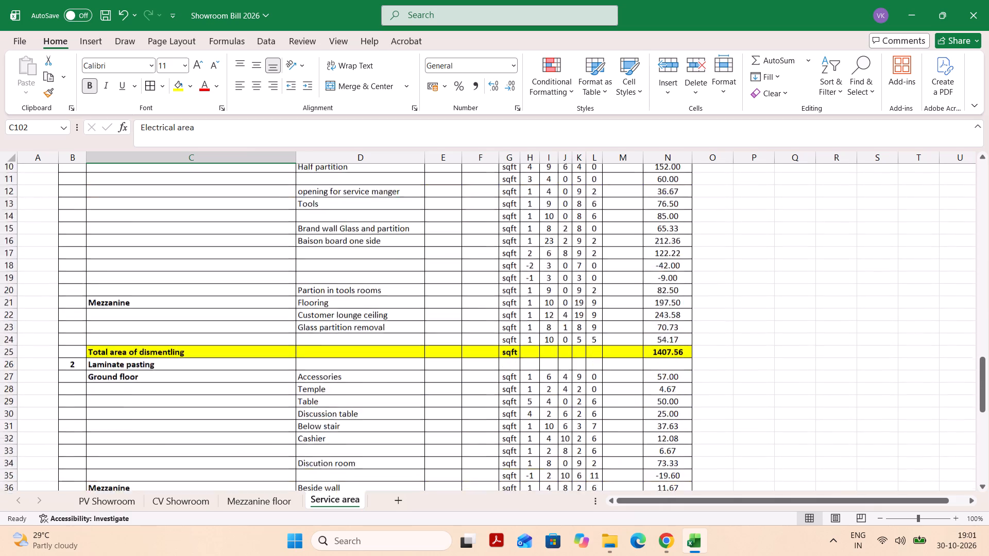
pyautogui.scroll(-4, 163, 347)
pyautogui.scroll(1, 163, 347)
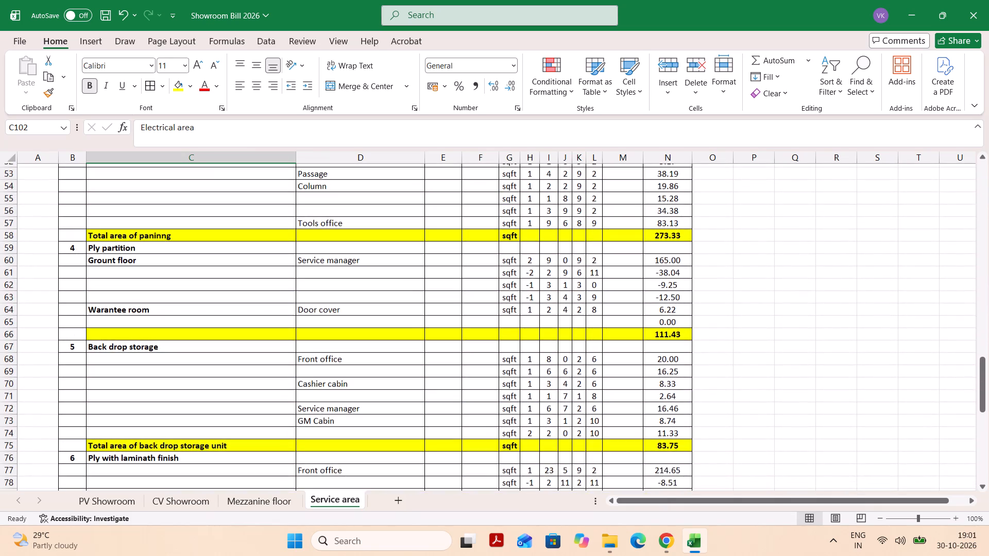
pyautogui.scroll(2, 163, 347)
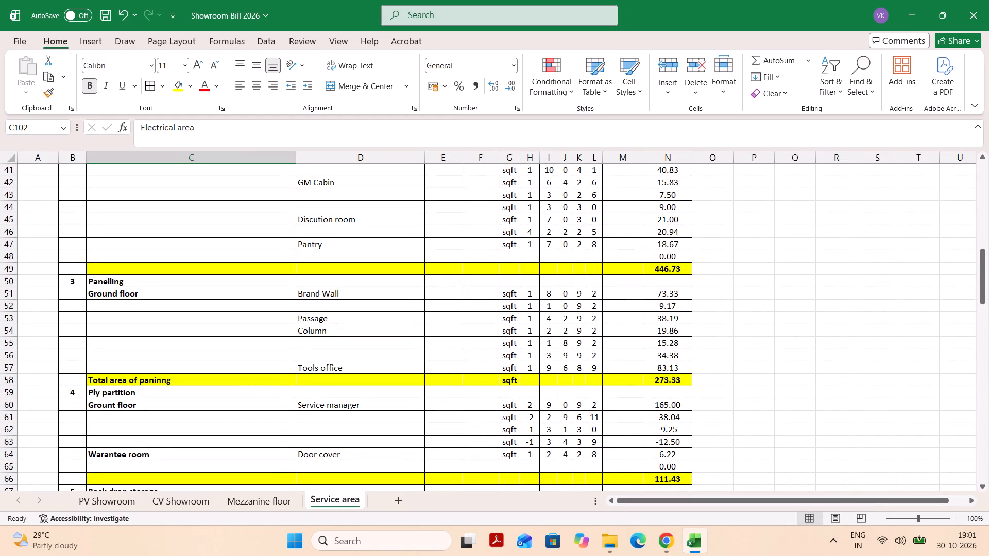
pyautogui.click(133, 375)
pyautogui.hotkey('shift', 'space')
pyautogui.hotkey('ctrl', '+')
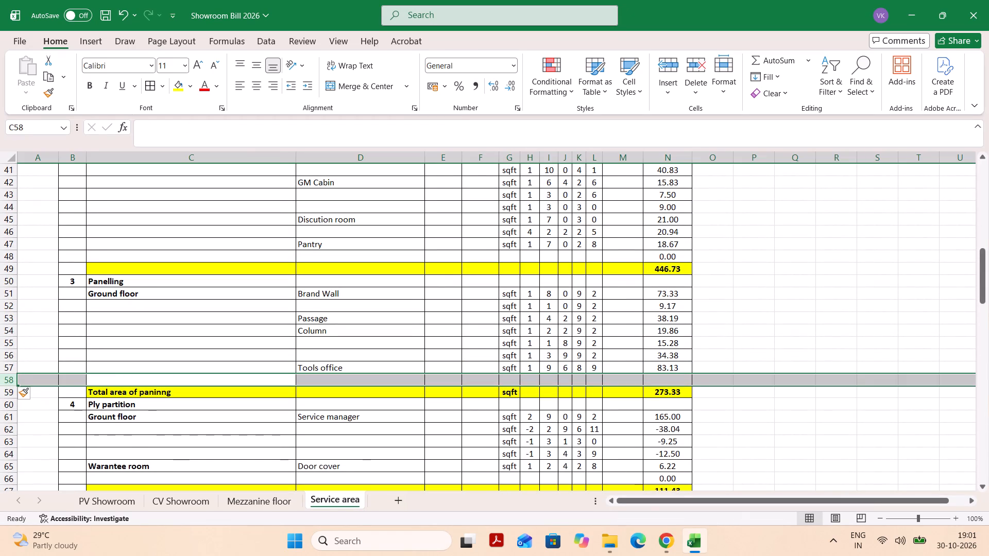
# Apply the current border style to the empty cell C58 in the inserted Panelling row.
pyautogui.click(313, 376)
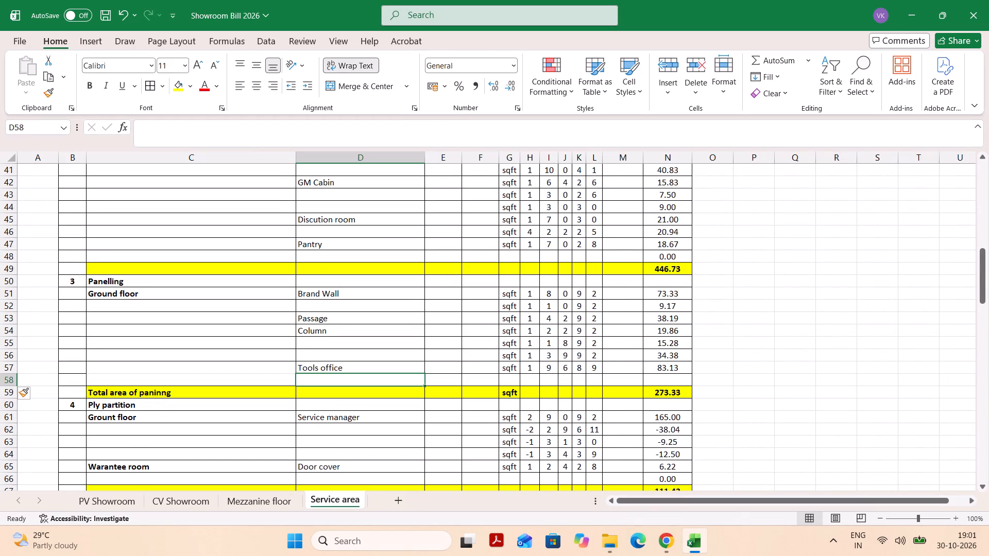
pyautogui.click(194, 378)
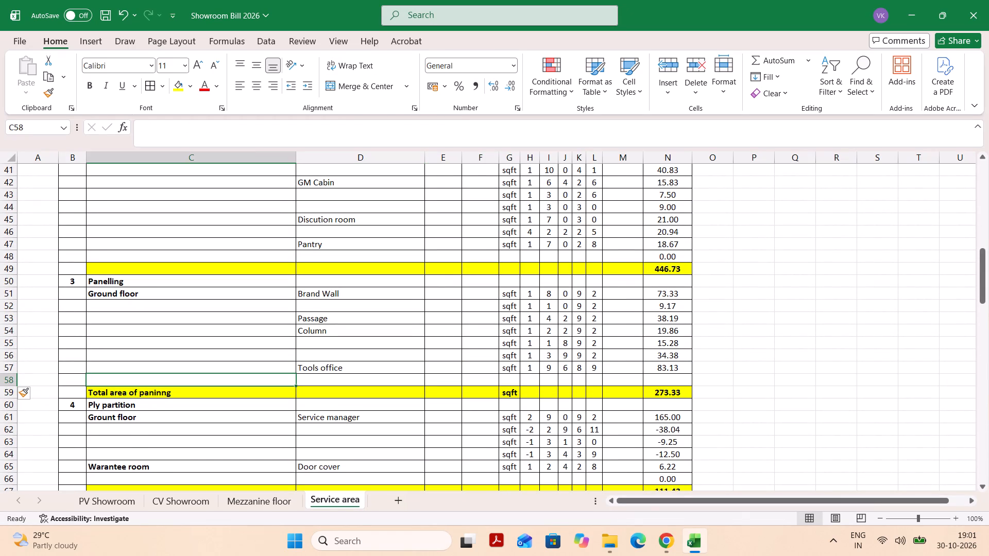
pyautogui.click(152, 89)
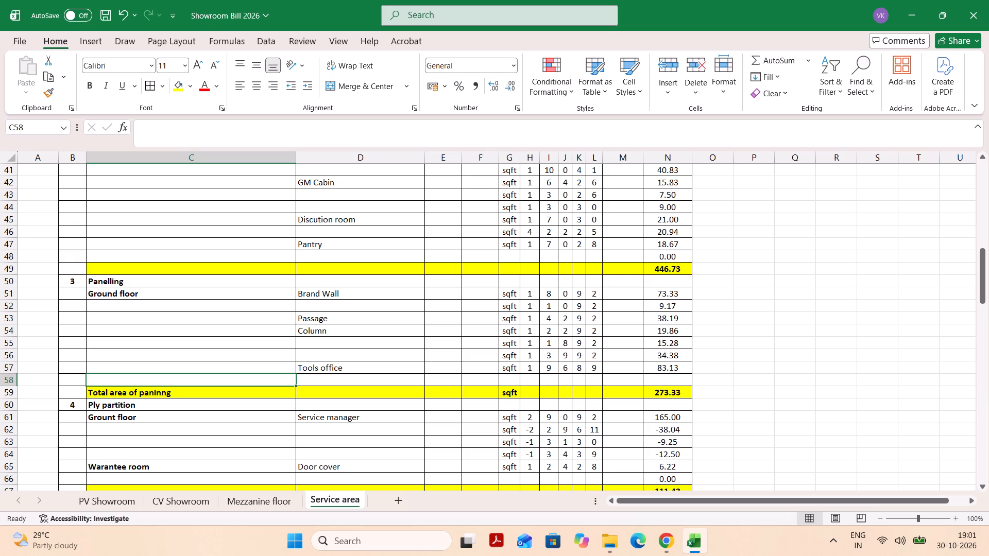
# Enter Mezzanine in C58 as a bold area label below the Panelling section's ground floor items.
pyautogui.hotkey('shift', 'm')
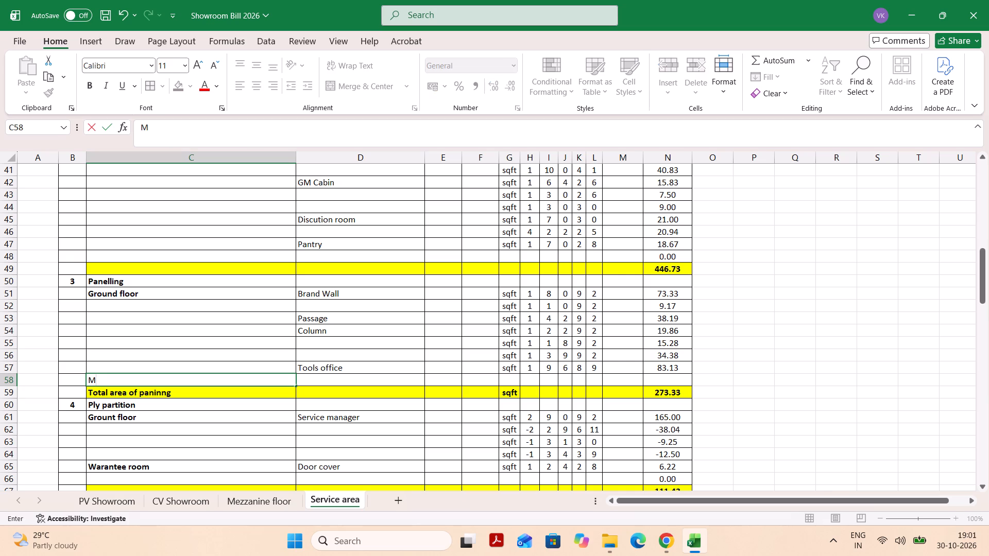
pyautogui.write('ex')
pyautogui.press('BackSpace')
pyautogui.write('zinit')
pyautogui.press('BackSpace')
pyautogui.press('BackSpace')
pyautogui.press('BackSpace')
pyautogui.press('BackSpace')
pyautogui.write('zanin')
pyautogui.press('e')
pyautogui.press('Tab')
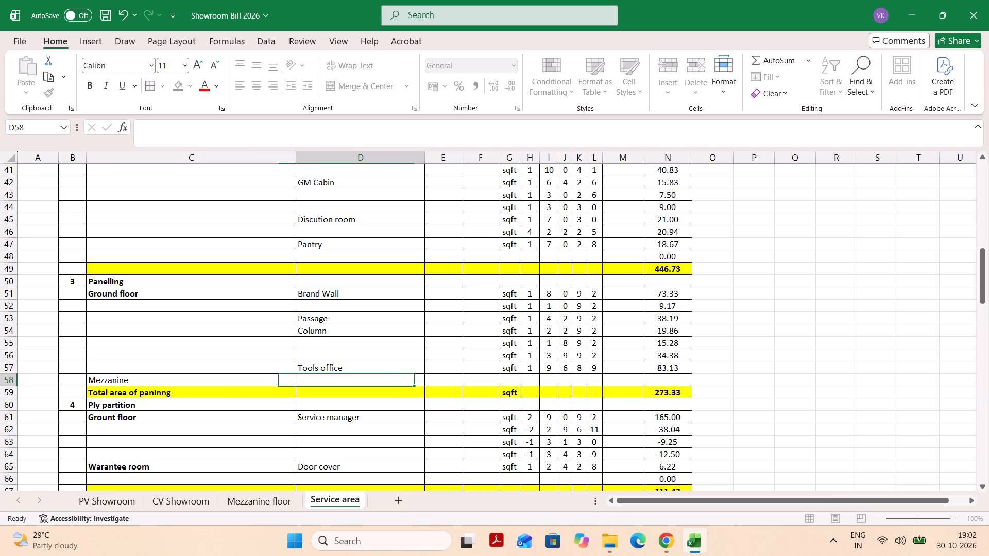
pyautogui.hotkey('shift', 'Tab')
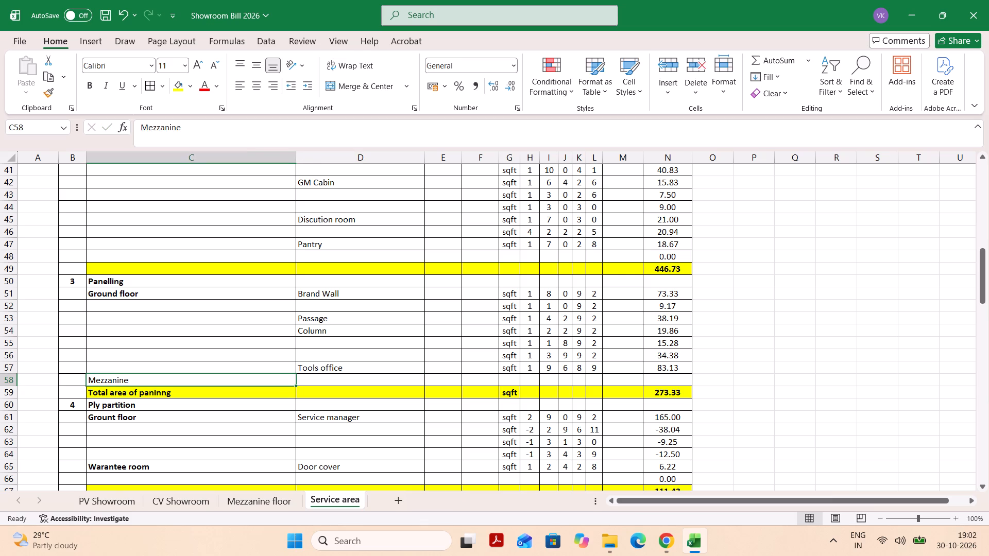
pyautogui.hotkey('ctrl', 'b')
# Enter Customer loung column as the item description in D58 of the Mezzanine row under Panelling.
pyautogui.press('Tab')
pyautogui.press('Tab')
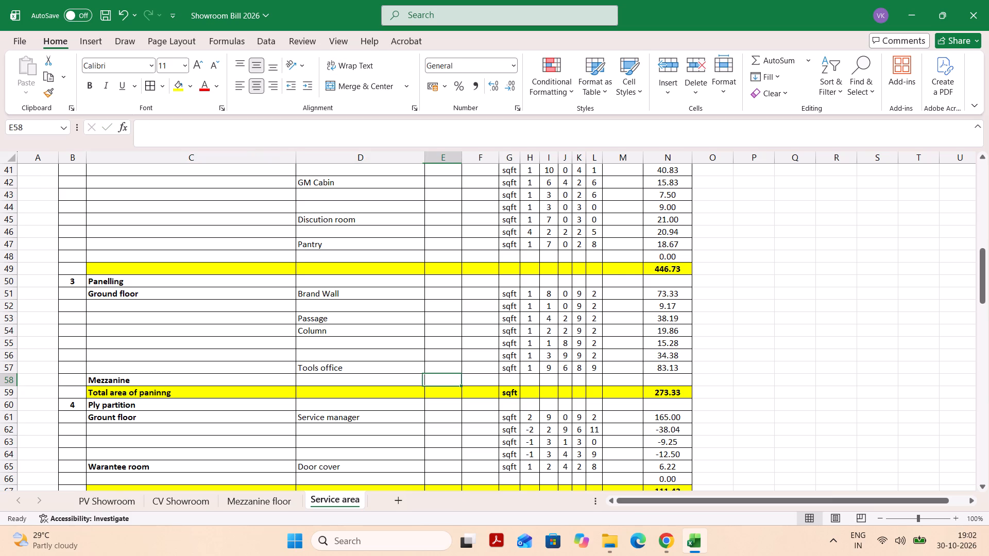
pyautogui.hotkey('shift', 'Tab')
pyautogui.press('d')
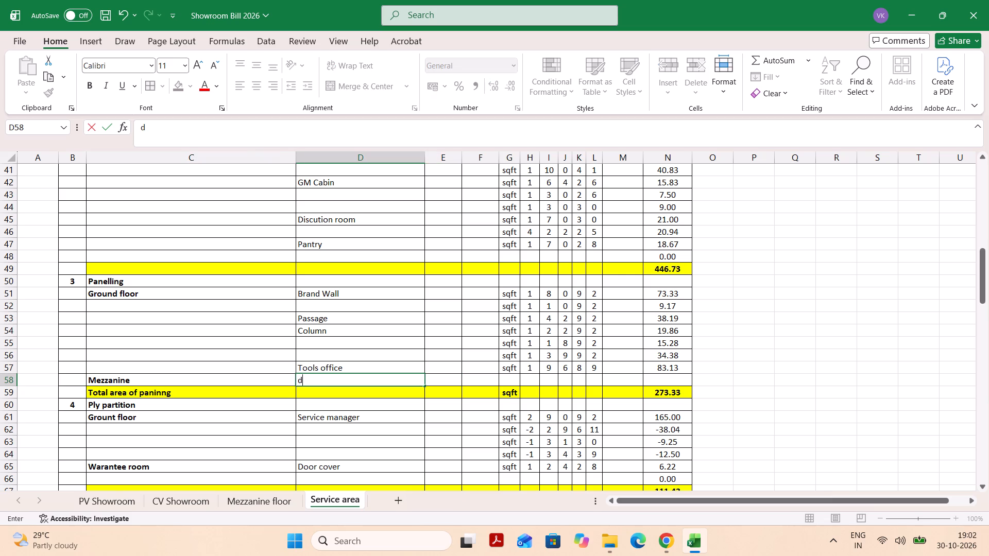
pyautogui.press('BackSpace')
pyautogui.press('BackSpace')
pyautogui.write('Cu')
pyautogui.write('sto')
pyautogui.write('men')
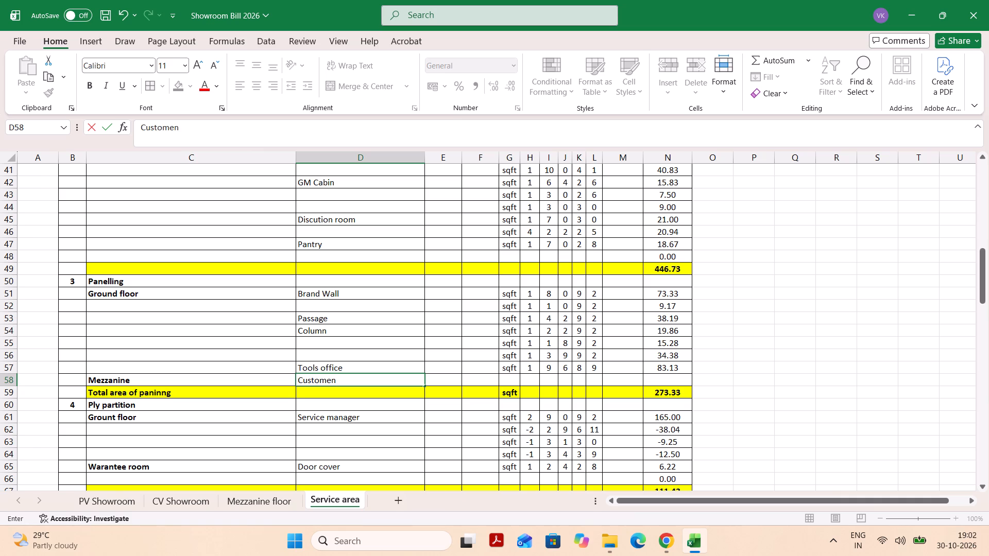
pyautogui.press('BackSpace')
pyautogui.write('r loung')
pyautogui.press('space')
pyautogui.write('wa')
pyautogui.press('BackSpace')
pyautogui.press('BackSpace')
pyautogui.write('column')
pyautogui.press('Tab')
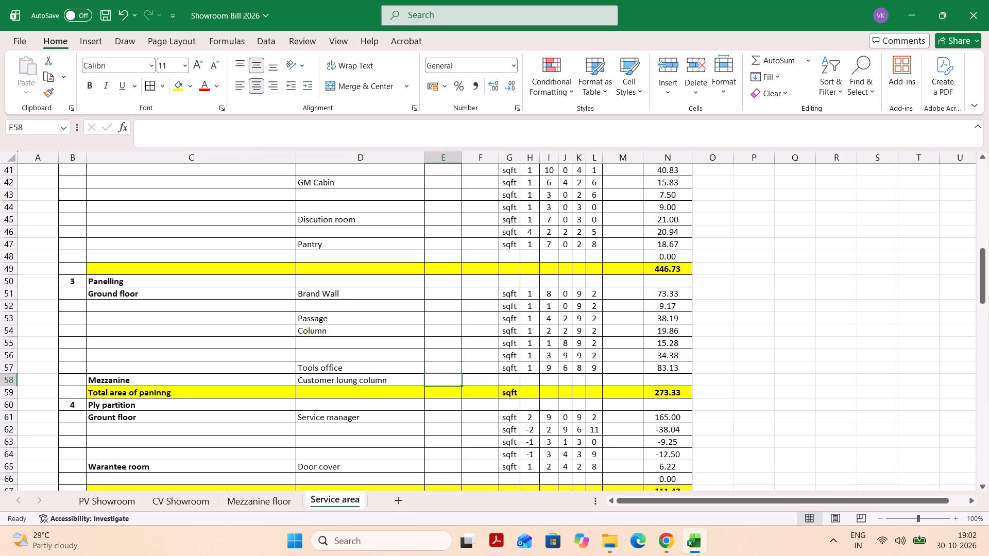
# Set the unit to sqft in G58 and the quantity to 1 in H58 for the Customer loung column item.
pyautogui.press('Tab')
pyautogui.press('Tab')
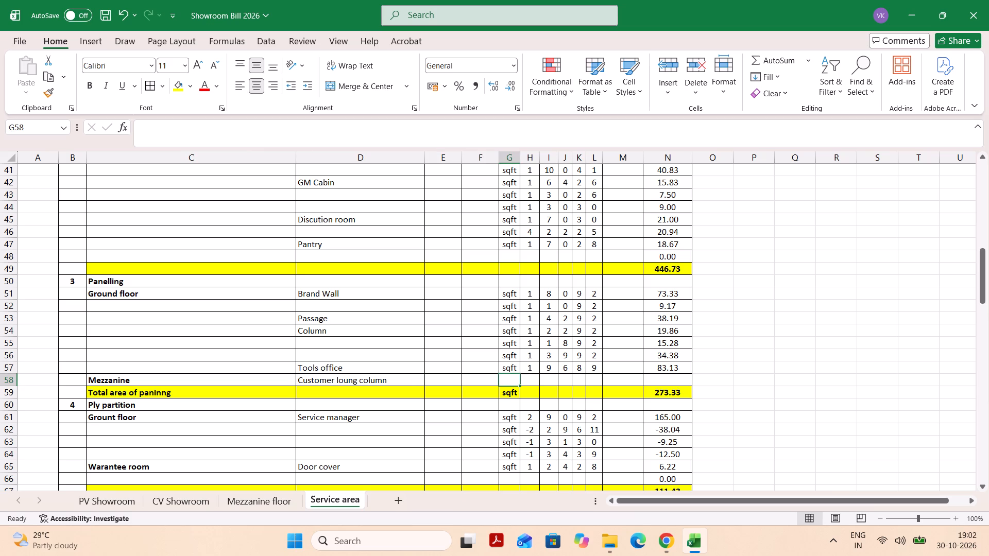
pyautogui.write('sq')
pyautogui.press('Tab')
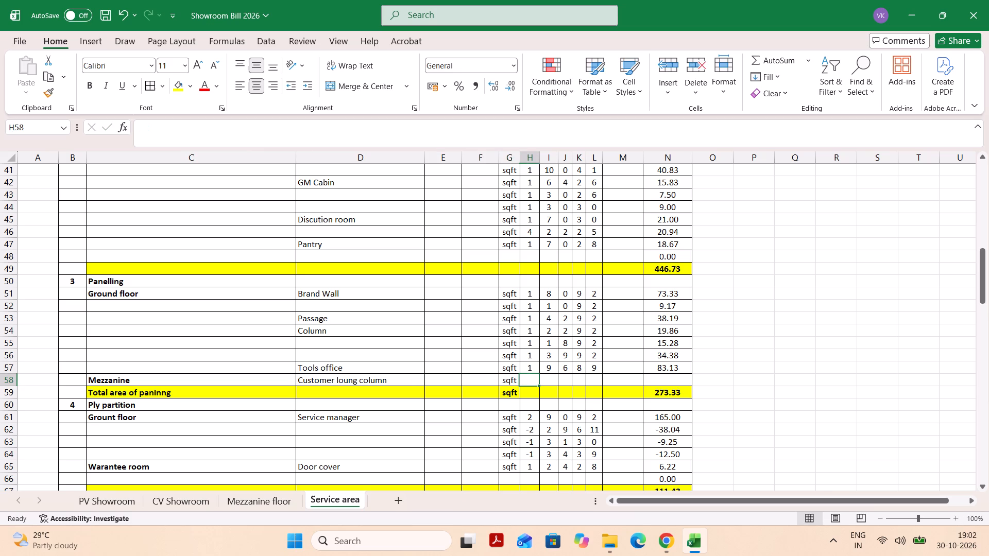
pyautogui.press('Tab')
pyautogui.hotkey('shift', 'Tab')
pyautogui.press('End')
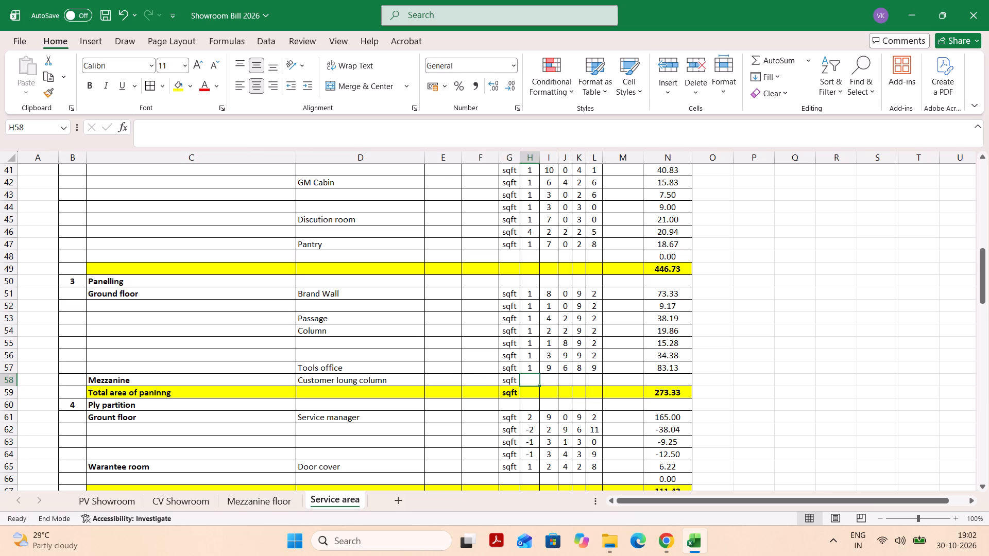
pyautogui.press('1')
pyautogui.press('Tab')
# Enter the Customer loung column dimensions 8, 0, 1 and 0 in cells I58 to L58.
pyautogui.press('Tab')
pyautogui.hotkey('shift', 'Tab')
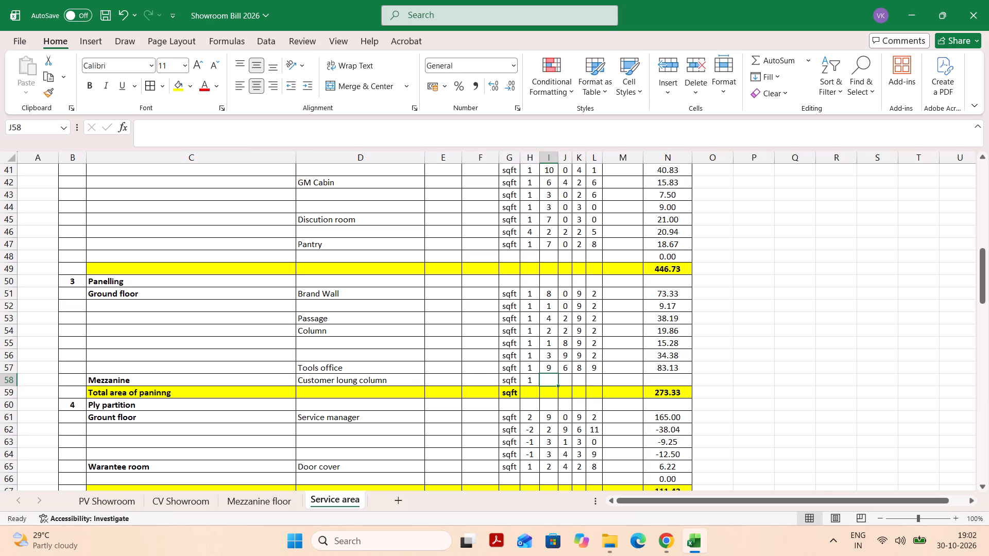
pyautogui.press('8')
pyautogui.press('Tab')
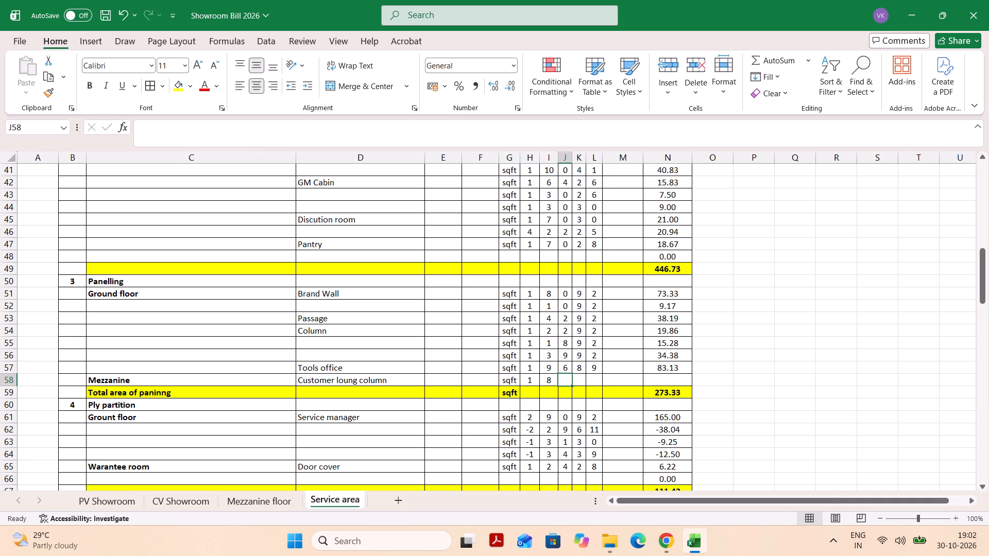
pyautogui.press('0')
pyautogui.press('Tab')
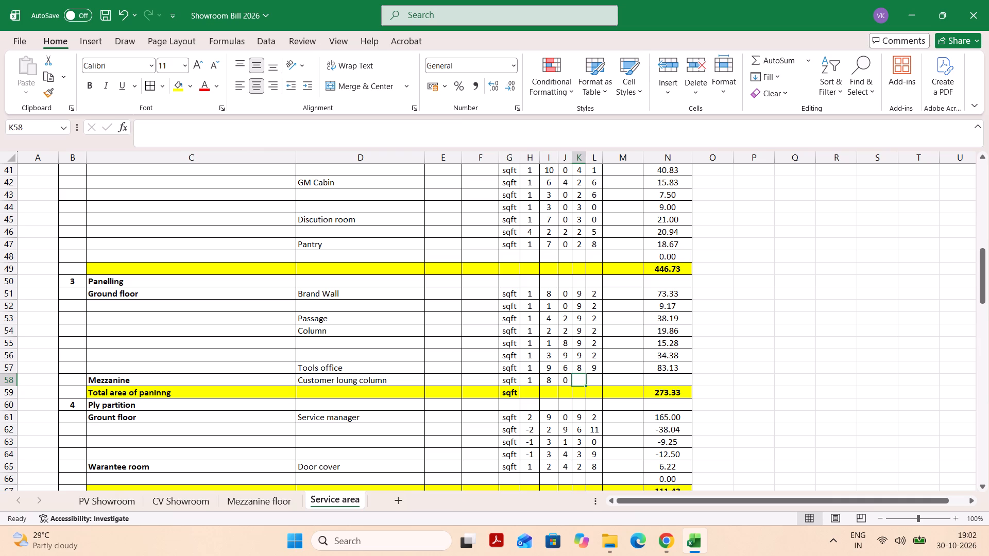
pyautogui.press('1')
pyautogui.press('Tab')
pyautogui.press('0')
pyautogui.press('Tab')
pyautogui.press('Return')
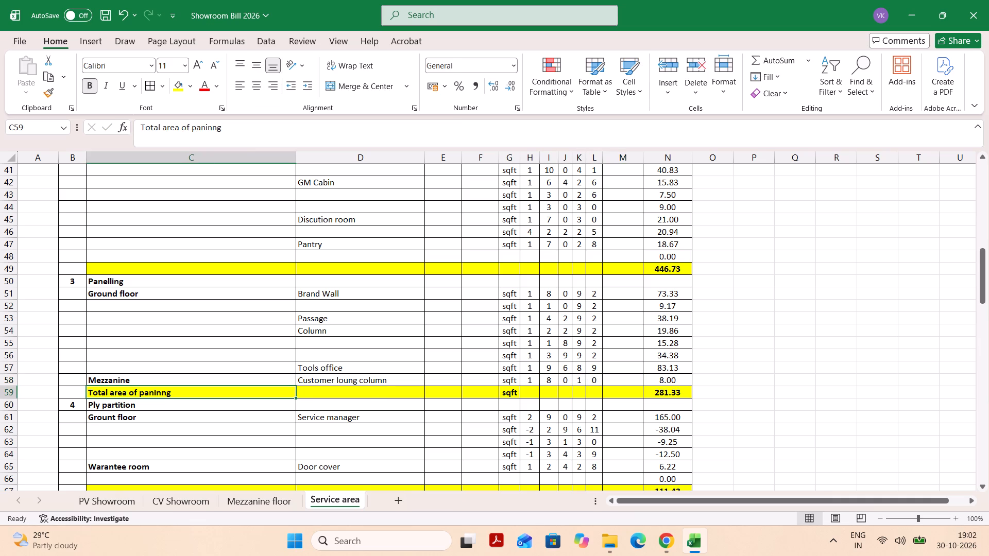
# Inspect the formula in N59 for the Total area of paninng row.
pyautogui.click(673, 397)
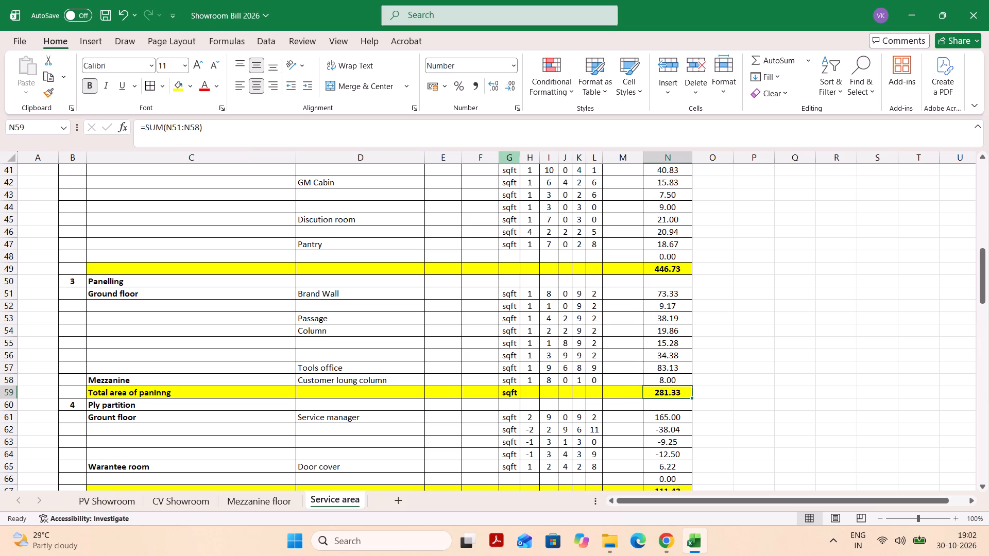
pyautogui.click(486, 132)
pyautogui.click(785, 432)
# Enter Service manager table in C102, the empty row at the end of the Unit Items section.
pyautogui.scroll(-2, 785, 432)
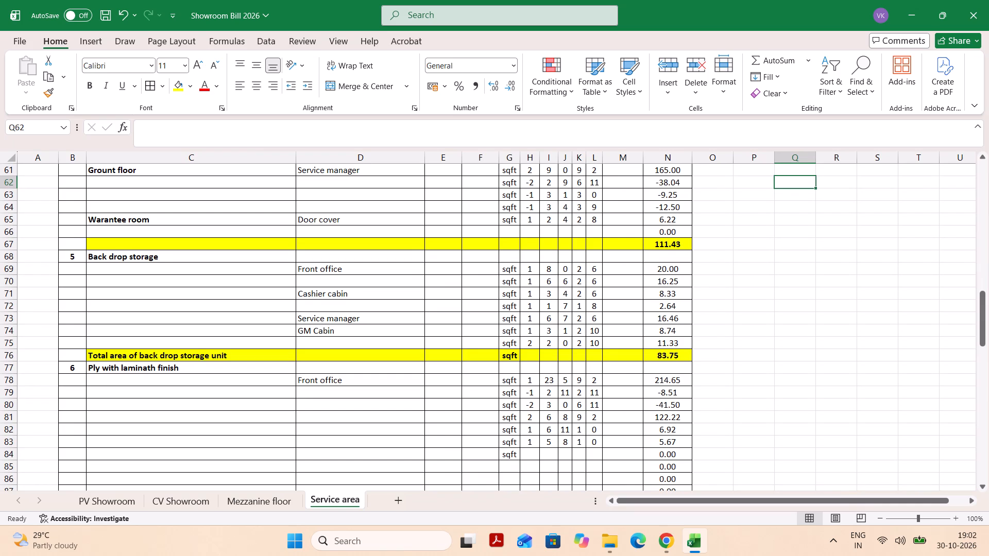
pyautogui.scroll(-2, 785, 432)
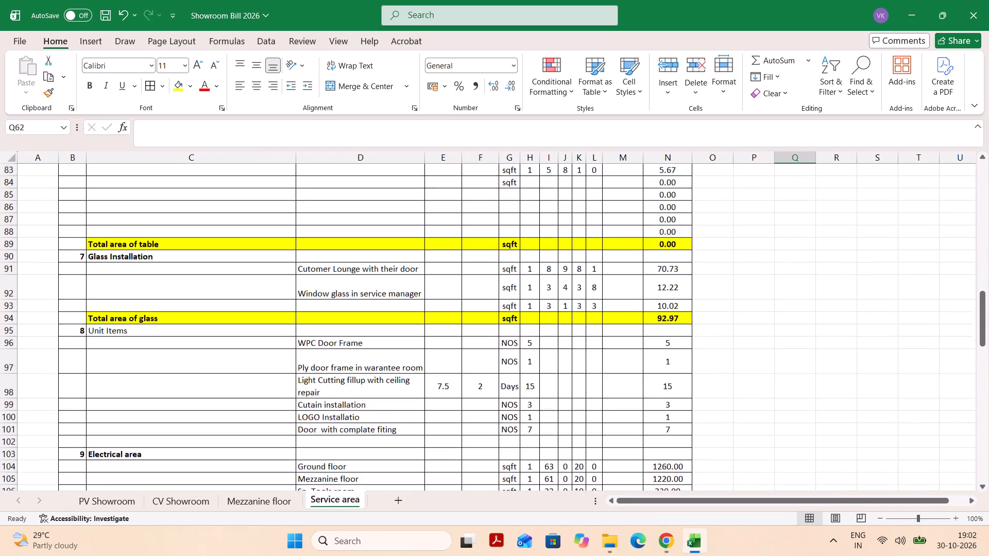
pyautogui.scroll(-2, 785, 432)
pyautogui.scroll(2, 785, 432)
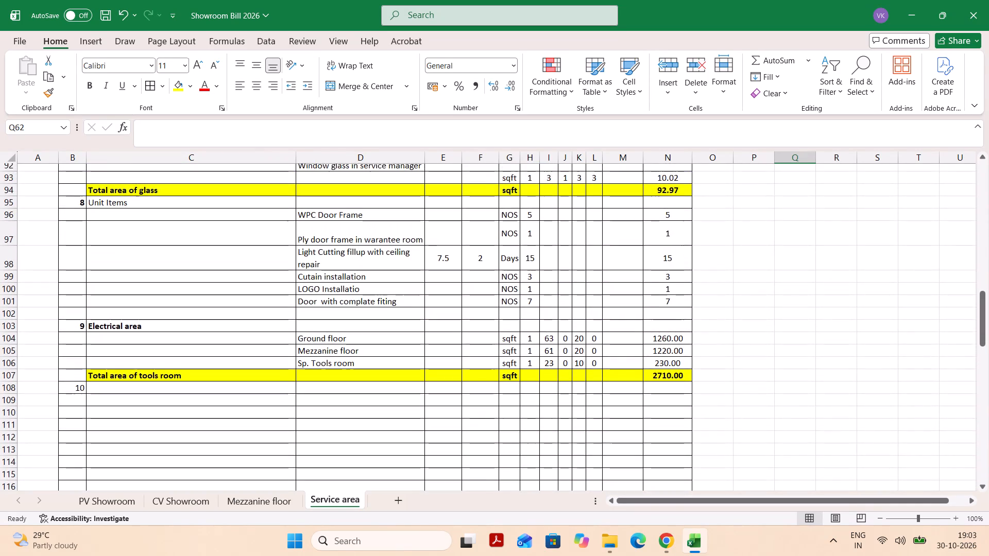
pyautogui.click(352, 300)
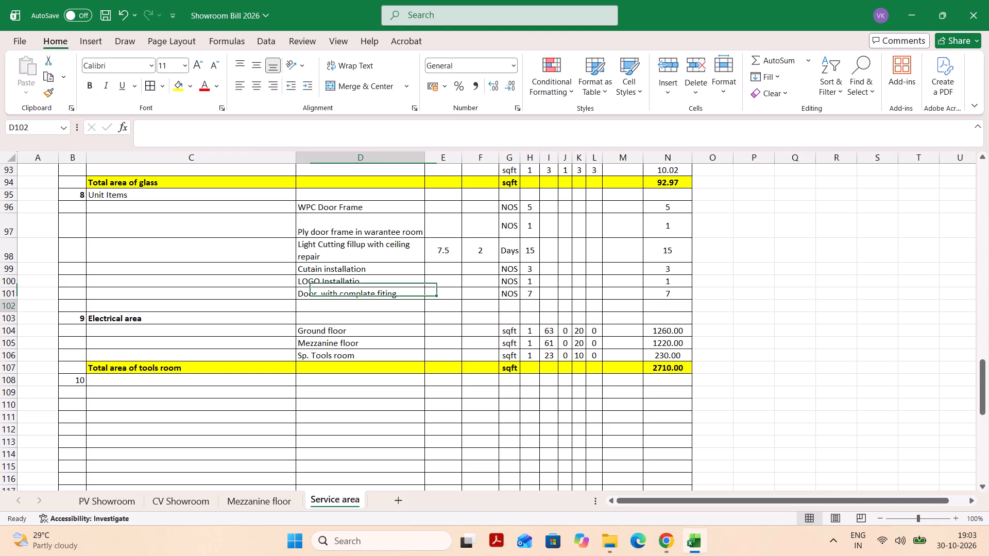
pyautogui.click(210, 301)
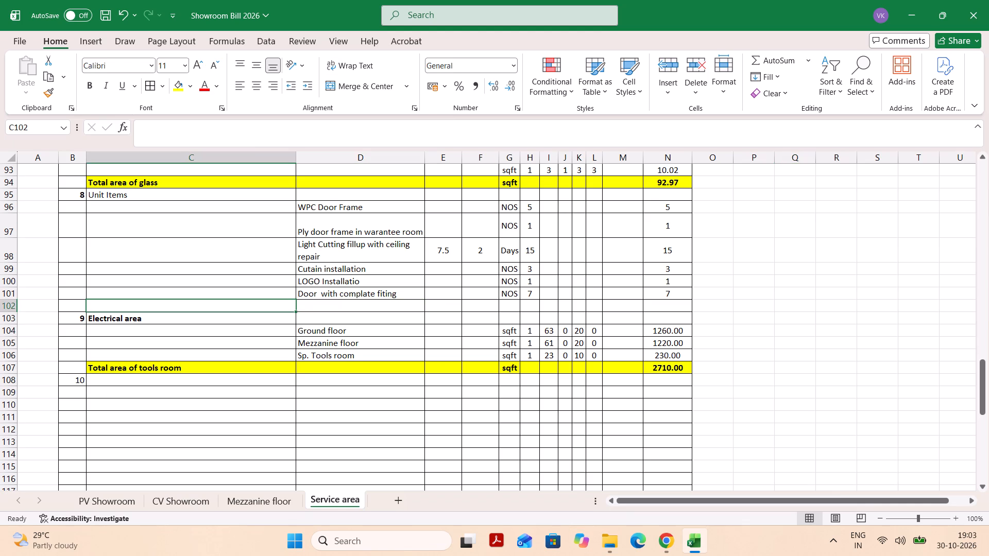
pyautogui.write('Service')
pyautogui.press('space')
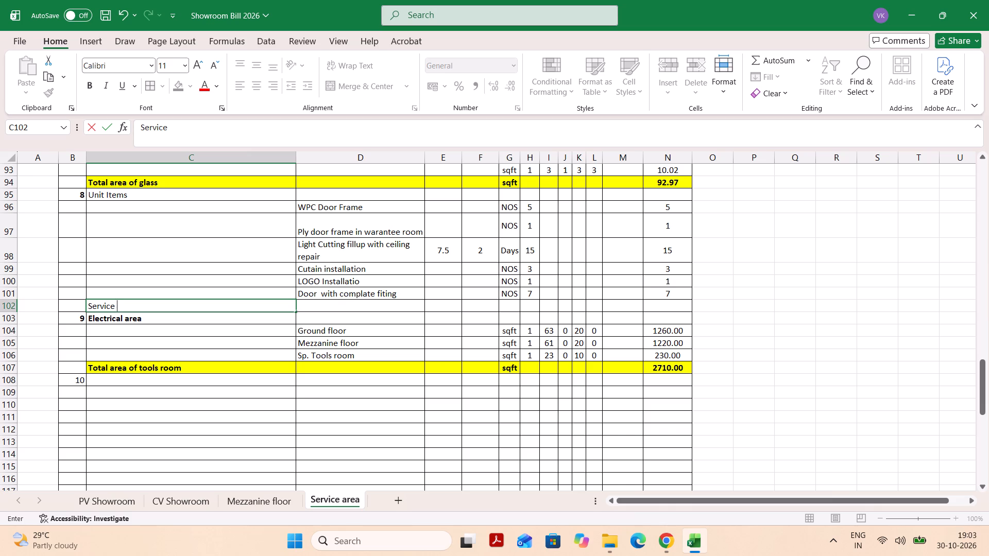
pyautogui.write('ma')
pyautogui.write('ge')
pyautogui.press('BackSpace')
pyautogui.press('BackSpace')
pyautogui.write('nager tab')
pyautogui.write('le')
pyautogui.press('Tab')
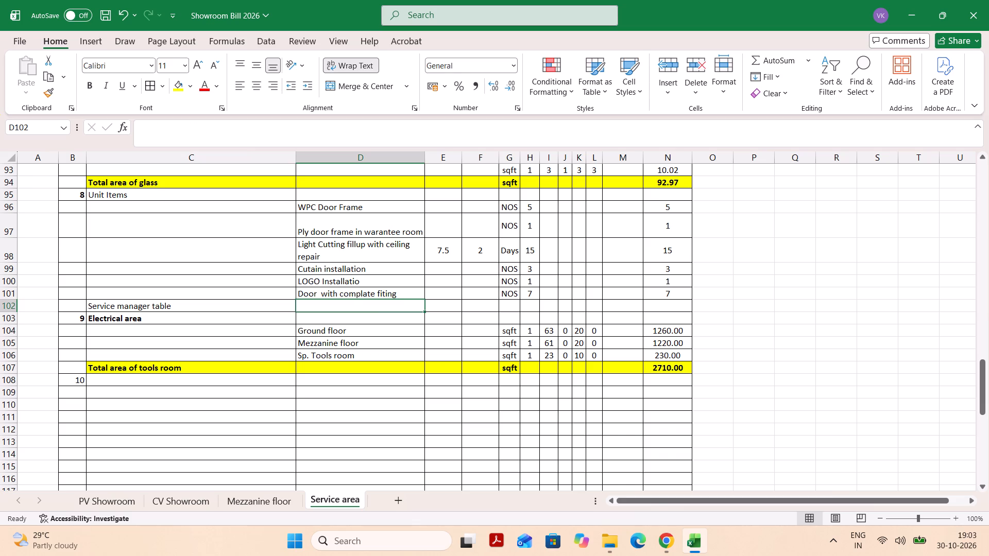
# Enter Service manager cabin in D102 as the location of the Service manager table.
pyautogui.hotkey('shift', 's')
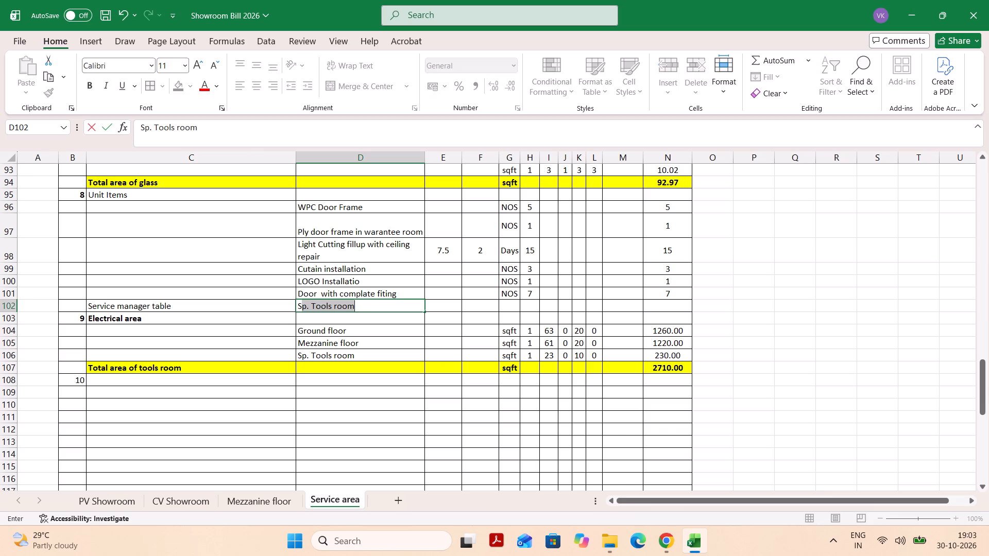
pyautogui.press('e')
pyautogui.write('rvice ma')
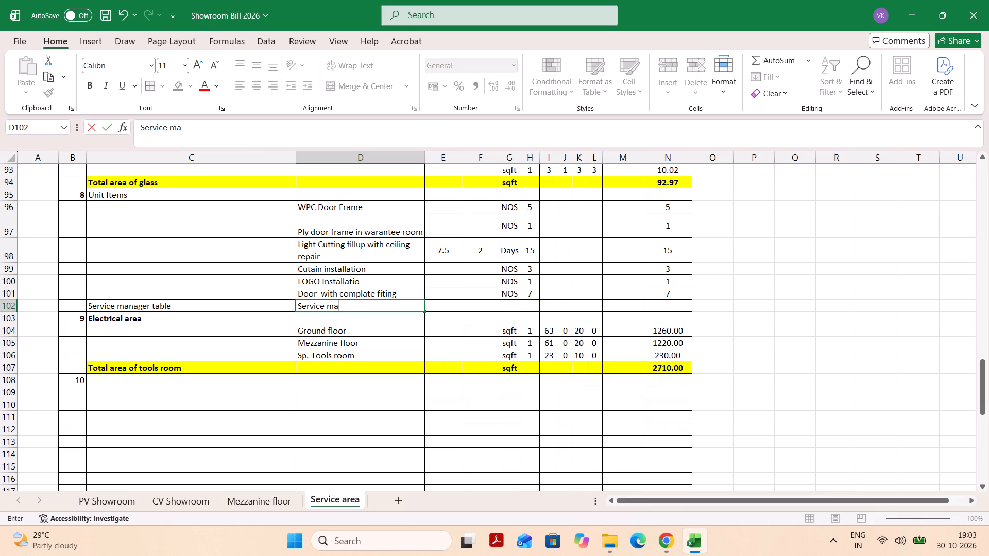
pyautogui.write('na')
pyautogui.write('ger canin')
pyautogui.press('BackSpace')
pyautogui.press('BackSpace')
pyautogui.press('BackSpace')
pyautogui.write('bin')
pyautogui.press('Tab')
# Set the unit to NOS in G102 and the quantity to 1 in H102 for the Service manager table.
pyautogui.press('Tab')
pyautogui.press('Tab')
pyautogui.write('sq')
pyautogui.press('BackSpace')
pyautogui.press('BackSpace')
pyautogui.press('BackSpace')
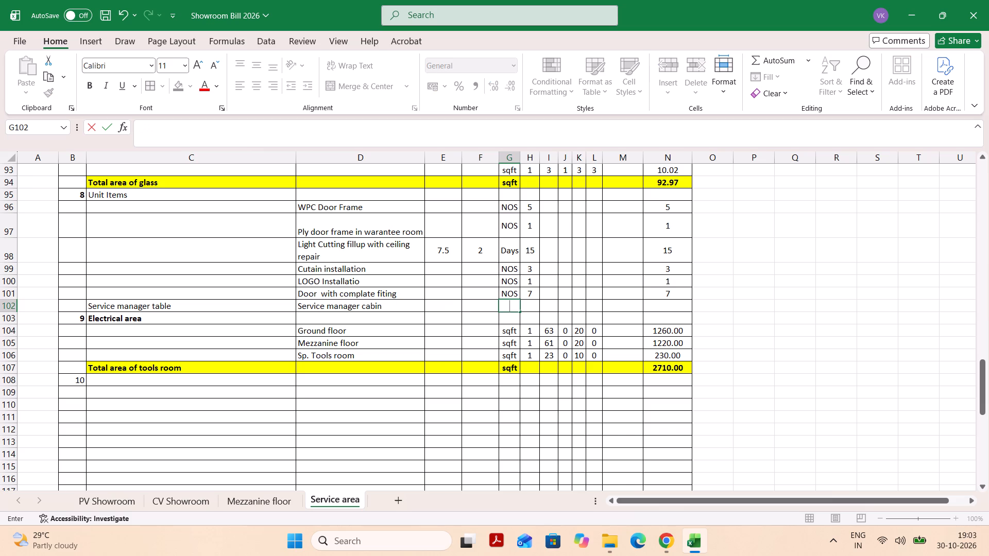
pyautogui.hotkey('shift', 'n')
pyautogui.press('Tab')
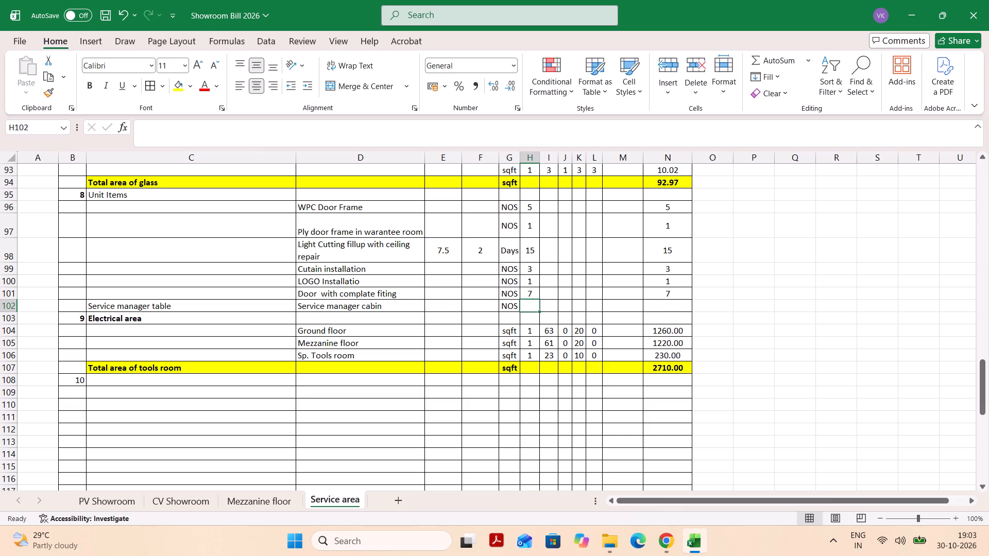
pyautogui.press('1')
pyautogui.press('Tab')
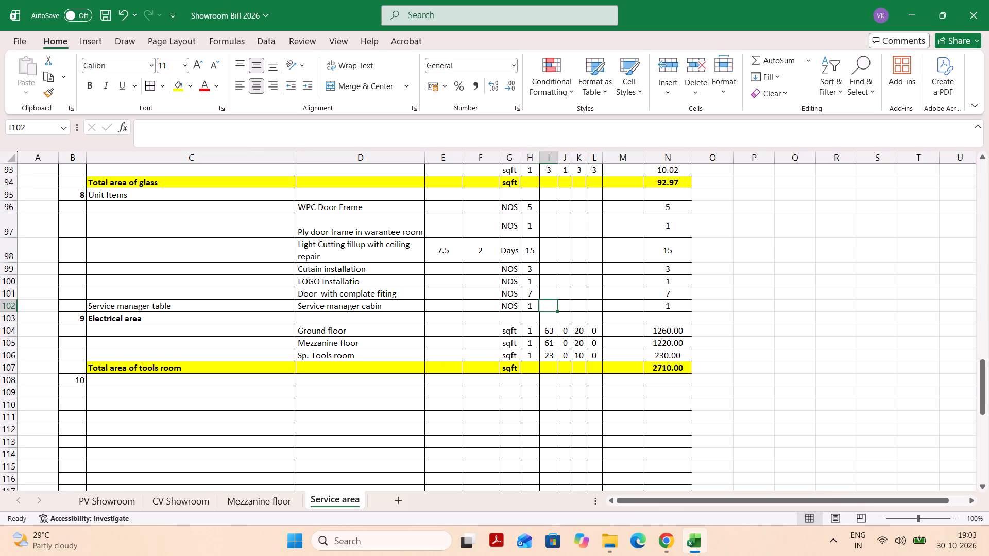
# Enter the Service manager table dimensions 4, 6, 2 and 8 in cells I102 to L102.
pyautogui.press('4')
pyautogui.press('Tab')
pyautogui.press('6')
pyautogui.press('Tab')
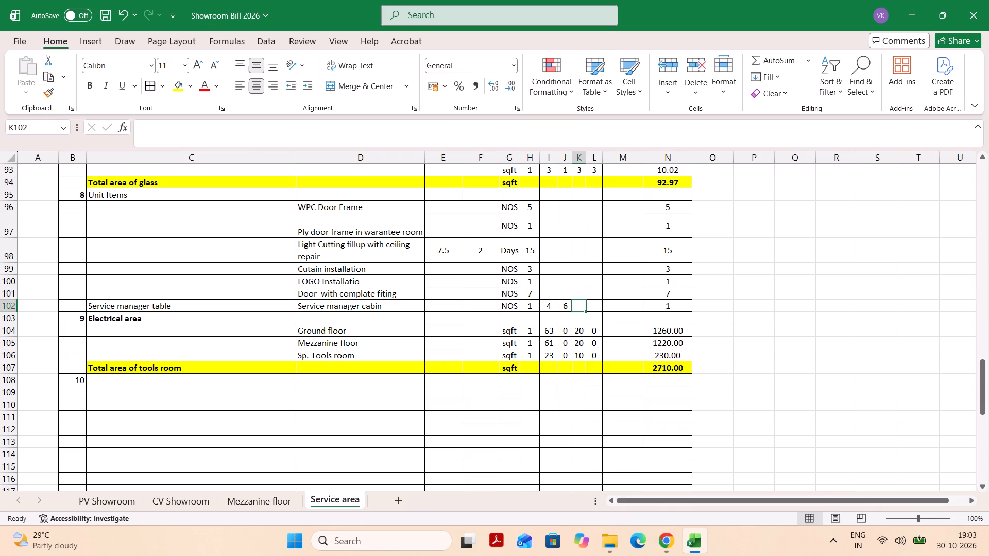
pyautogui.press('2')
pyautogui.press('Tab')
pyautogui.press('6')
pyautogui.press('Tab')
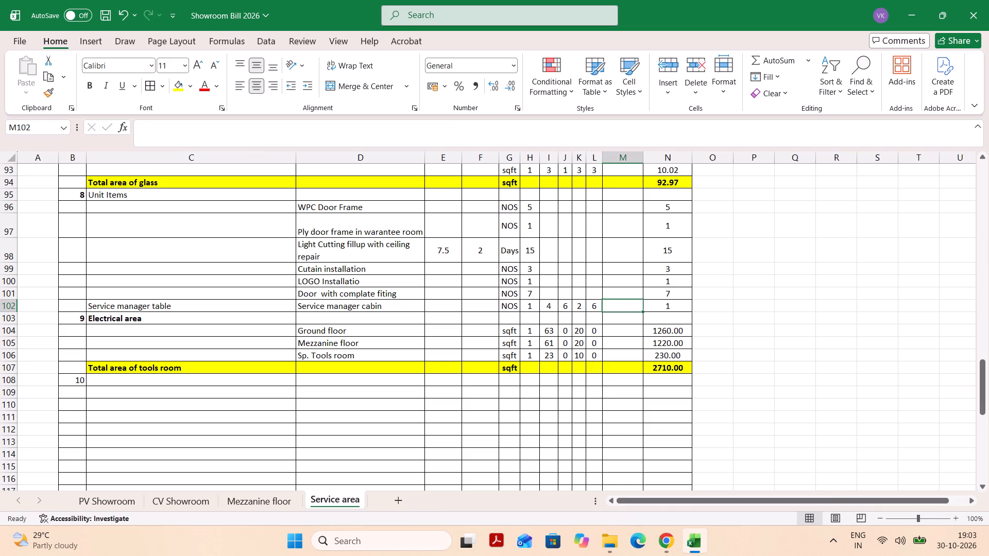
pyautogui.hotkey('shift', 'Tab')
pyautogui.press('8')
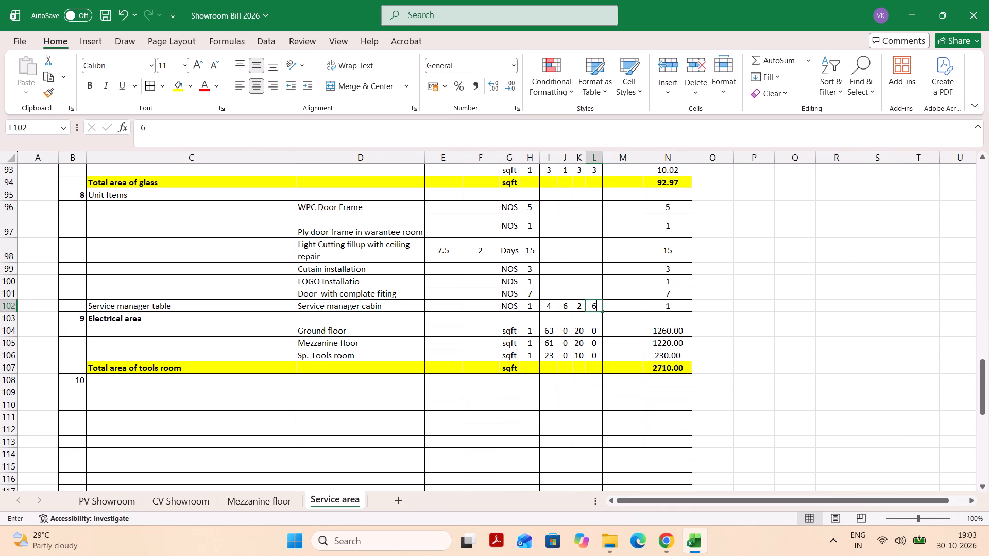
pyautogui.press('Tab')
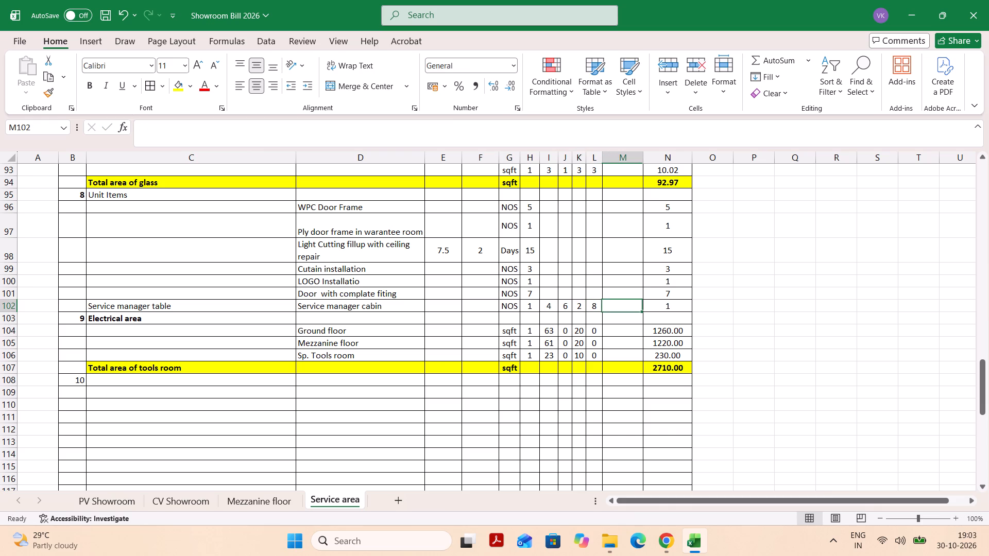
# Copy the area formula from the Ground floor row in N104 to N102 for the Service manager table.
pyautogui.click(679, 327)
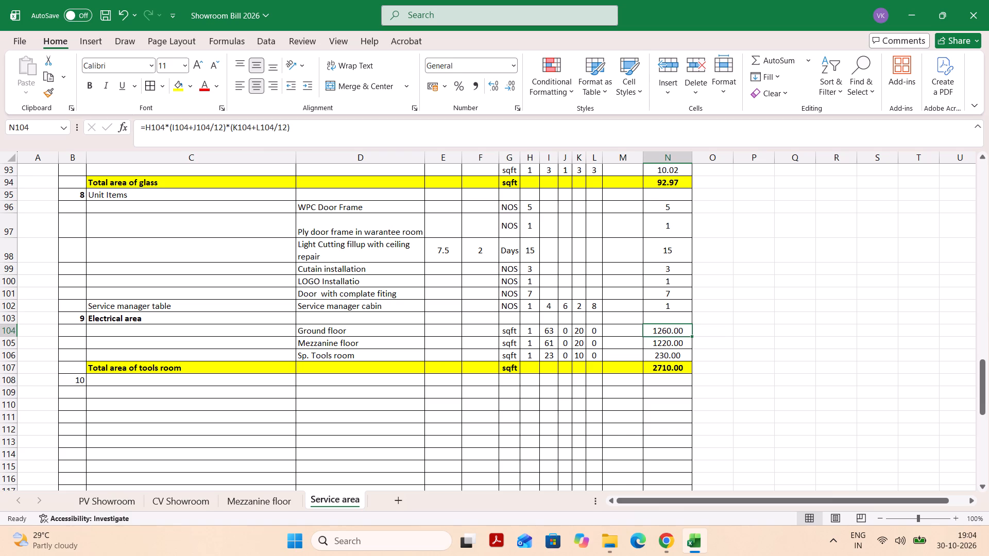
pyautogui.hotkey('ctrl', 'c')
pyautogui.click(672, 301)
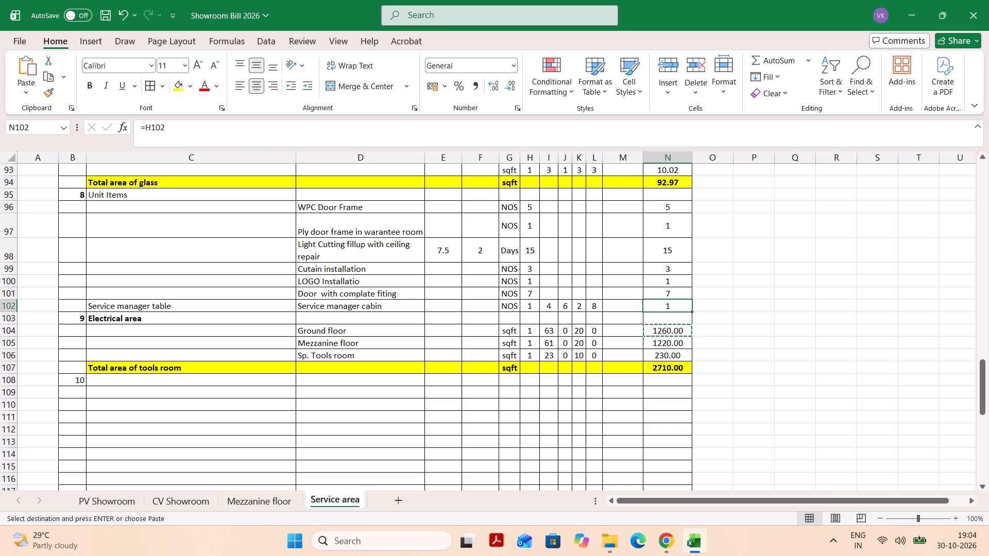
pyautogui.hotkey('ctrl', 'v')
pyautogui.click(674, 338)
pyautogui.press('`')
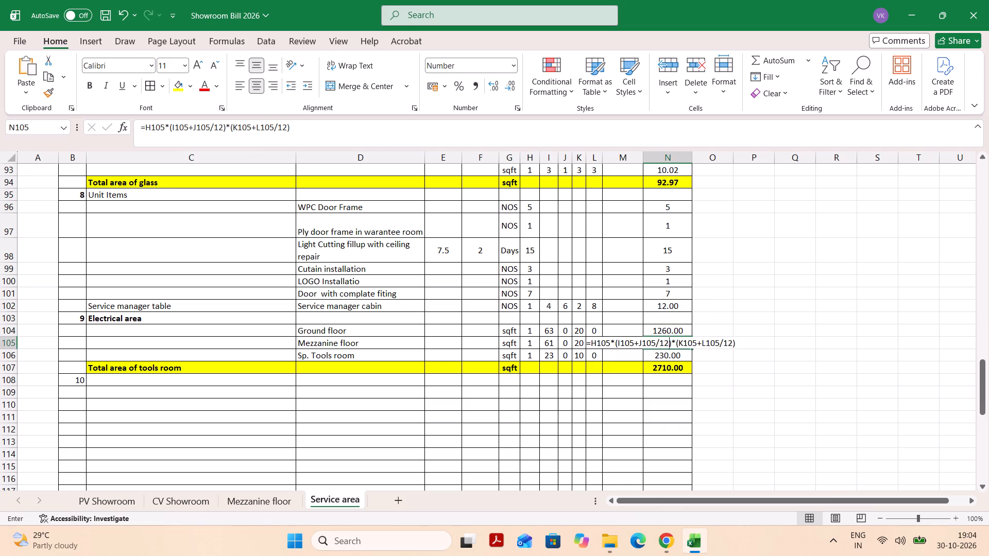
pyautogui.press('Escape')
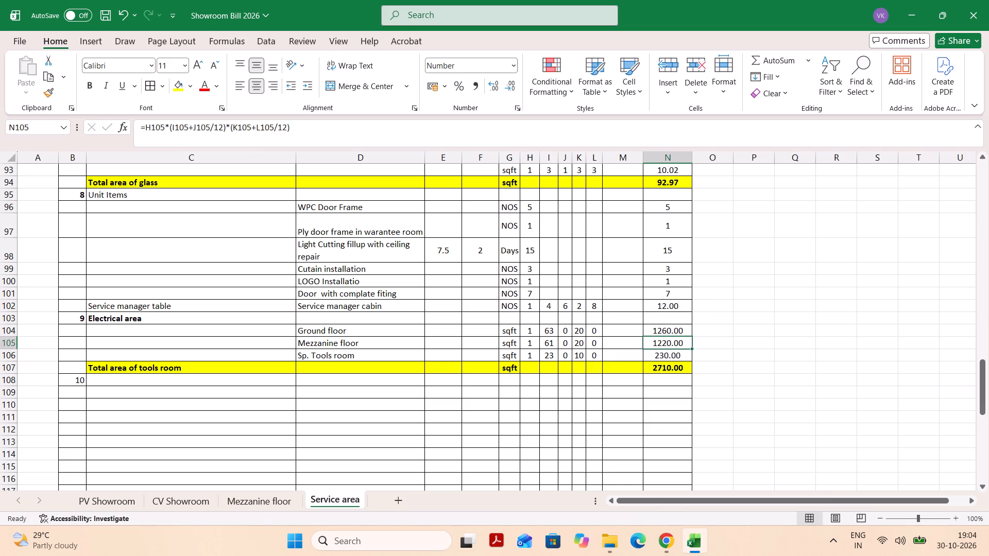
pyautogui.click(719, 328)
pyautogui.press('Escape')
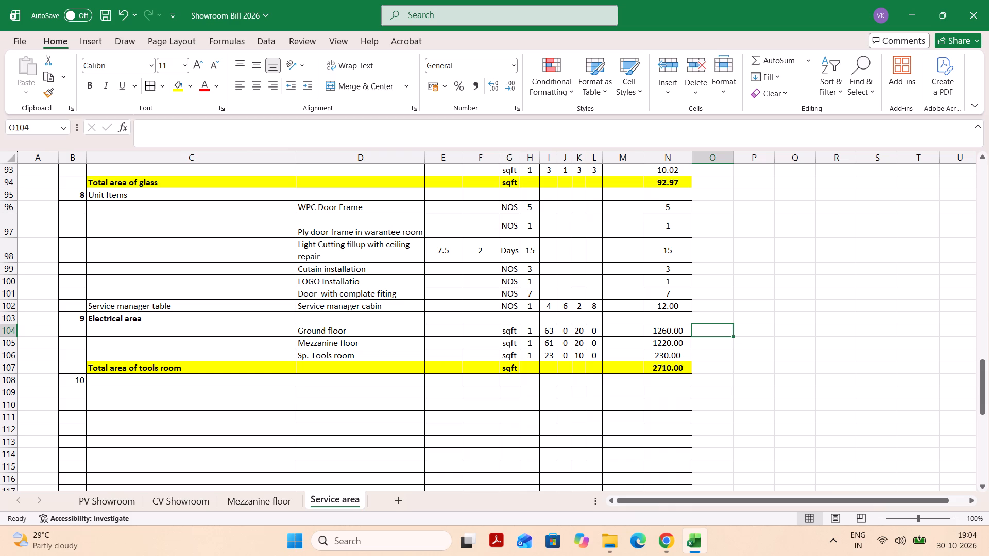
pyautogui.press('Escape')
pyautogui.press('Escape')
pyautogui.press('Escape')
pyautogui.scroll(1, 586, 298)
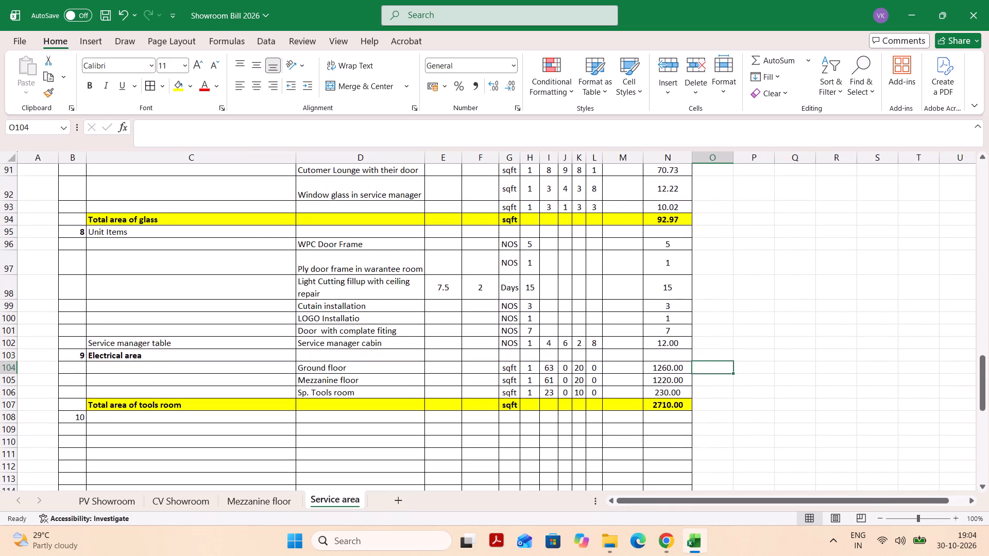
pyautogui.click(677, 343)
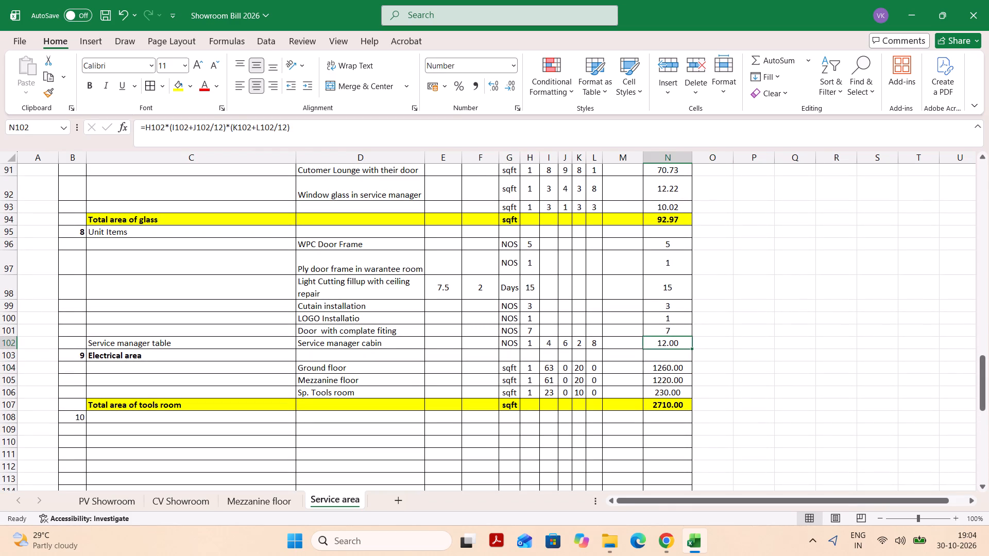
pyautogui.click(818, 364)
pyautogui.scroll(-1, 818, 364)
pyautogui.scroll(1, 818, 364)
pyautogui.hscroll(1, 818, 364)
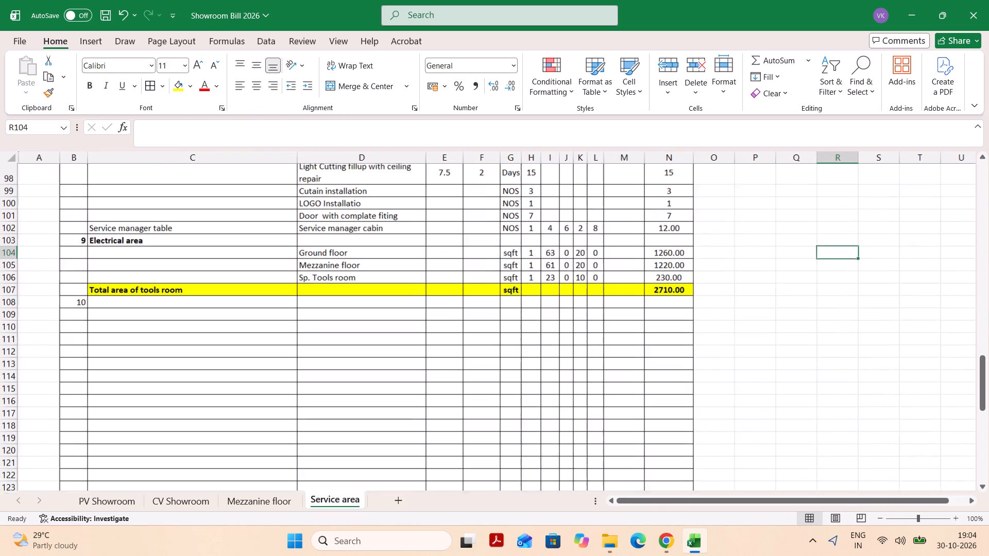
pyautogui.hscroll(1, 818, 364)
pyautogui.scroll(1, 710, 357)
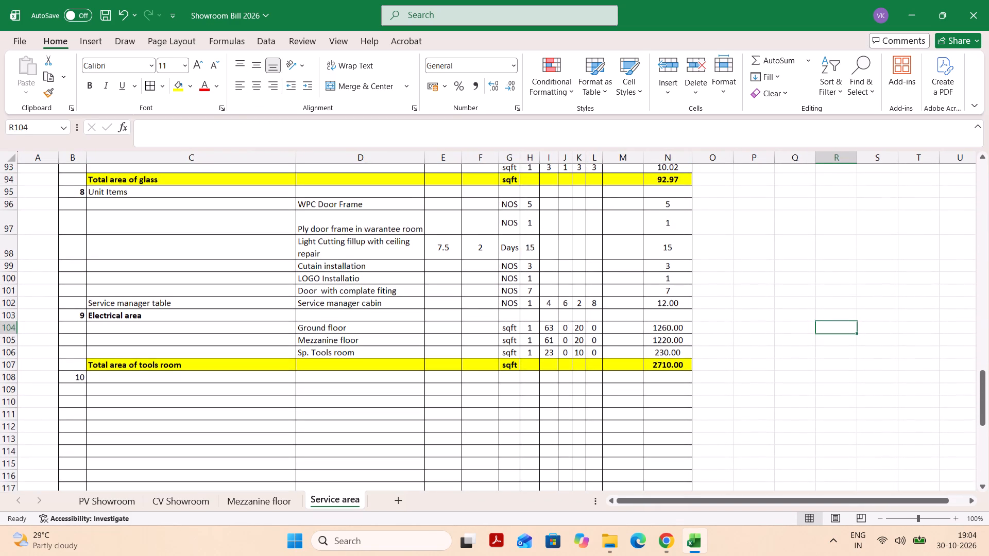
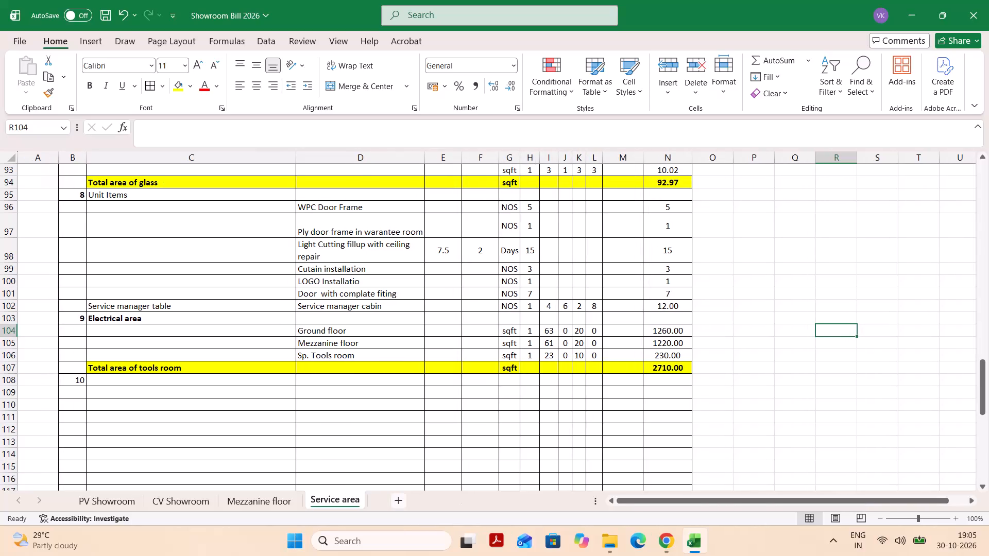
# Set the first quantity factor of the Light Cutting fillup with ceiling repair item in E98 to 10.
pyautogui.click(172, 386)
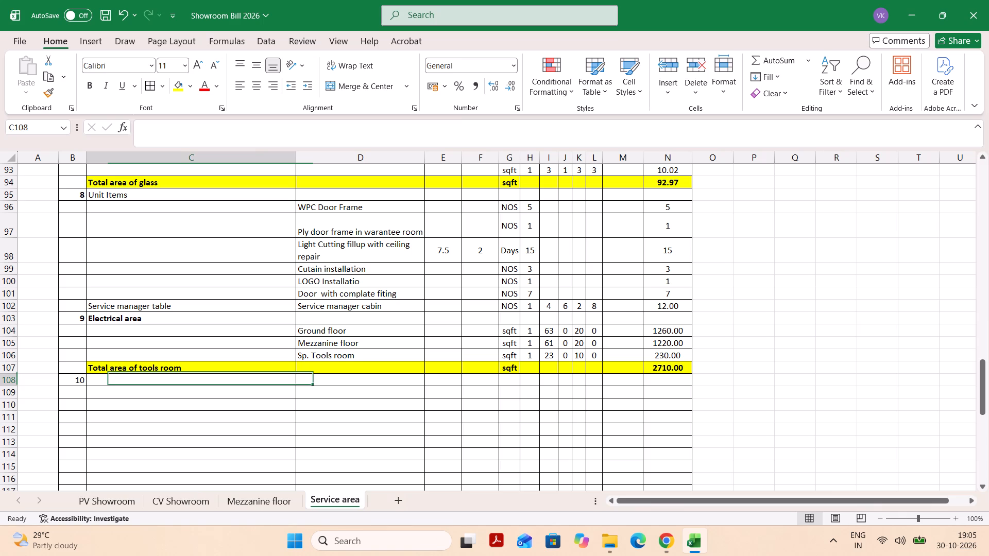
pyautogui.click(452, 244)
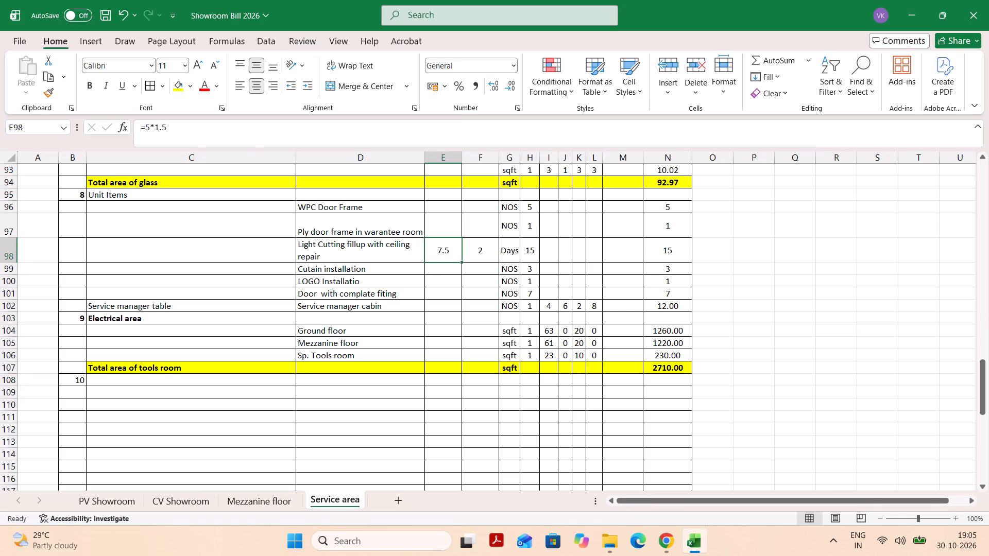
pyautogui.write('10')
pyautogui.press('Tab')
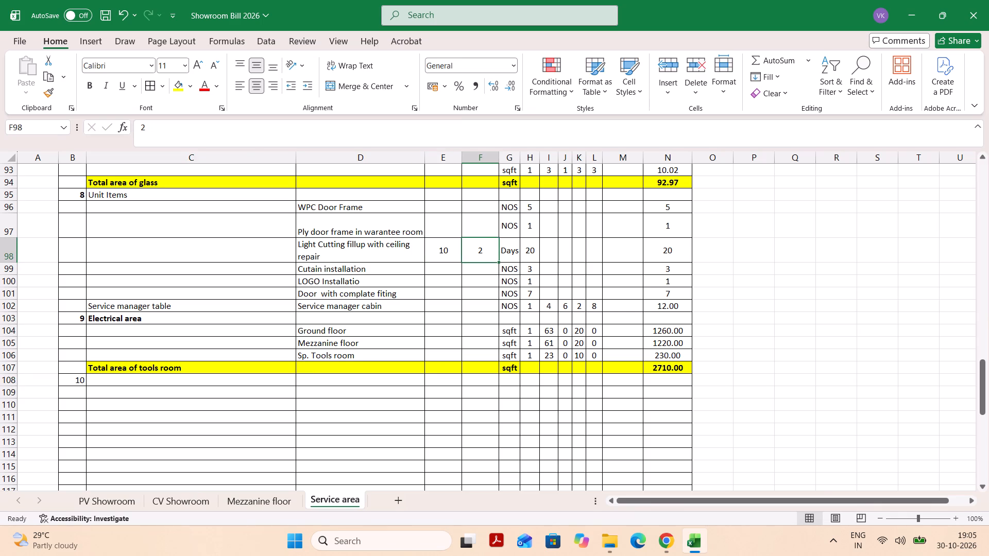
pyautogui.press('Return')
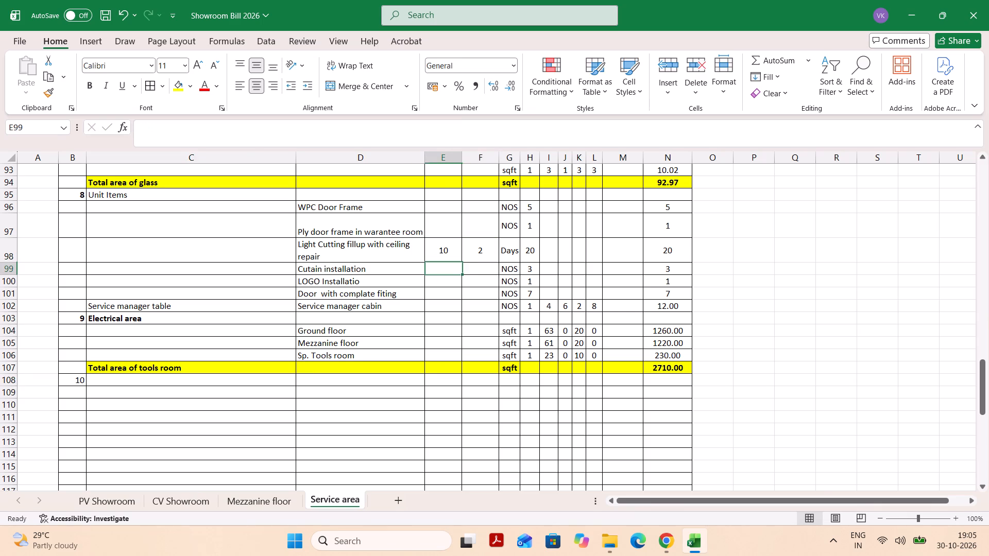
pyautogui.click(364, 247)
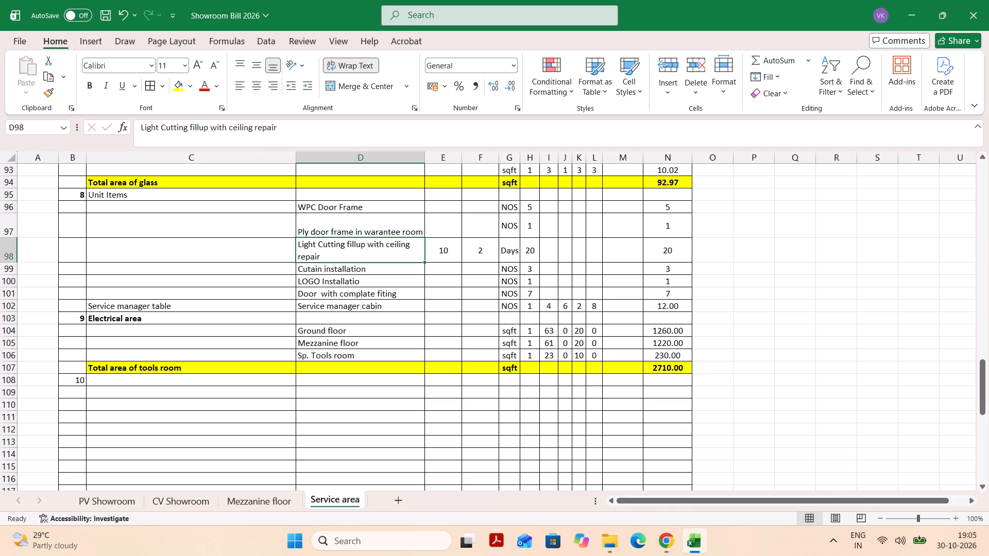
# Insert a blank row above the Service manager table row, at row 102.
pyautogui.click(166, 313)
pyautogui.click(158, 302)
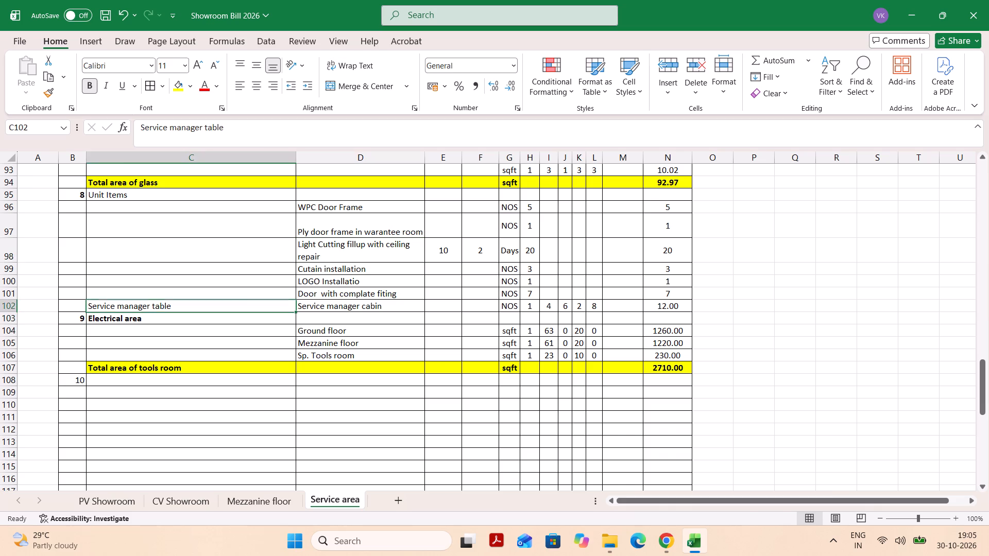
pyautogui.hotkey('shift', 'space')
pyautogui.hotkey('ctrl', '+')
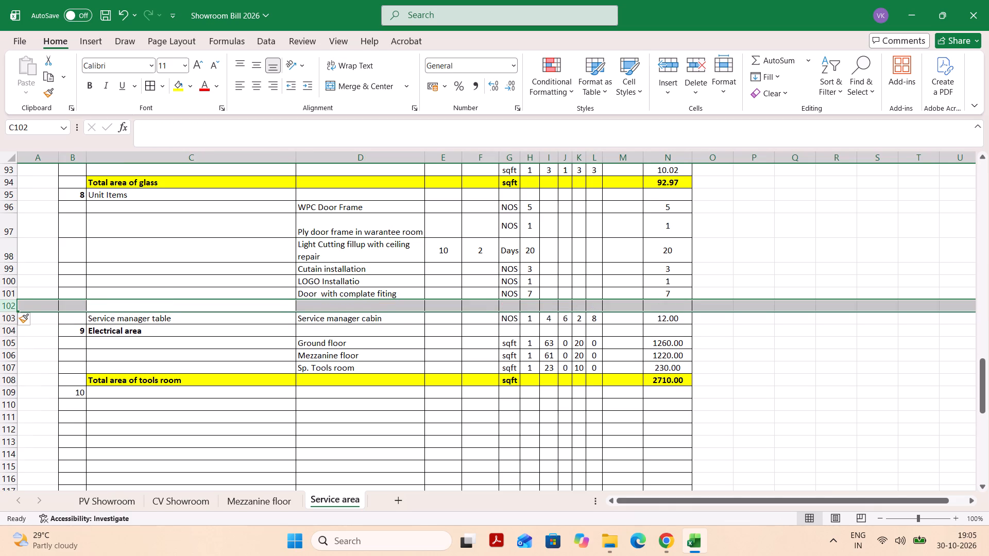
# Enter Materal and furniture shifting in D102 as the description of the new unit item.
pyautogui.click(313, 304)
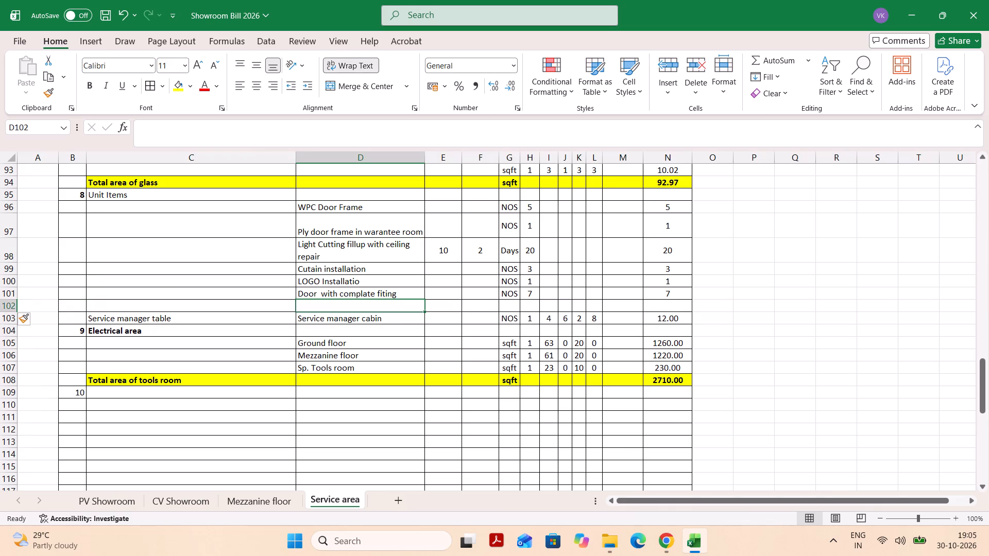
pyautogui.write('Mater')
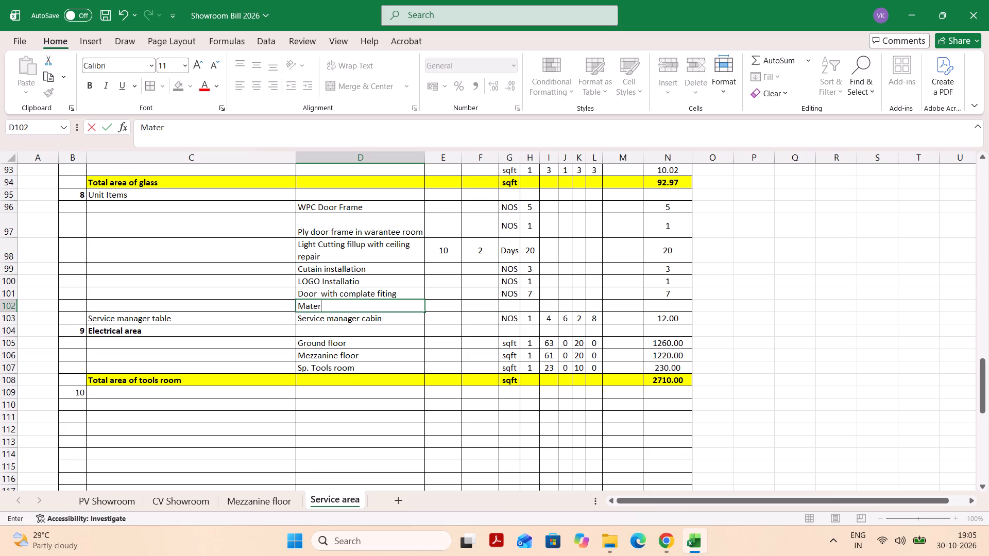
pyautogui.write('il')
pyautogui.press('BackSpace')
pyautogui.press('BackSpace')
pyautogui.write('al and')
pyautogui.press('space')
pyautogui.write('furm')
pyautogui.press('BackSpace')
pyautogui.write('niture')
pyautogui.press('space')
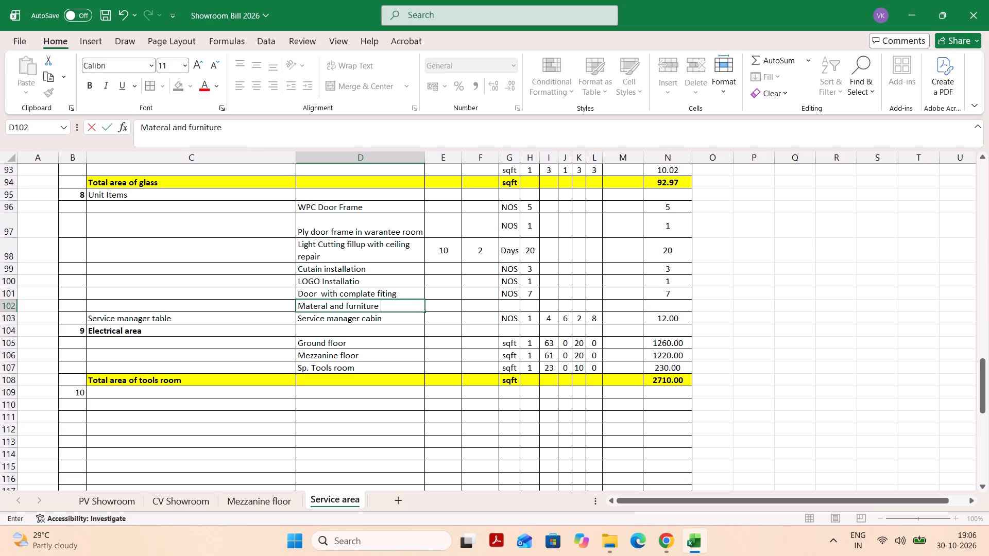
pyautogui.write('shir')
pyautogui.press('BackSpace')
pyautogui.write('fting')
# Set the unit to Days in G102 for the Materal and furniture shifting item.
pyautogui.press('Tab')
pyautogui.press('Tab')
pyautogui.press('Tab')
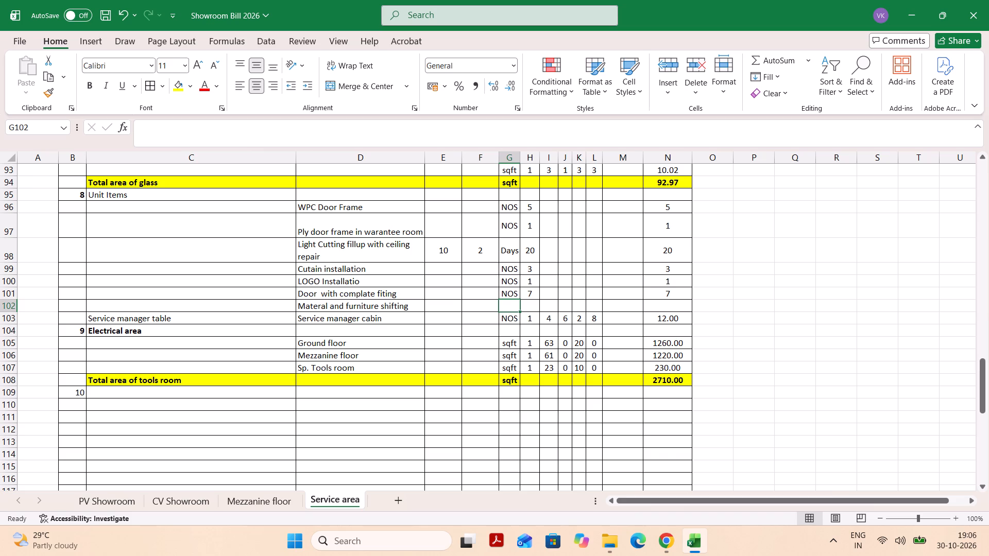
pyautogui.press('n')
pyautogui.press('Tab')
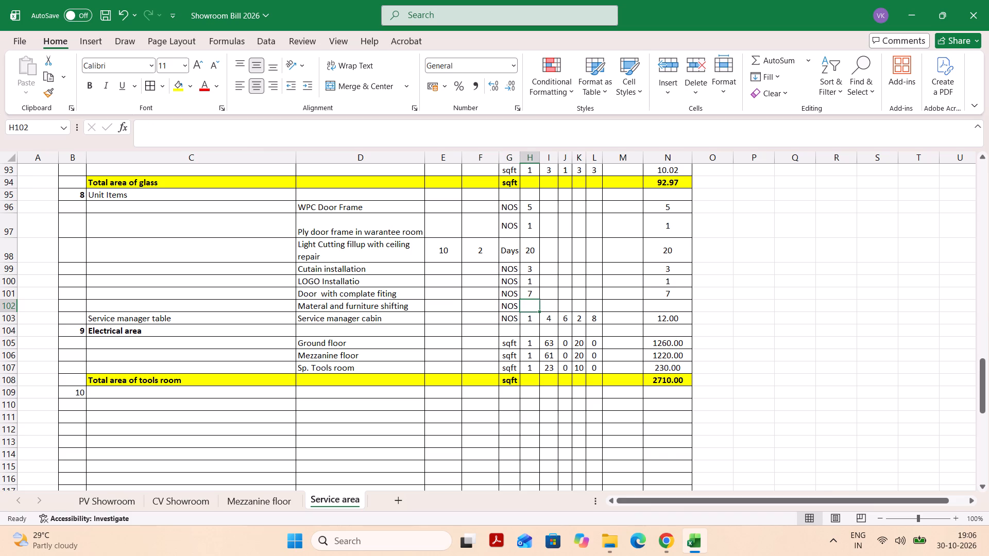
pyautogui.press('4')
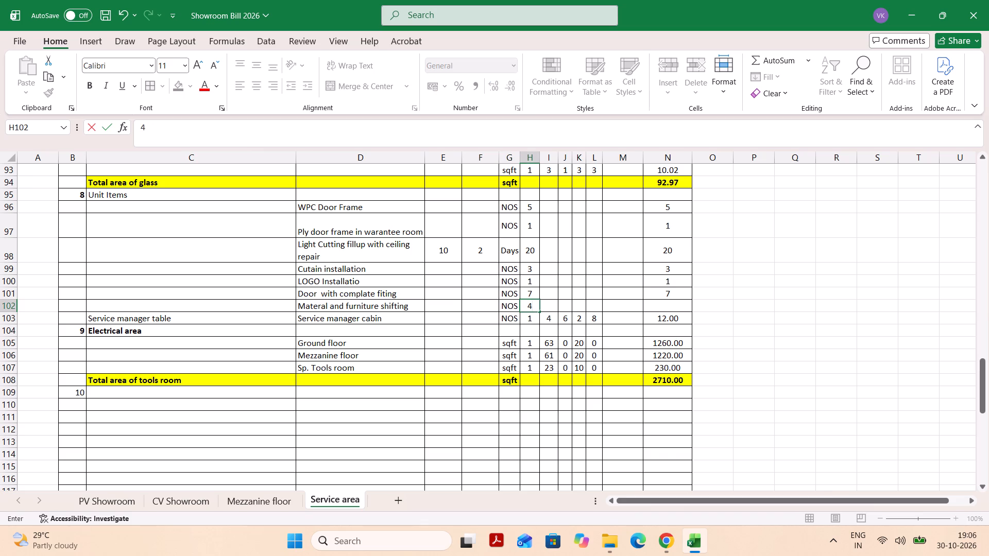
pyautogui.press('BackSpace')
pyautogui.hotkey('shift', 'Tab')
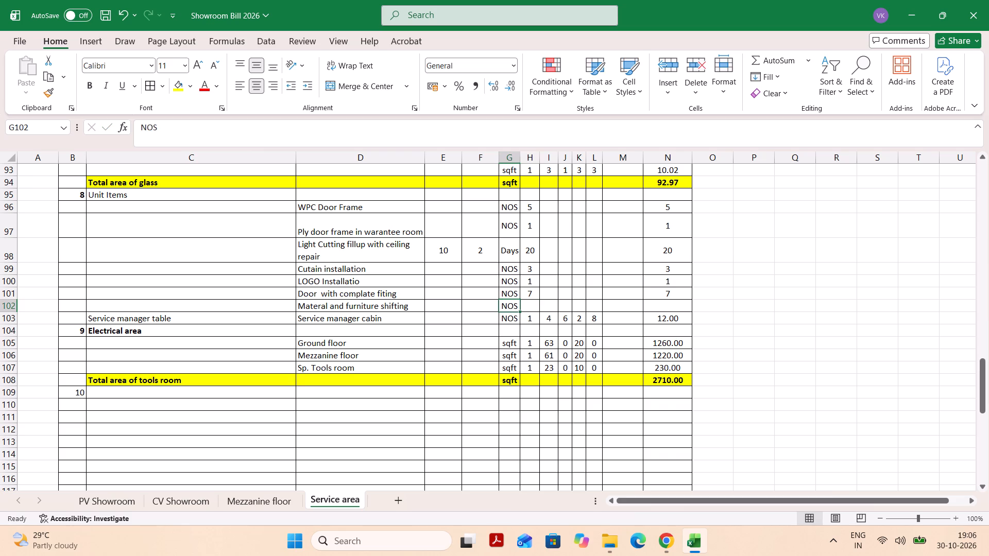
pyautogui.hotkey('shift', 'd')
pyautogui.press('Tab')
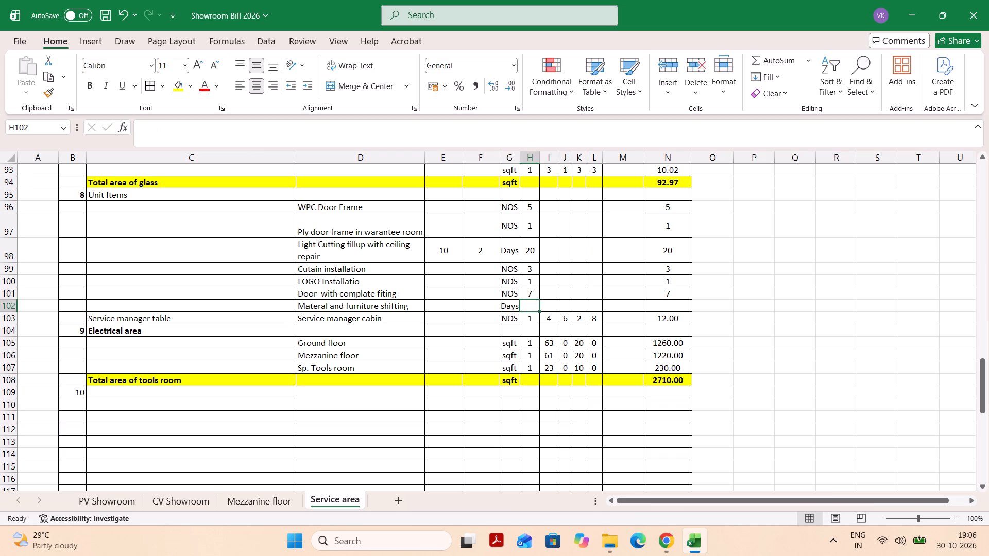
# Enter 2 in E102 and 4 in F102 for the Materal and furniture shifting item.
pyautogui.hotkey('shift', 'Tab')
pyautogui.hotkey('shift', 'Tab')
pyautogui.hotkey('shift', 'Tab')
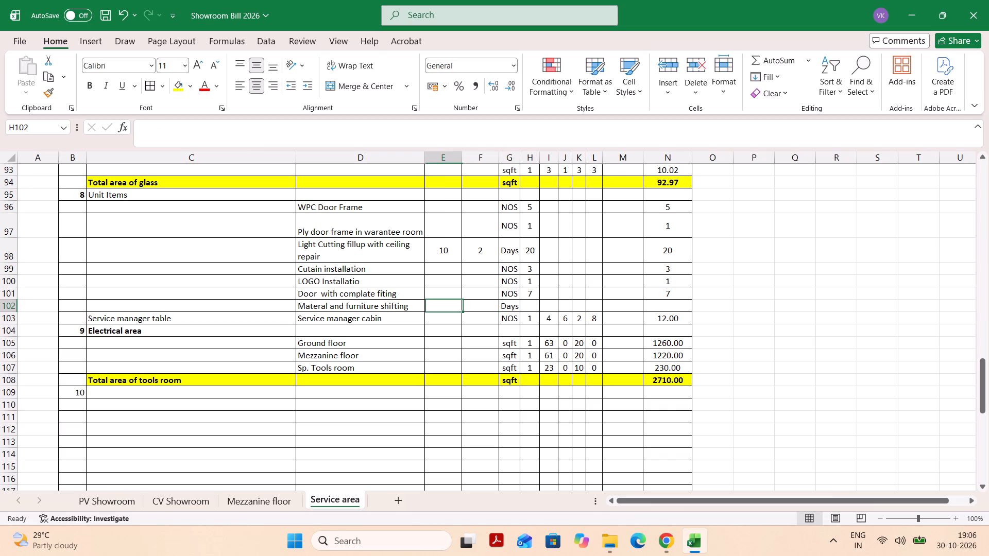
pyautogui.press('4')
pyautogui.press('Tab')
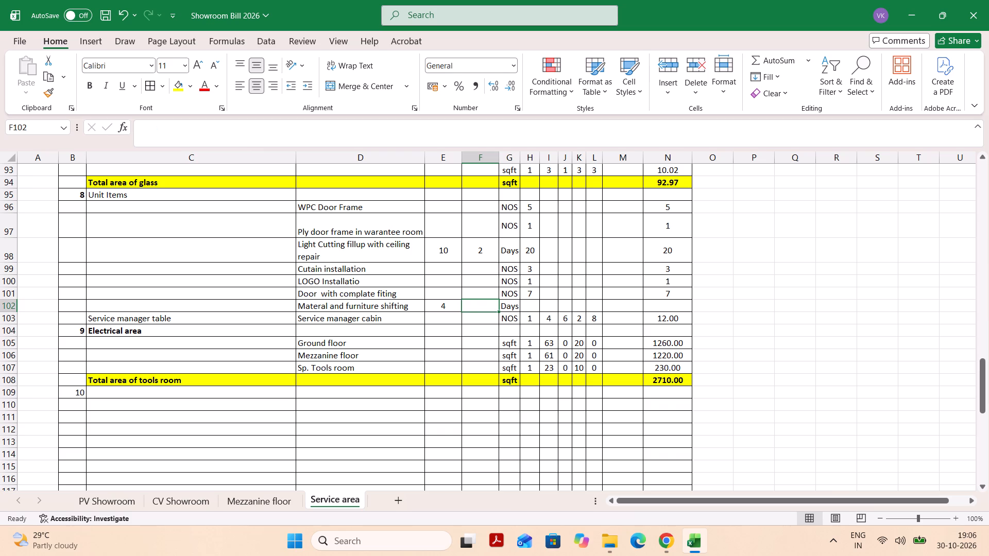
pyautogui.hotkey('shift', 'Tab')
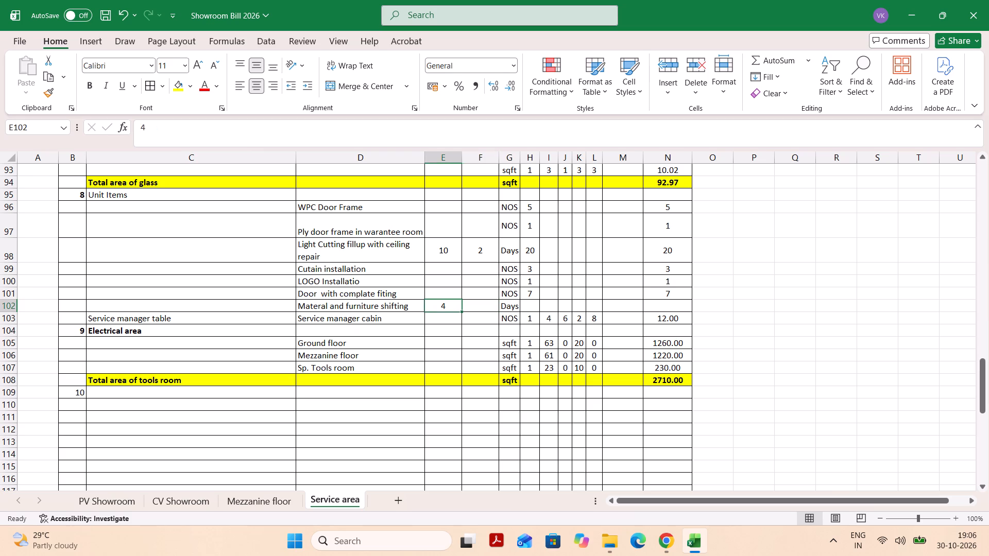
pyautogui.press('2')
pyautogui.press('Tab')
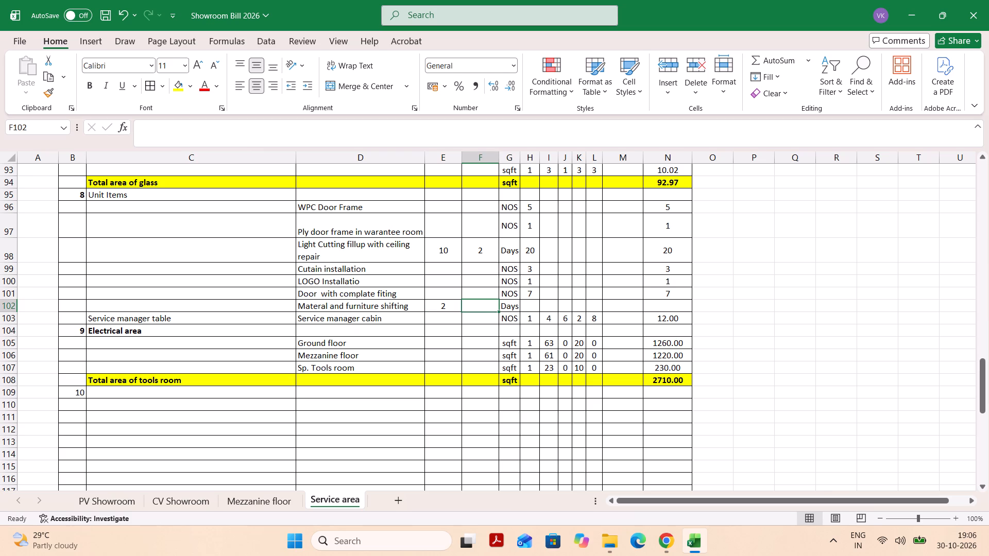
pyautogui.hotkey('shift', 'Tab')
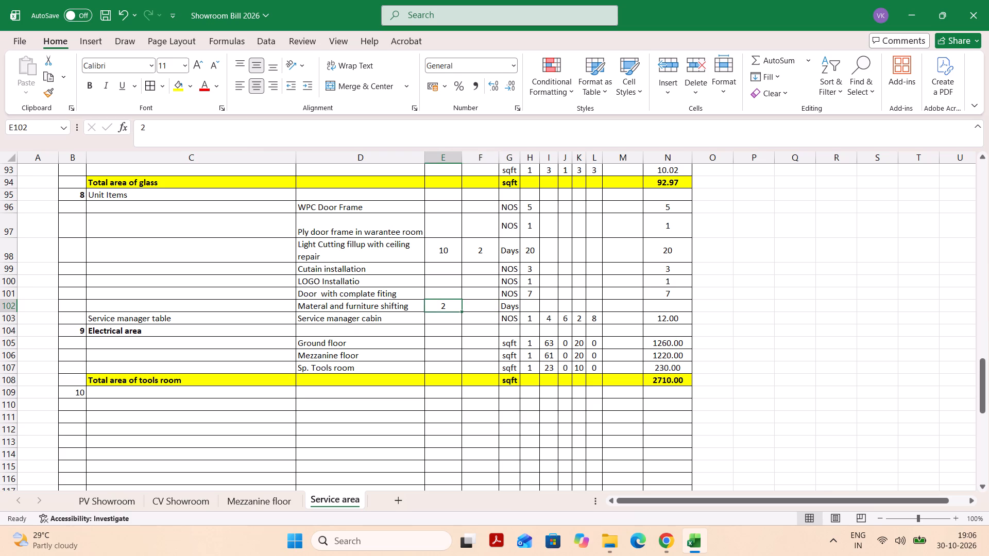
pyautogui.press('4')
pyautogui.press('0')
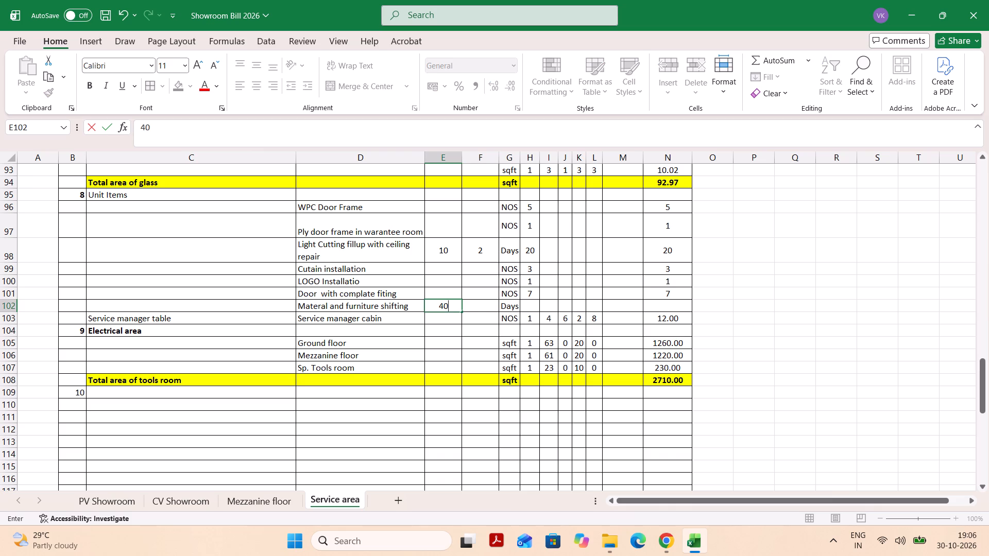
pyautogui.press('BackSpace')
pyautogui.press('BackSpace')
pyautogui.press('2')
pyautogui.press('Tab')
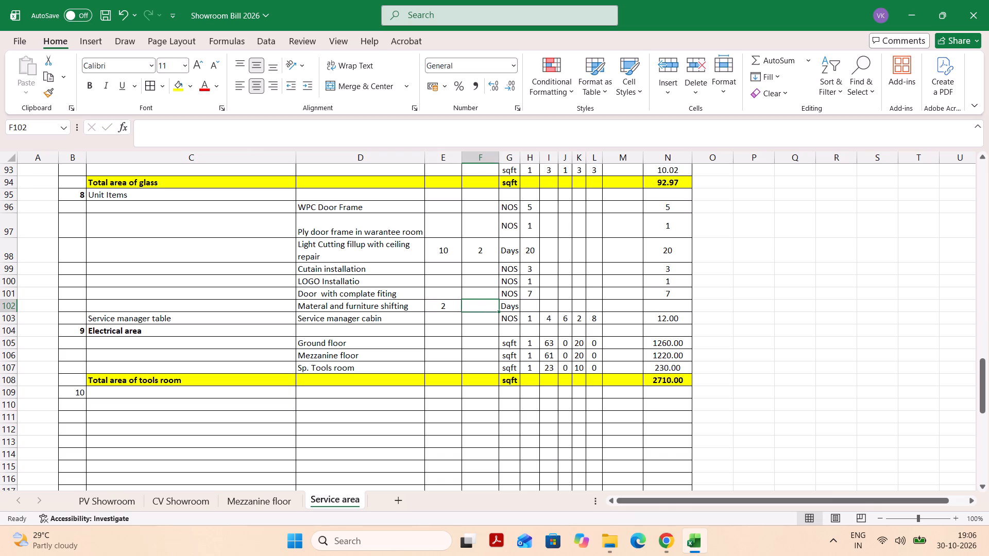
pyautogui.press('4')
pyautogui.press('Tab')
# Copy the quantity formula from the Light Cutting row in H98 to H102 for the Materal and furniture shifting item.
pyautogui.press('Tab')
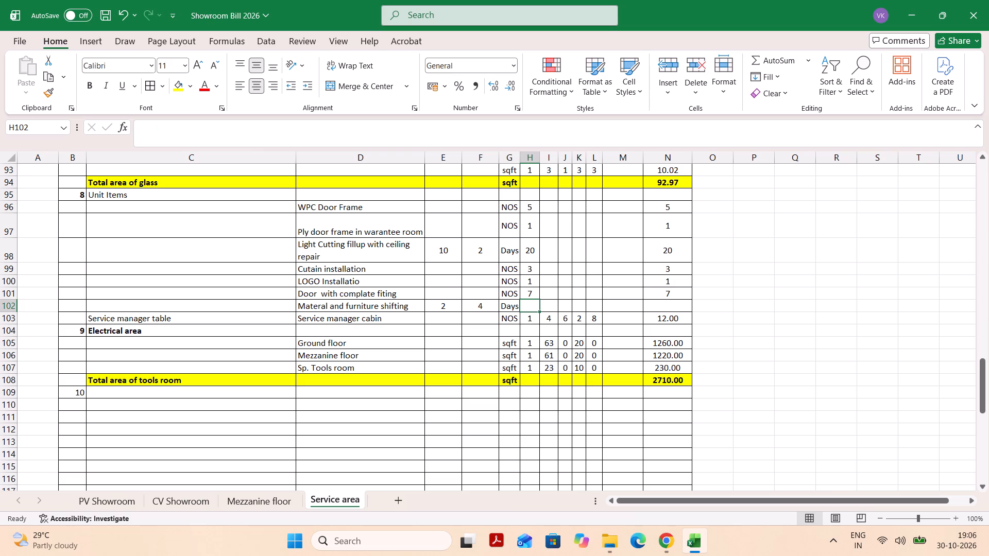
pyautogui.press('Up')
pyautogui.press('Up')
pyautogui.press('Up')
pyautogui.press('Up')
pyautogui.press('Up')
pyautogui.press('Down')
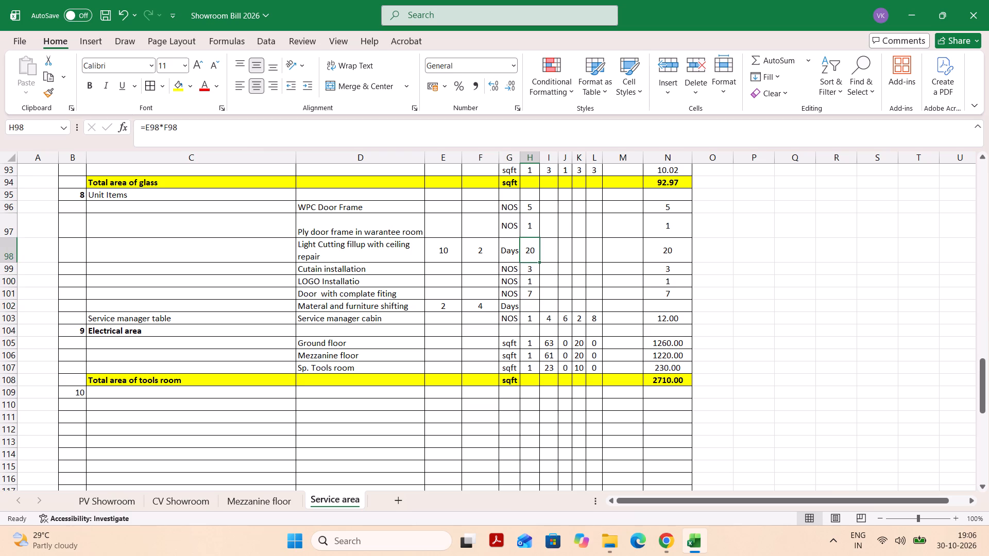
pyautogui.hotkey('ctrl', 'c')
pyautogui.hotkey('ctrl', 'Down')
pyautogui.press('Down')
pyautogui.press('Down')
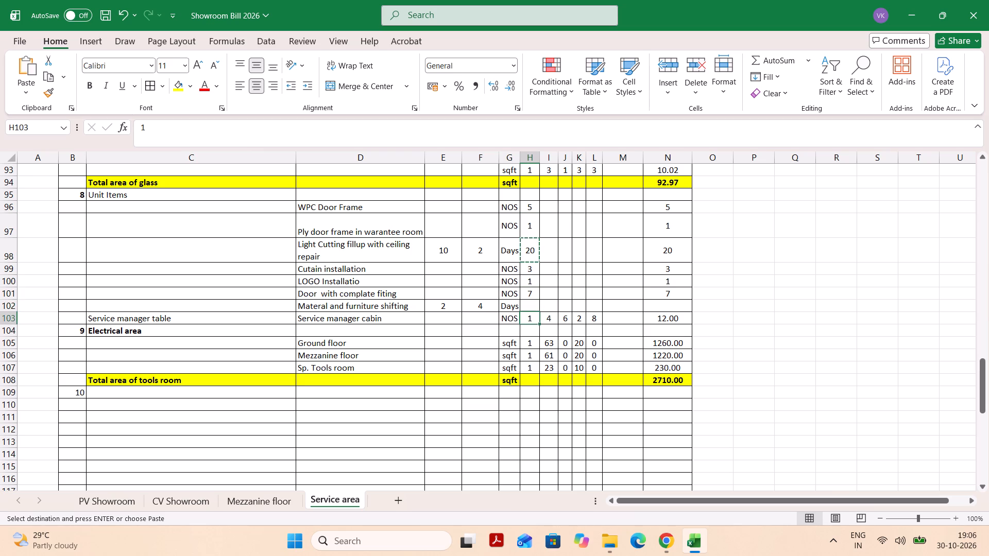
pyautogui.press('Up')
pyautogui.hotkey('ctrl', 'v')
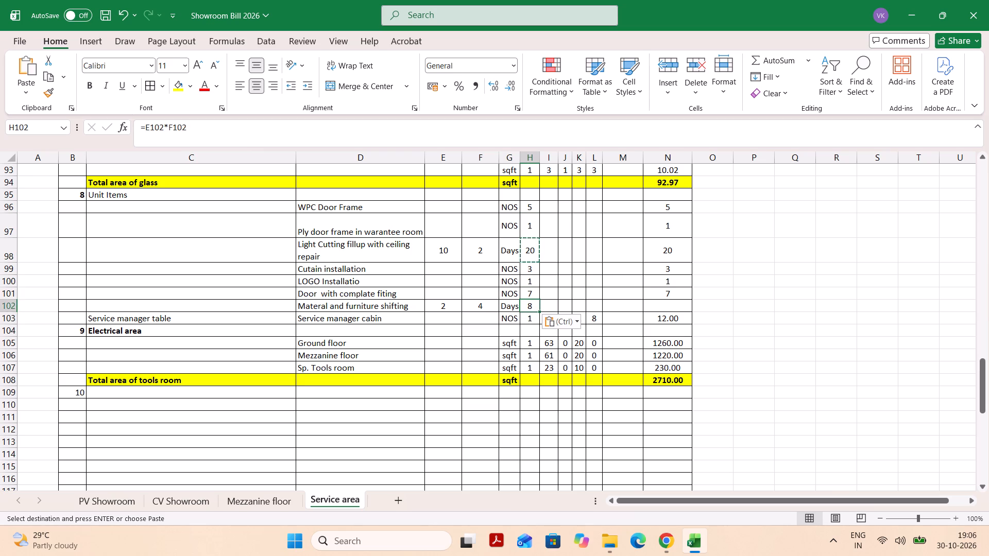
pyautogui.press('Return')
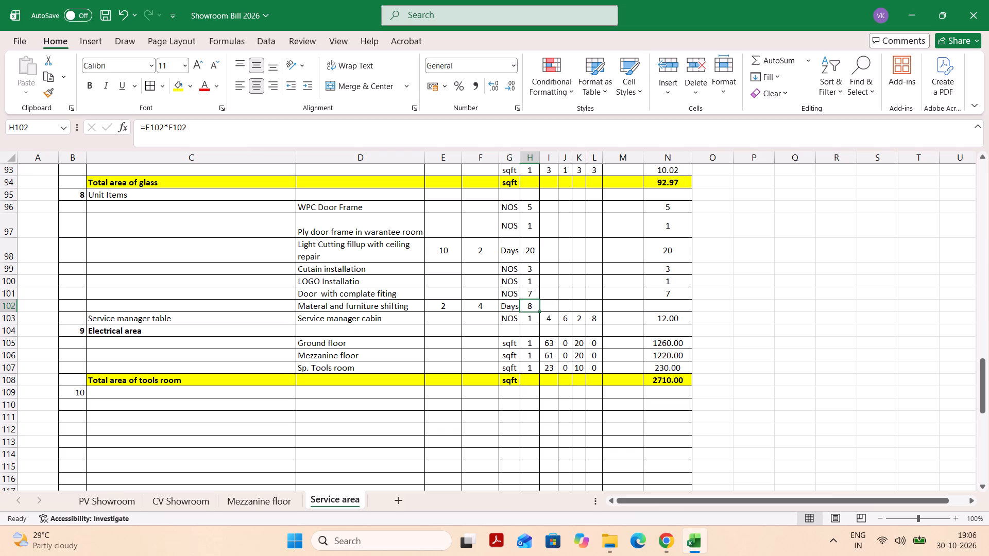
# Fill the total formula from N101 down into N102 for the Materal and furniture shifting item.
pyautogui.click(649, 300)
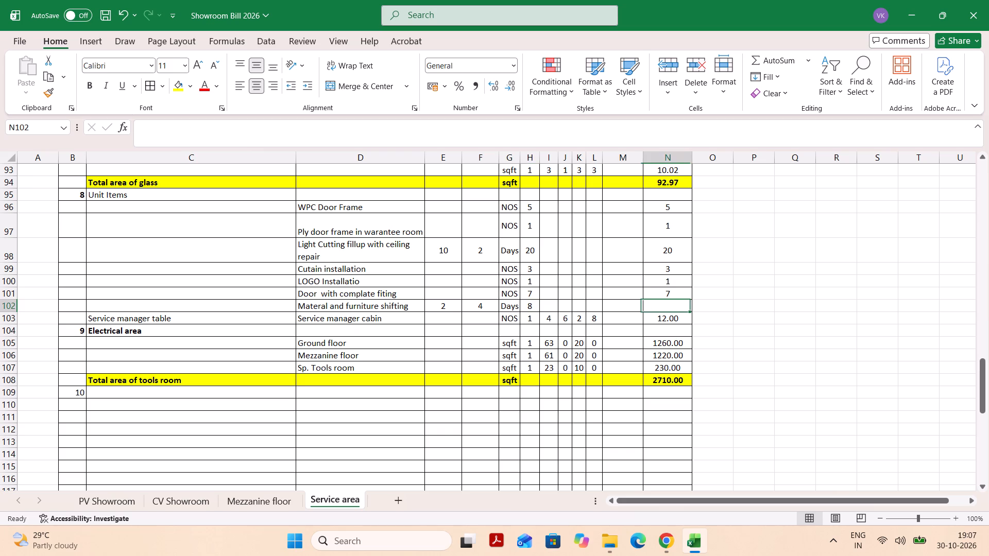
pyautogui.hotkey('ctrl', 'd')
pyautogui.press('Return')
pyautogui.click(517, 443)
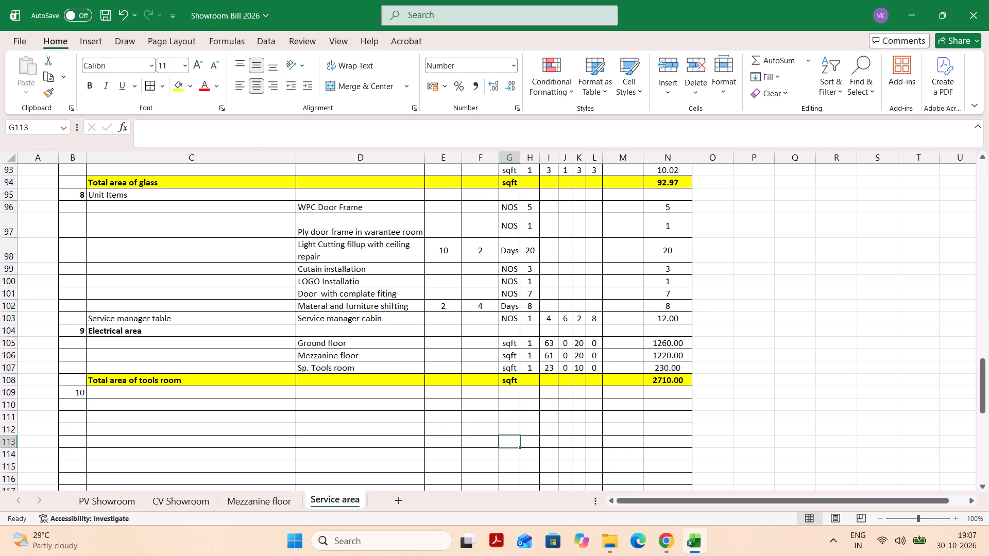
# Insert a blank row above the Electrical area heading, directly below the Service manager table item.
pyautogui.scroll(-1, 517, 443)
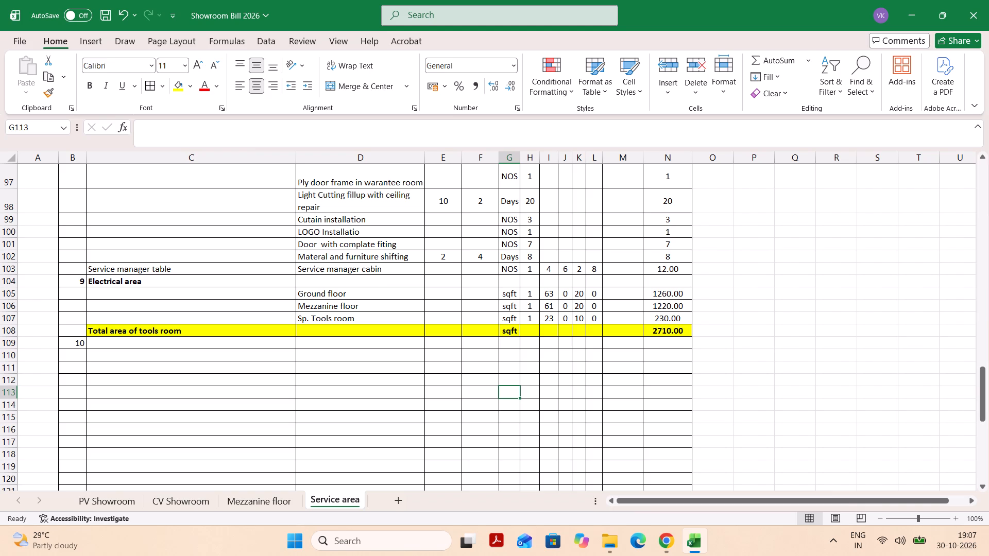
pyautogui.click(90, 279)
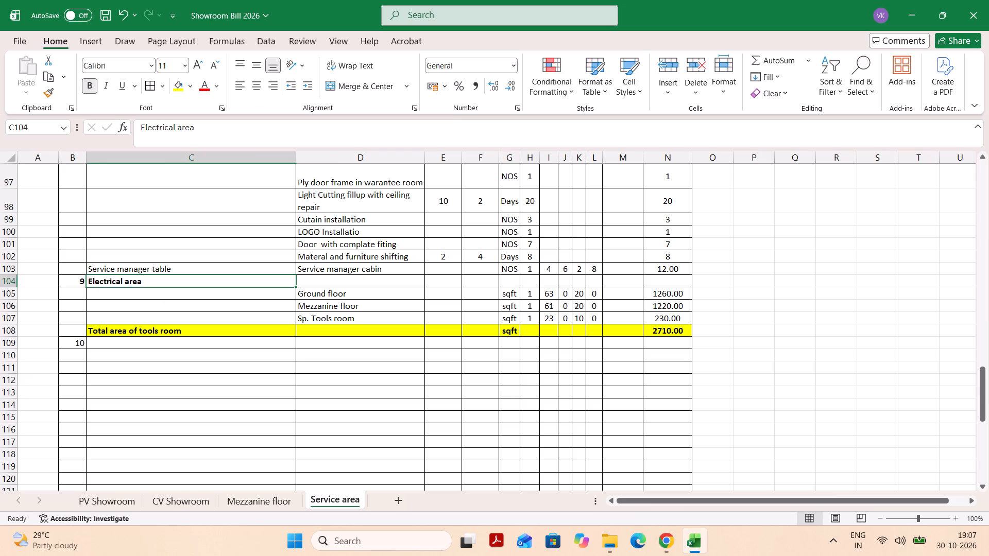
pyautogui.click(10, 283)
pyautogui.hotkey('ctrl', '+')
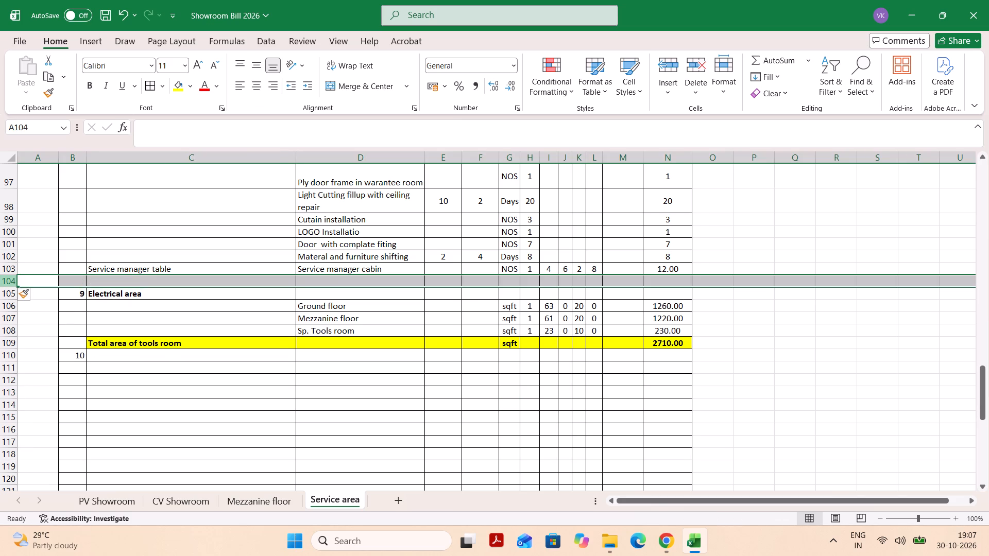
# Enter Aluminium angle installation in D104 as the description of the new unit item.
pyautogui.doubleClick(359, 276)
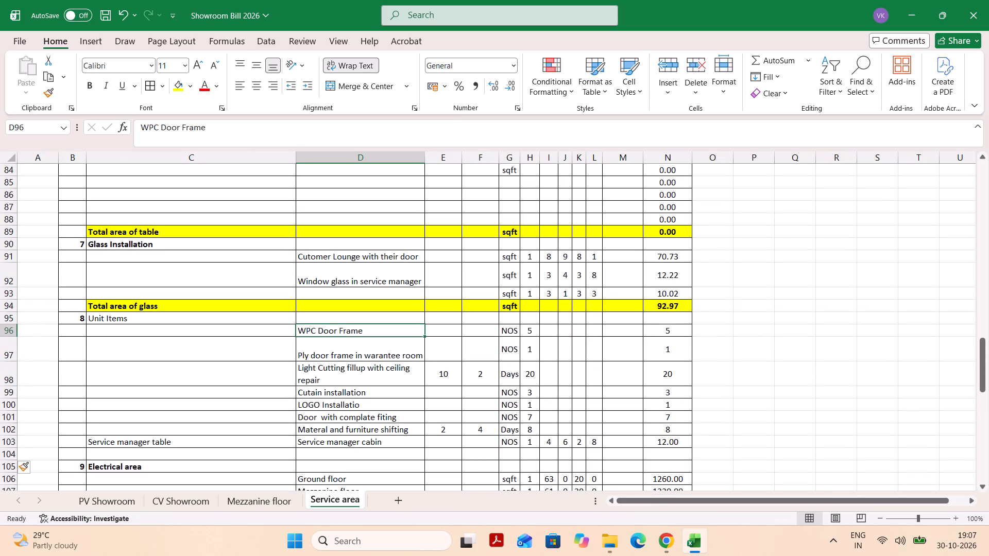
pyautogui.scroll(-3, 359, 280)
pyautogui.scroll(2, 359, 280)
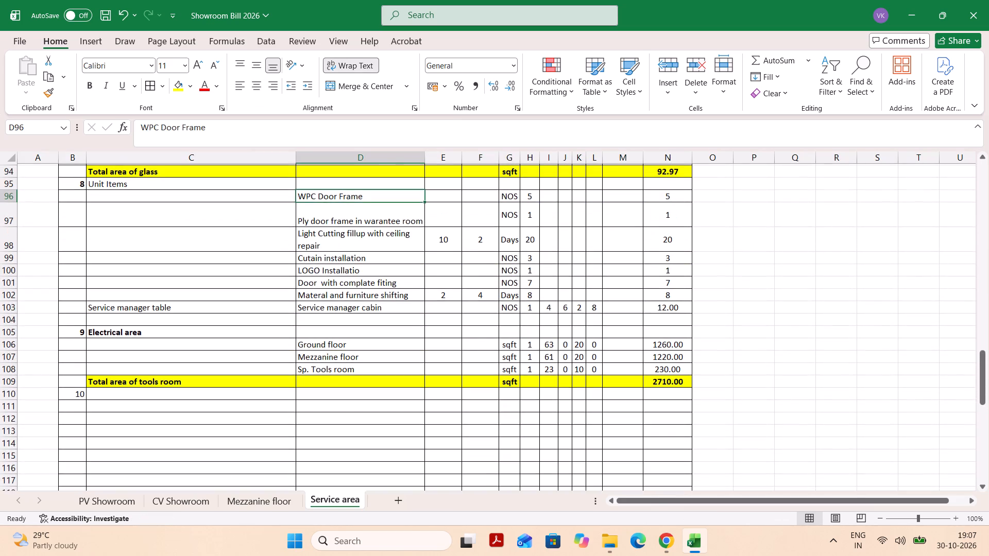
pyautogui.click(326, 315)
pyautogui.write('Alumiu')
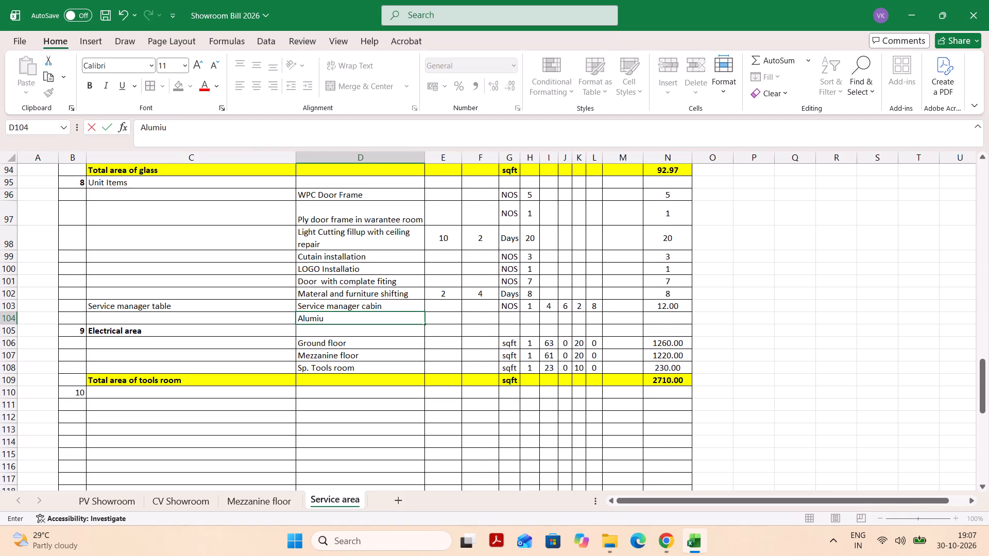
pyautogui.press('BackSpace')
pyautogui.write('nium an')
pyautogui.write('gle')
pyautogui.press('space')
pyautogui.press('i')
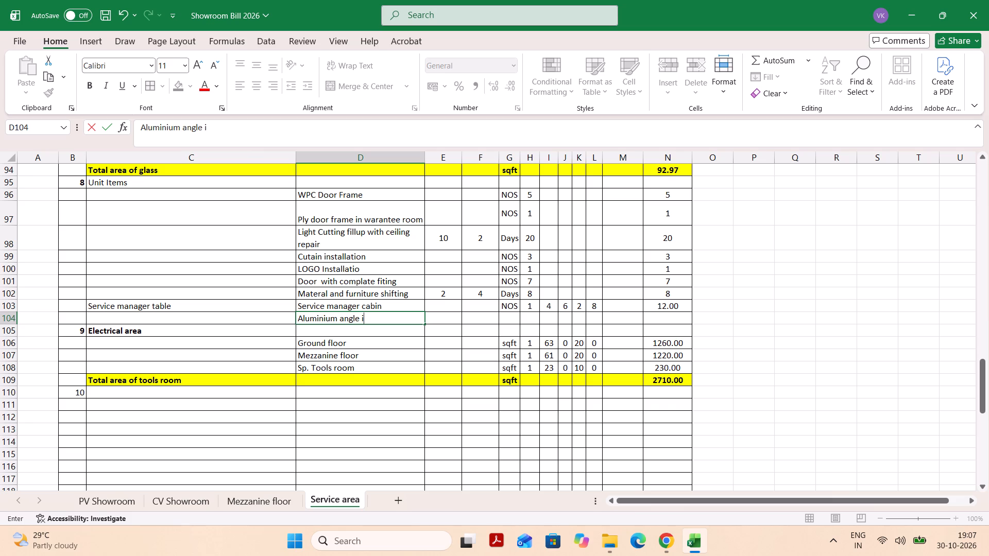
pyautogui.write('nsta')
pyautogui.write('lla')
pyautogui.write('tio')
pyautogui.press('n')
pyautogui.press('Tab')
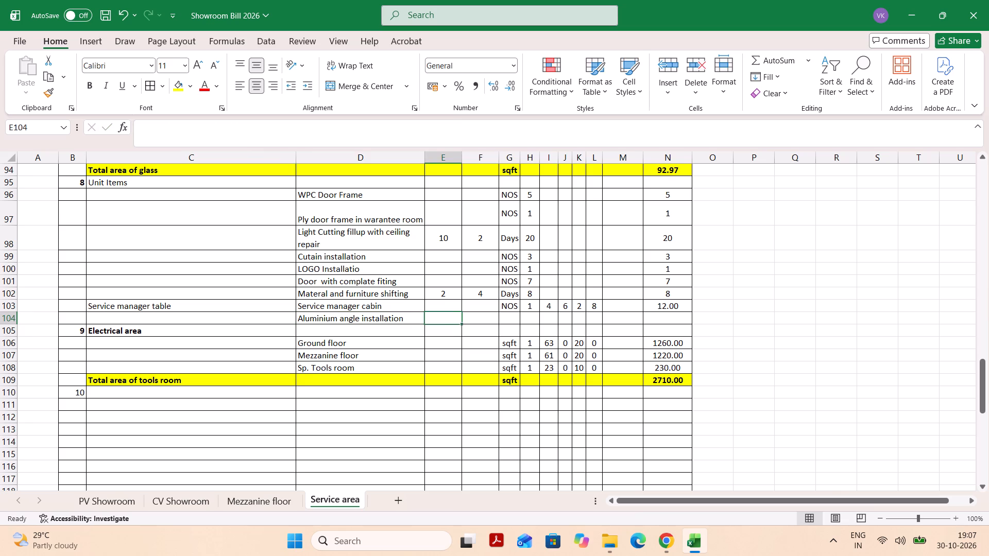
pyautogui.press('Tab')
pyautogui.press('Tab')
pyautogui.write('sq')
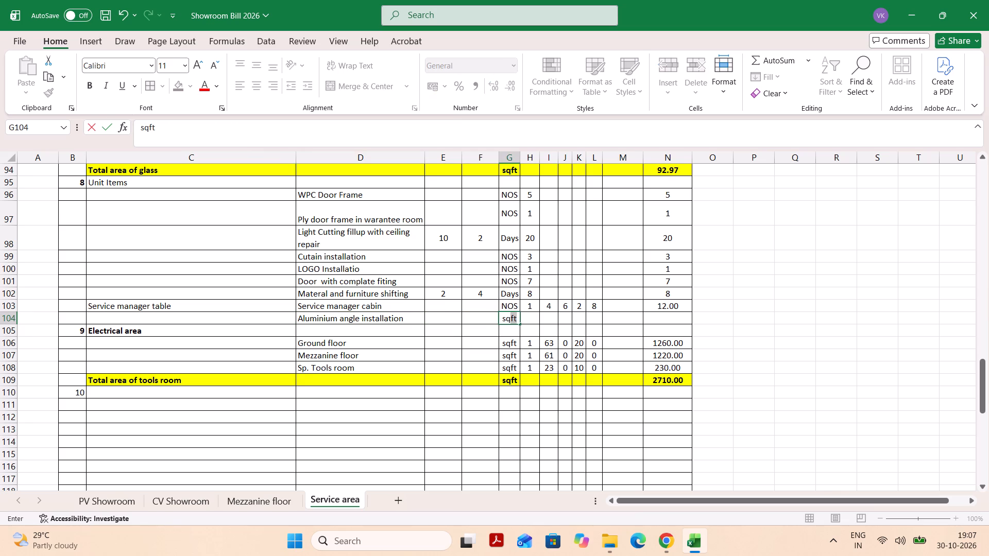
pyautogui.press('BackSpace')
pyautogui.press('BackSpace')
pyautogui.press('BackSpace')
# Set the unit of the Service manager table item to sqft in G103.
pyautogui.press('Up')
pyautogui.write('sq')
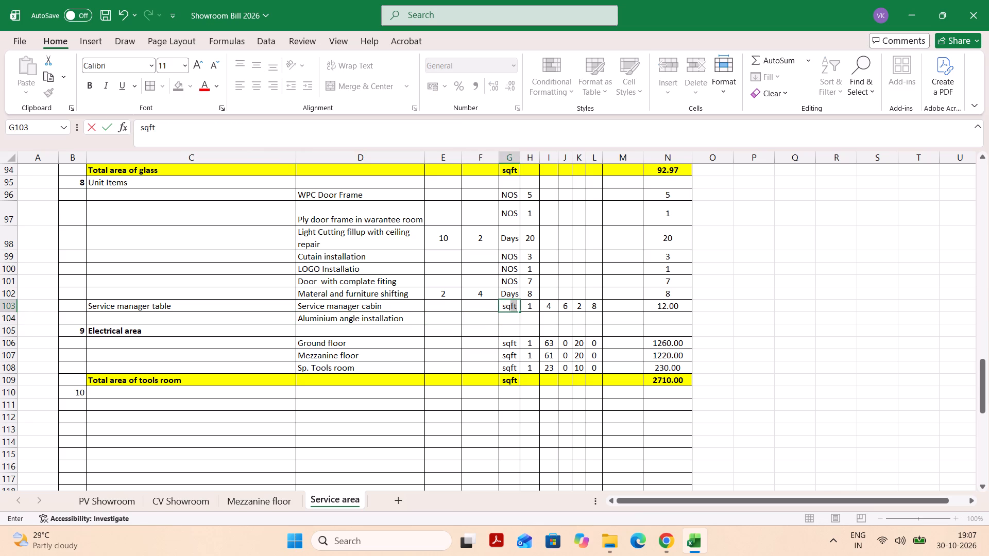
pyautogui.press('Down')
# Set the unit to rft in G104 for the Aluminium angle installation item.
pyautogui.press('n')
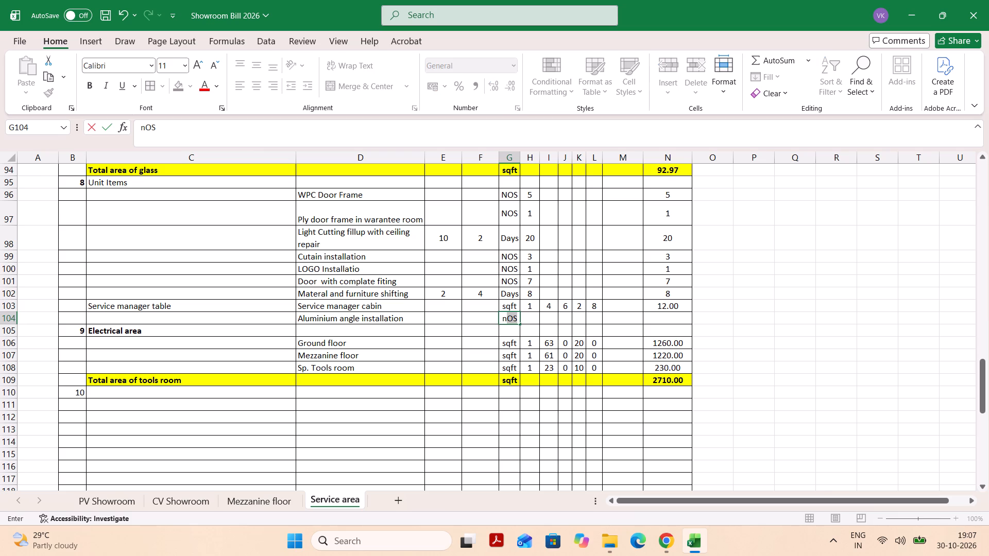
pyautogui.press('BackSpace')
pyautogui.press('BackSpace')
pyautogui.write('rft')
pyautogui.press('Tab')
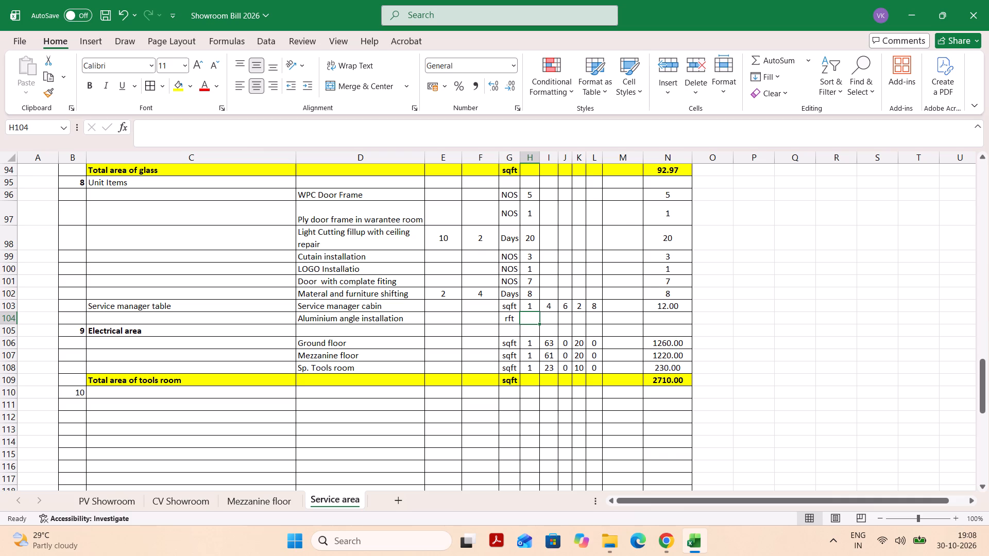
# Enter 23 in H104 as the quantity of the Aluminium angle installation item.
pyautogui.write('23')
pyautogui.press('Tab')
# Enter the formula =H104 in N104 as the total of the Aluminium angle installation item.
pyautogui.press('Tab')
pyautogui.press('Tab')
pyautogui.press('Tab')
pyautogui.press('Tab')
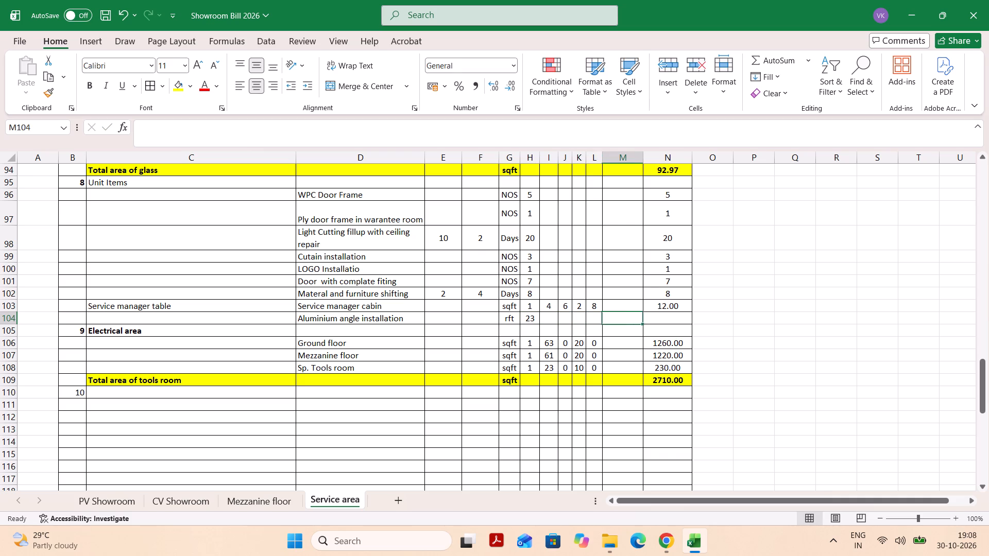
pyautogui.press('Tab')
pyautogui.press('=')
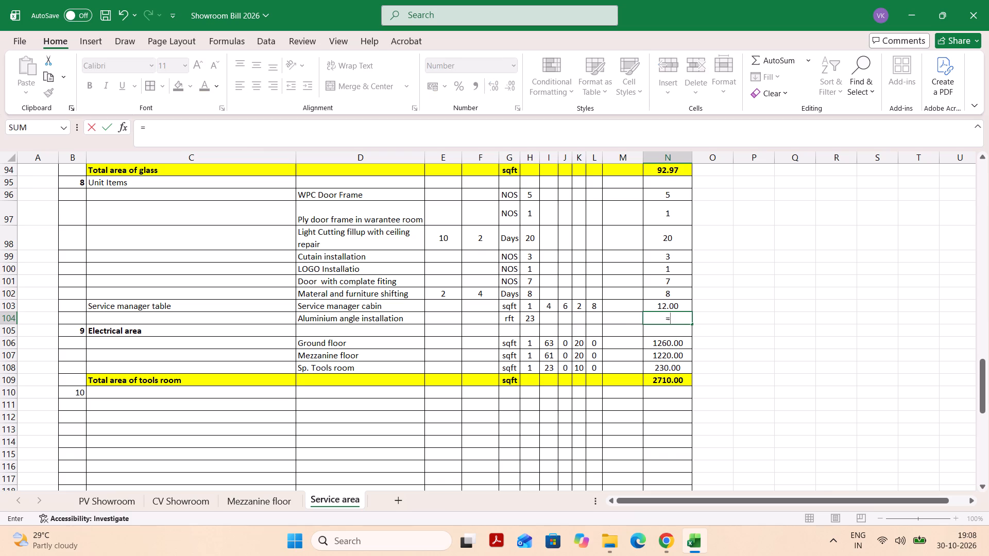
pyautogui.press('Left')
pyautogui.press('Left')
pyautogui.press('Left')
pyautogui.press('Left')
pyautogui.press('Left')
pyautogui.press('Left')
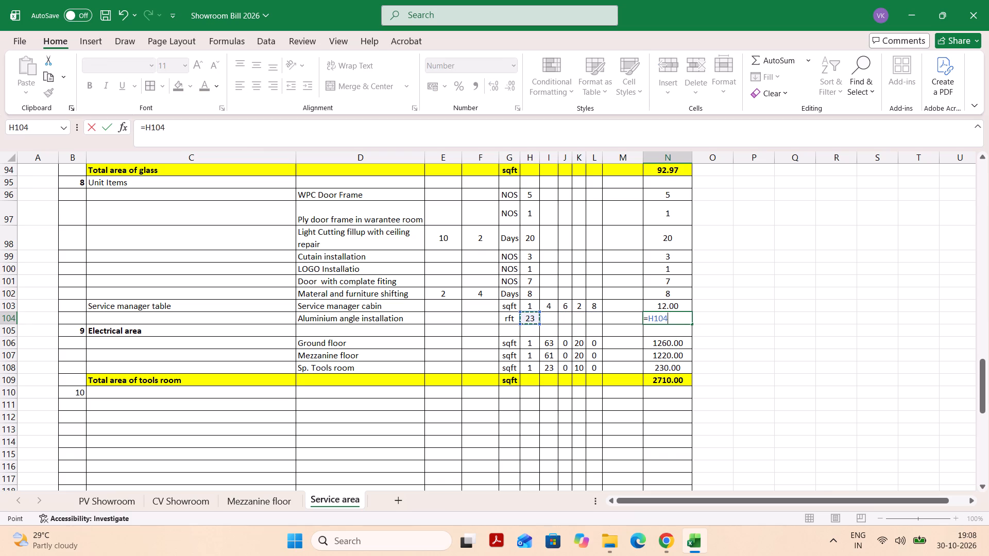
pyautogui.press('Return')
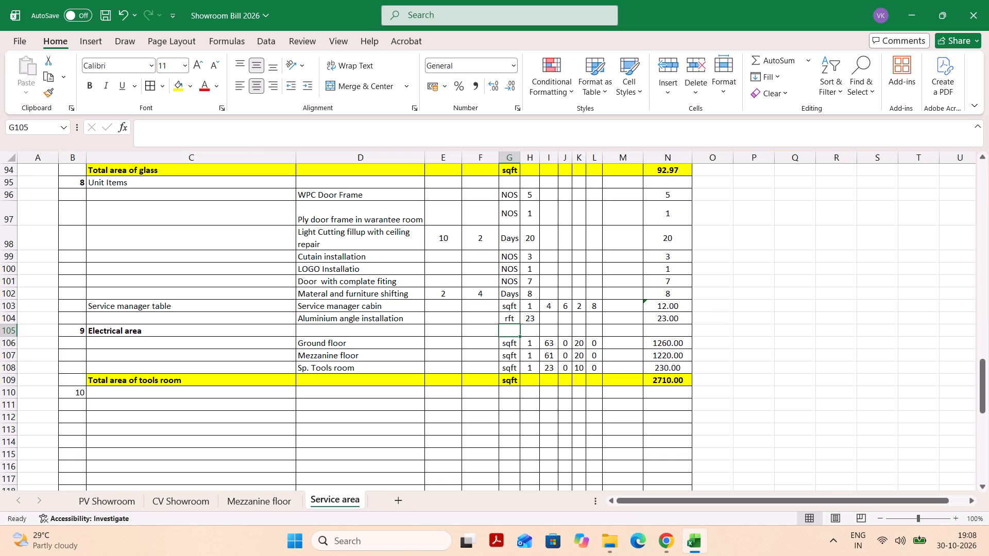
# Clear the Service manager table total in N103 and replace it with the formula filled down from N102.
pyautogui.click(659, 299)
pyautogui.click(656, 308)
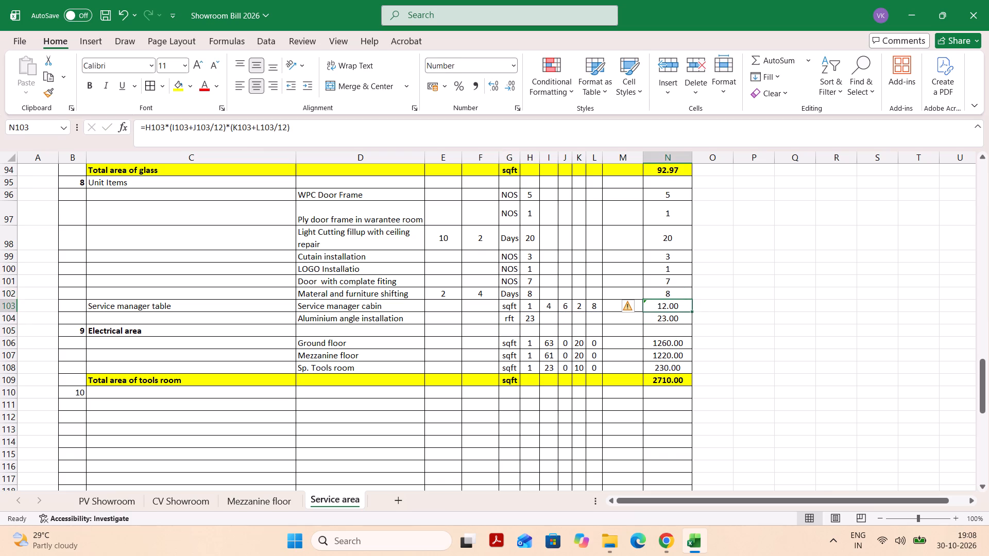
pyautogui.press('BackSpace')
pyautogui.click(696, 361)
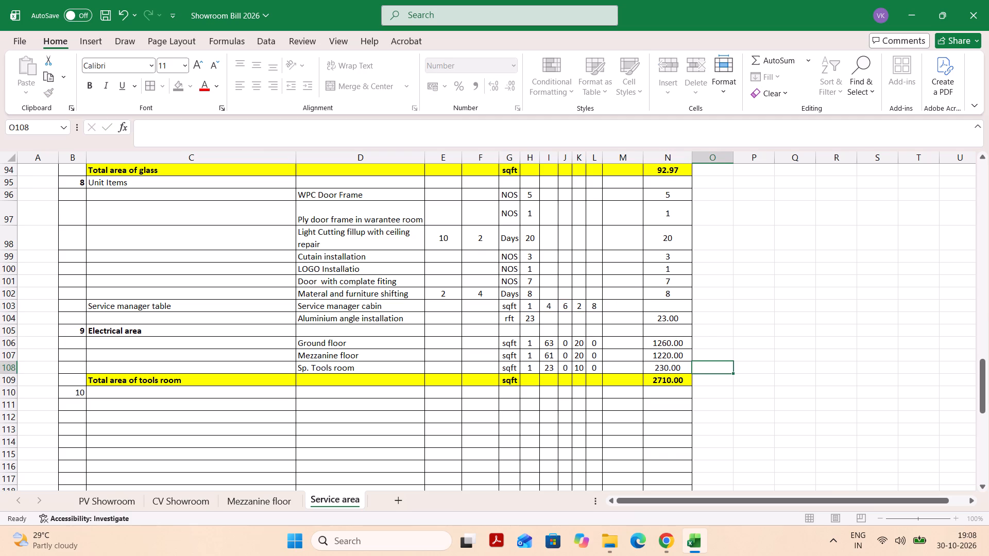
pyautogui.click(657, 309)
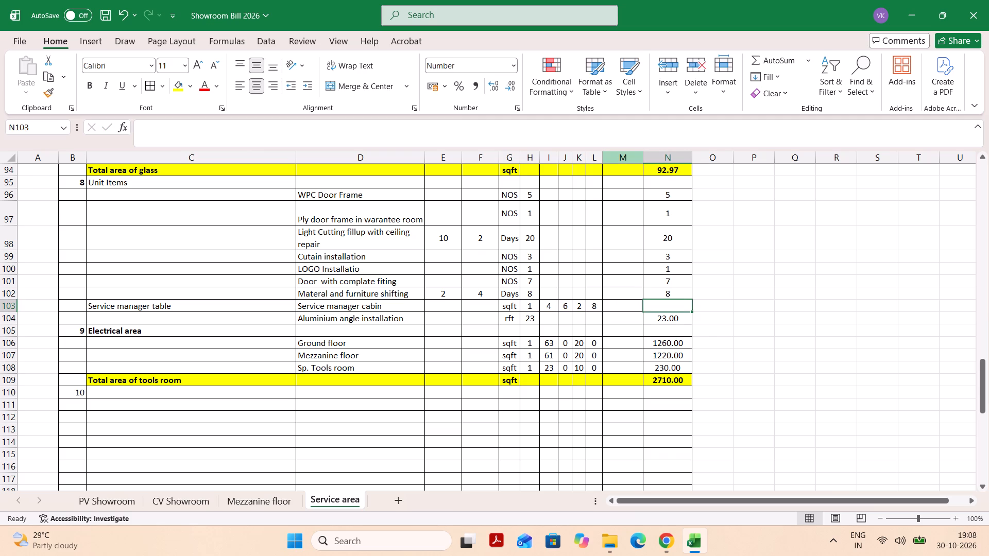
pyautogui.hotkey('ctrl', 'd')
pyautogui.click(681, 343)
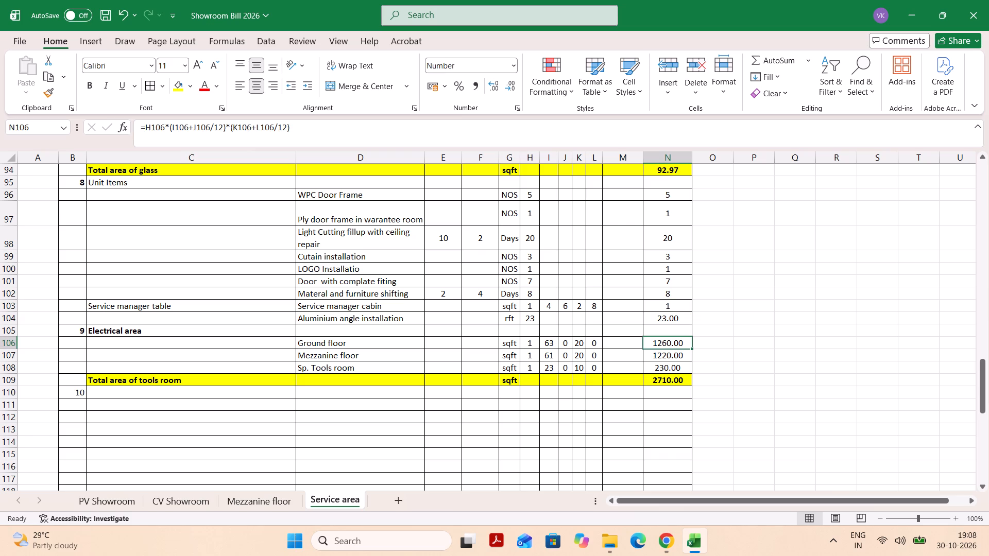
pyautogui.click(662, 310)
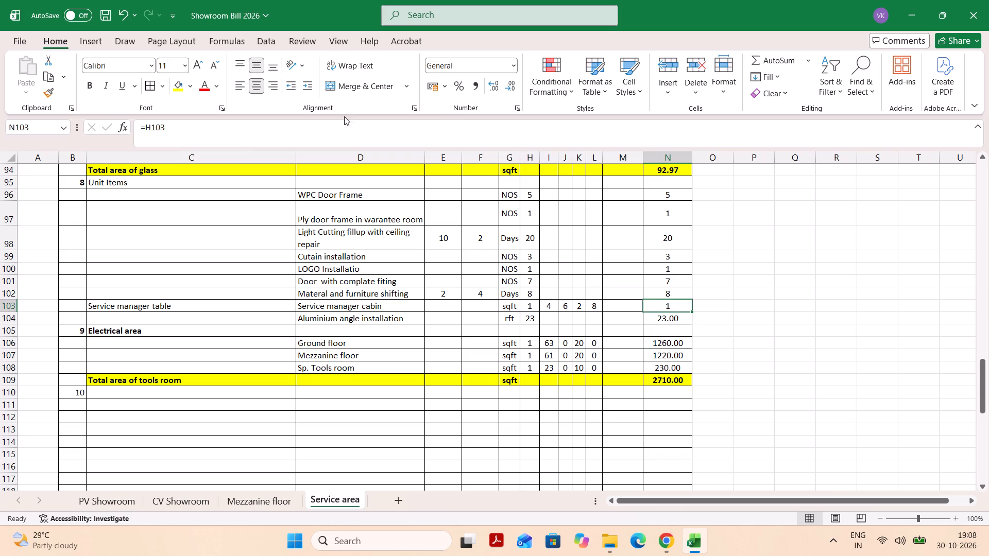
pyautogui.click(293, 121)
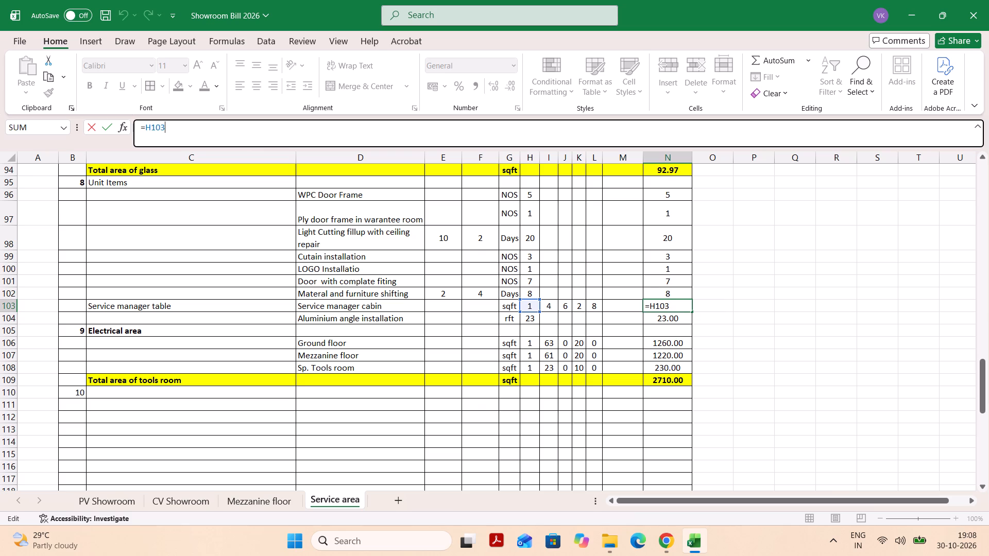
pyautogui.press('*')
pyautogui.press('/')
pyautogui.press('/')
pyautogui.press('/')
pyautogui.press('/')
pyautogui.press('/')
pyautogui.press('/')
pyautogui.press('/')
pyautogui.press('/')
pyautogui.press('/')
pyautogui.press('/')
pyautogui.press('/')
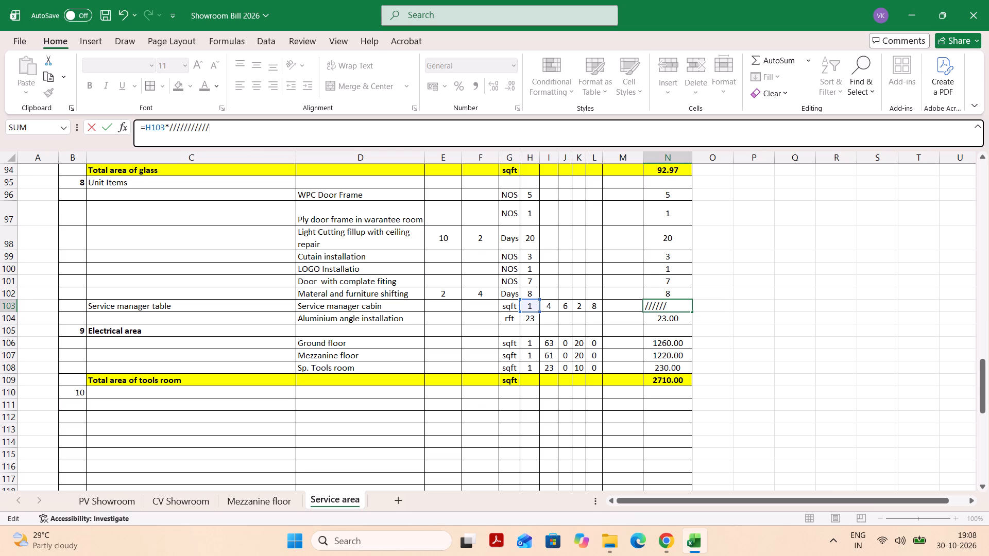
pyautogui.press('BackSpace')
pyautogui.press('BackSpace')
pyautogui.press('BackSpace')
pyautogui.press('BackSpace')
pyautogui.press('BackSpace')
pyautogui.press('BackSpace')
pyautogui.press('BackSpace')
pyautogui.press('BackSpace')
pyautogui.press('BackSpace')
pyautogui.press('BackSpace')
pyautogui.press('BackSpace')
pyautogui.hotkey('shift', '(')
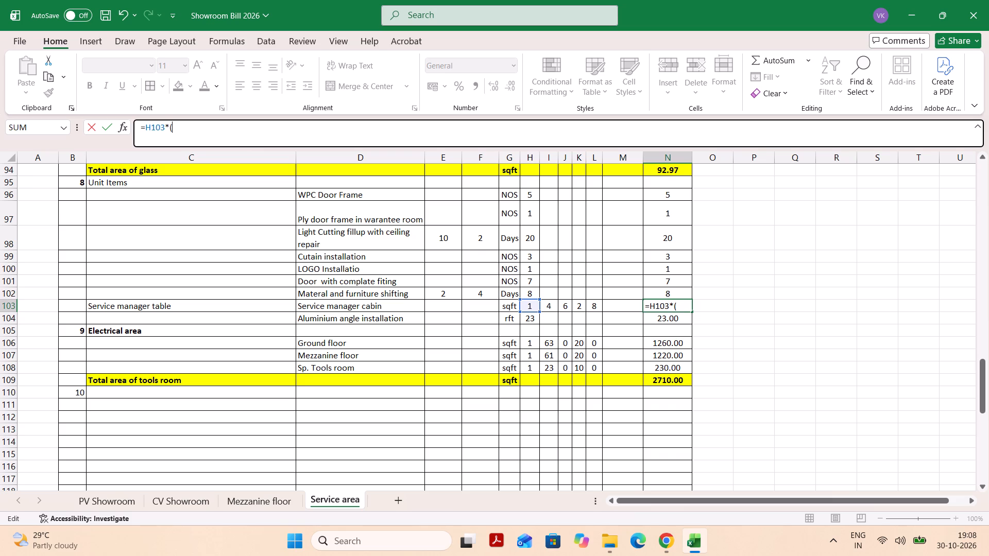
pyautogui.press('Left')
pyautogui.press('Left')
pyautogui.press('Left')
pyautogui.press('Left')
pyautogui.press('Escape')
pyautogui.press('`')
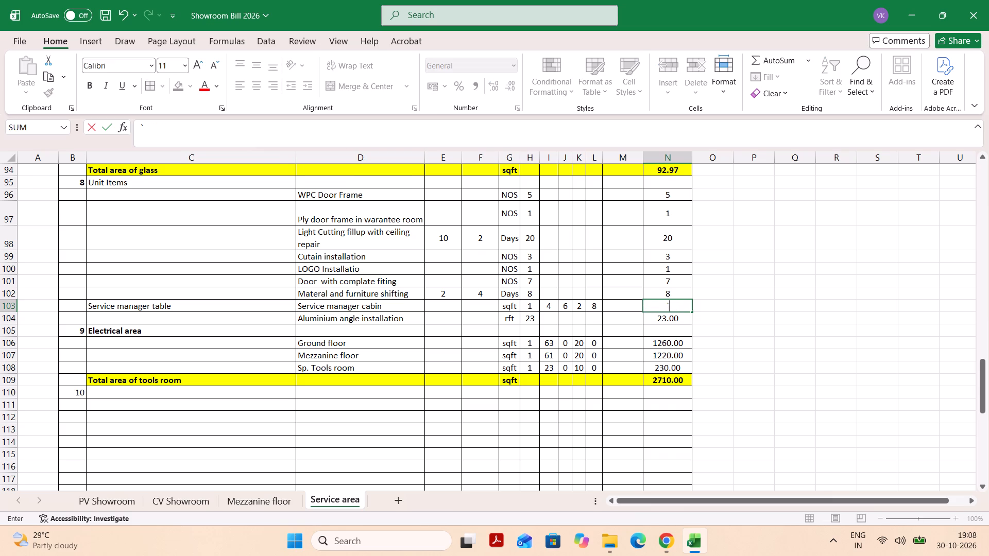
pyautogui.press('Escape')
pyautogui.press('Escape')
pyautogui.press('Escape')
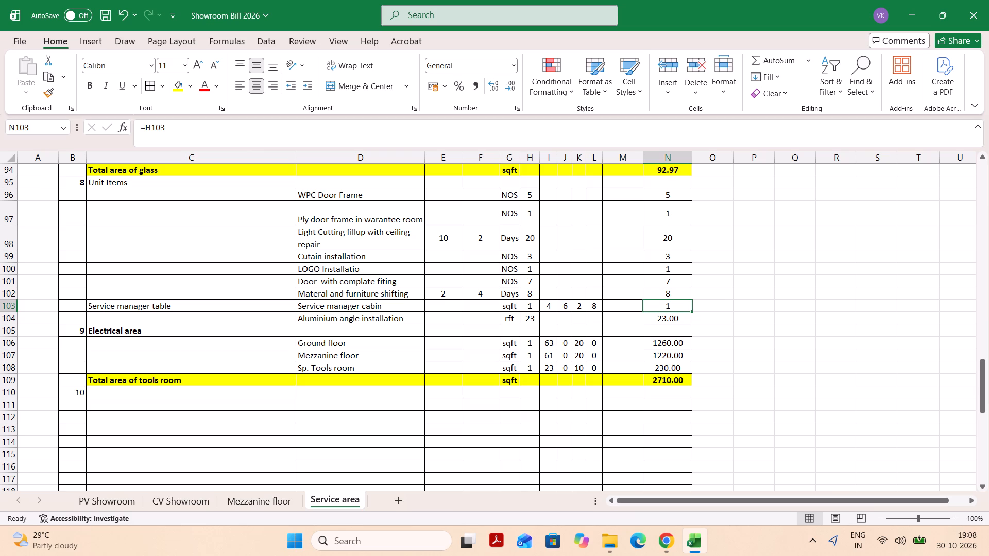
# Change the Service manager table total in N103 to the area formula =H103*(I103+J103/12)*(K103+L103/12).
pyautogui.press('F2')
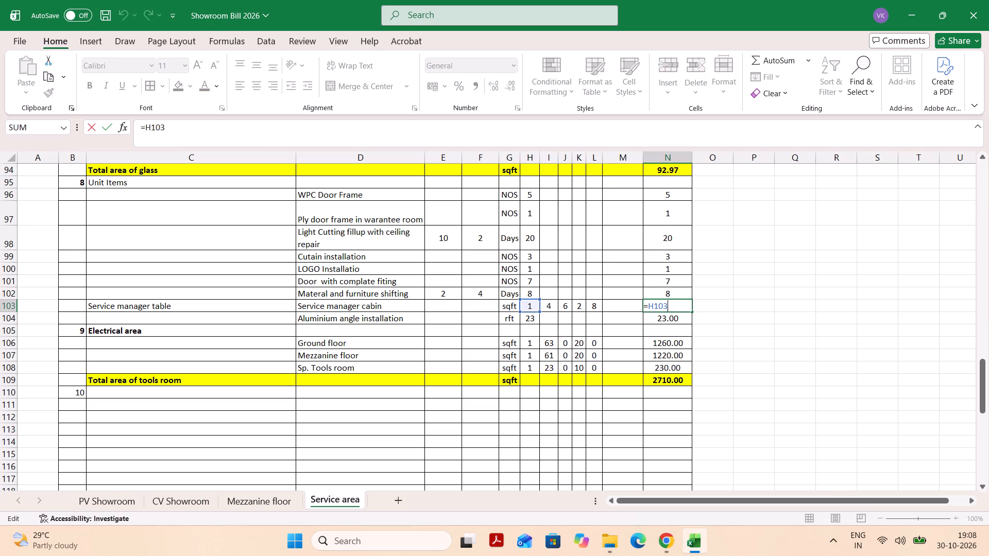
pyautogui.press('*')
pyautogui.hotkey('shift', '(')
pyautogui.press('Left')
pyautogui.press('Left')
pyautogui.press('Left')
pyautogui.press('Left')
pyautogui.click(546, 308)
pyautogui.click(587, 296)
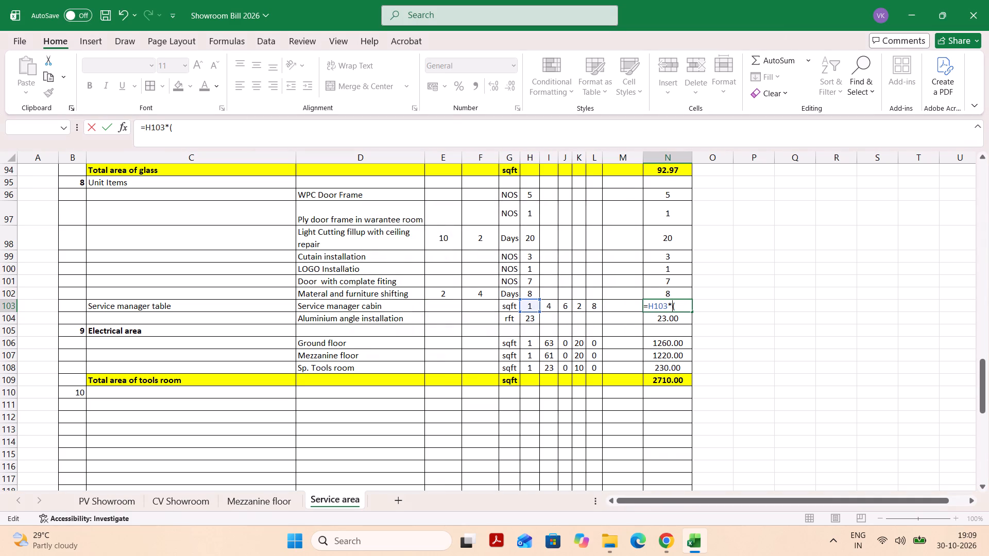
pyautogui.click(678, 301)
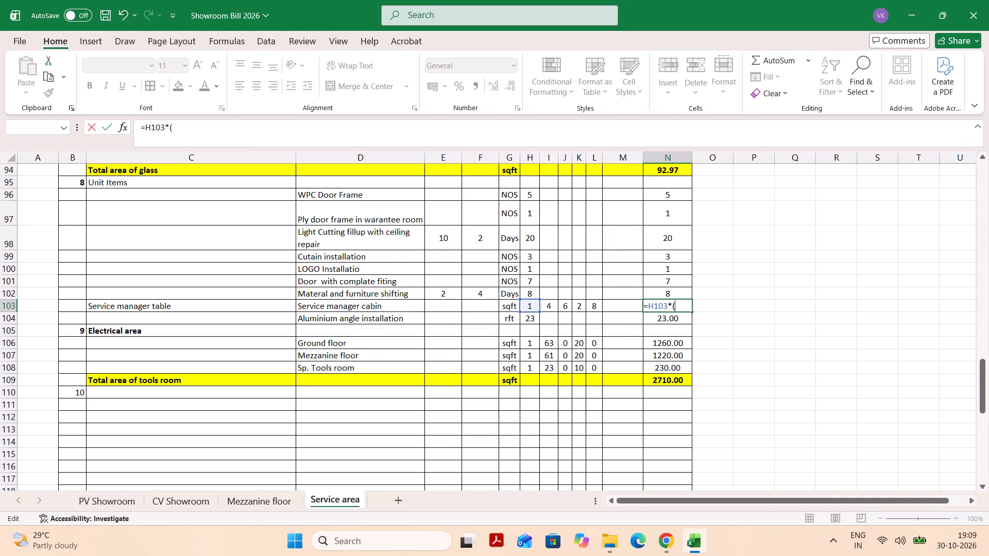
pyautogui.click(551, 306)
pyautogui.press('+')
pyautogui.click(567, 306)
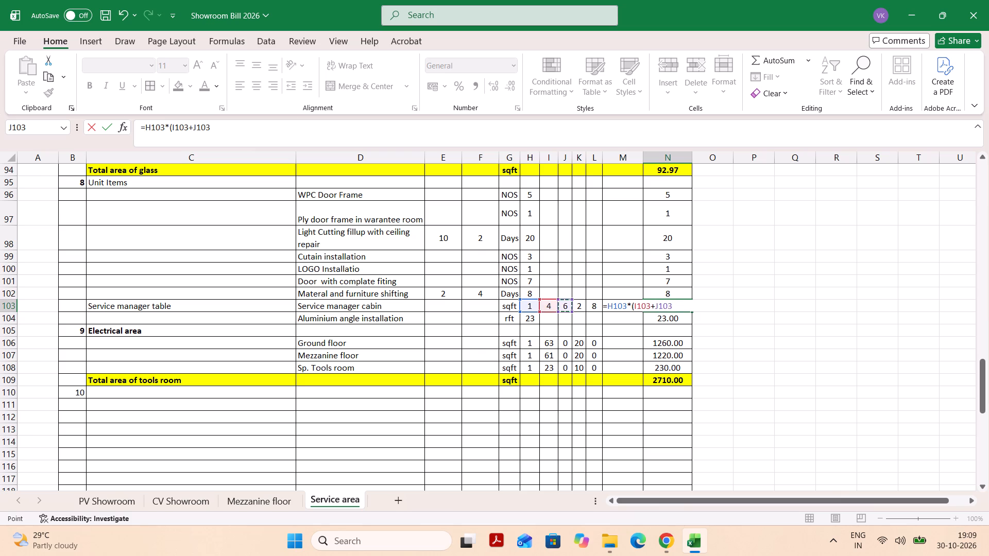
pyautogui.write('/12')
pyautogui.write(')*')
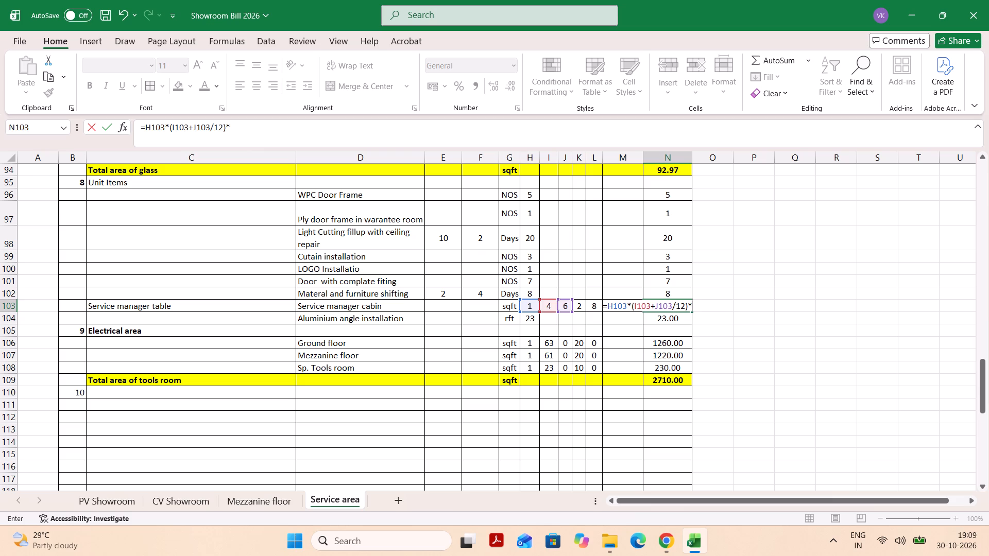
pyautogui.click(579, 307)
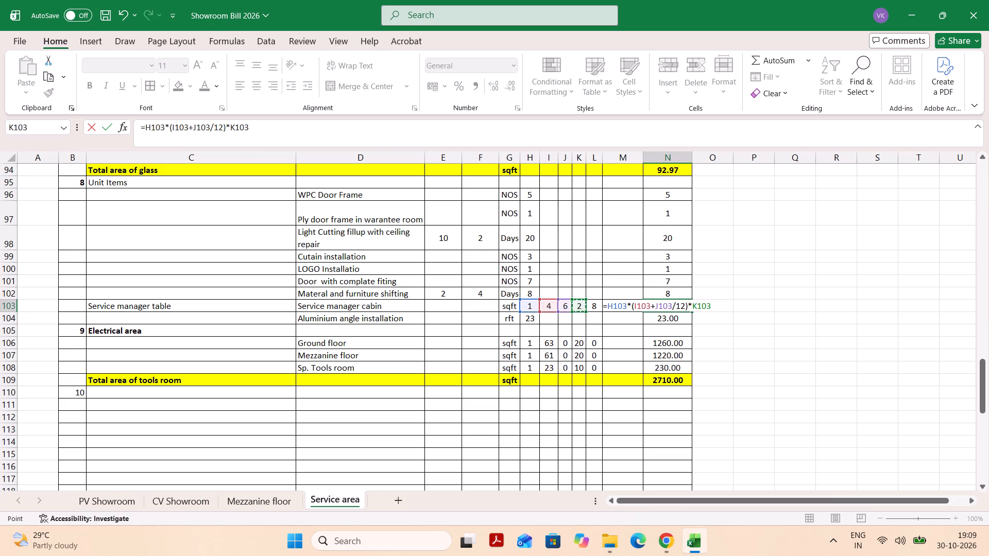
pyautogui.press('BackSpace')
pyautogui.press('BackSpace')
pyautogui.press('BackSpace')
pyautogui.press('BackSpace')
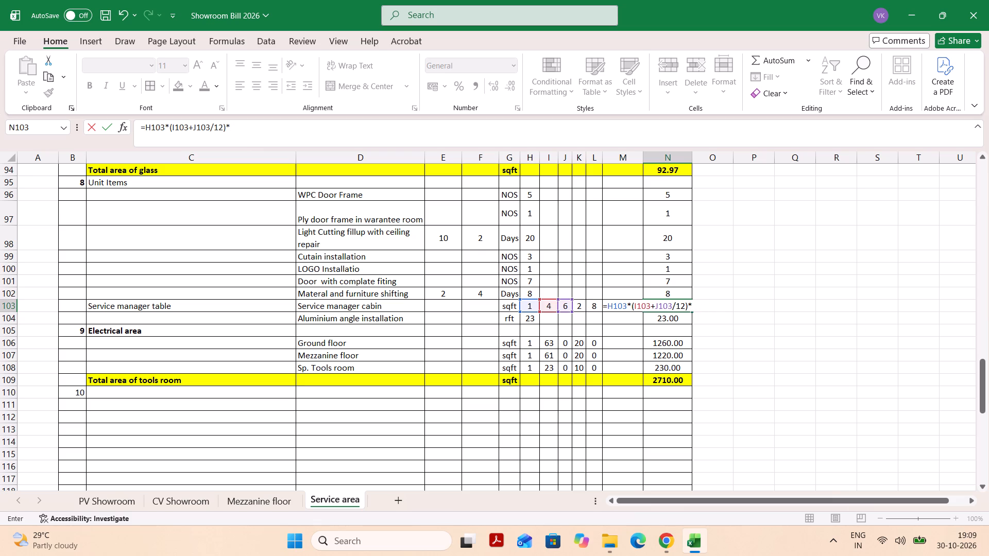
pyautogui.hotkey('shift', '(')
pyautogui.click(583, 304)
pyautogui.press('+')
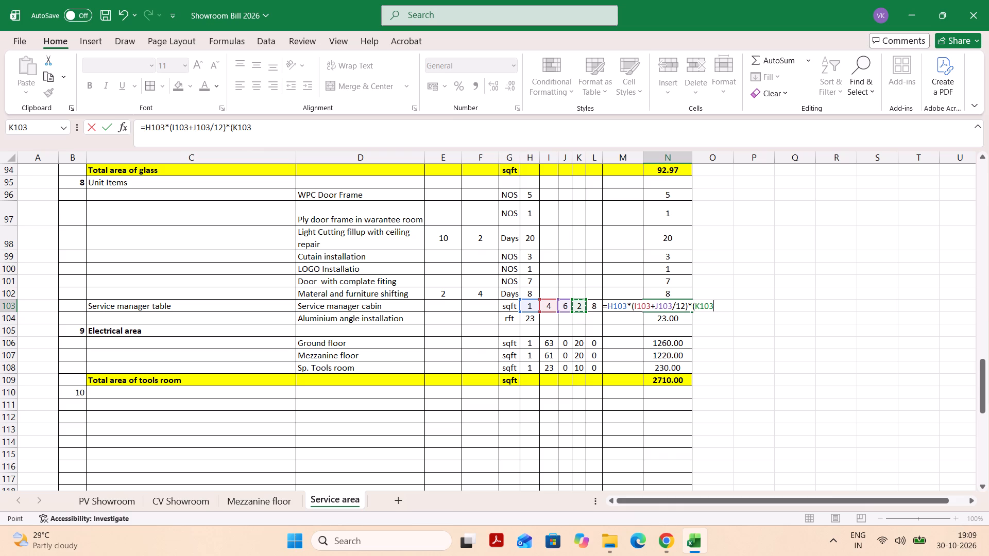
pyautogui.click(591, 304)
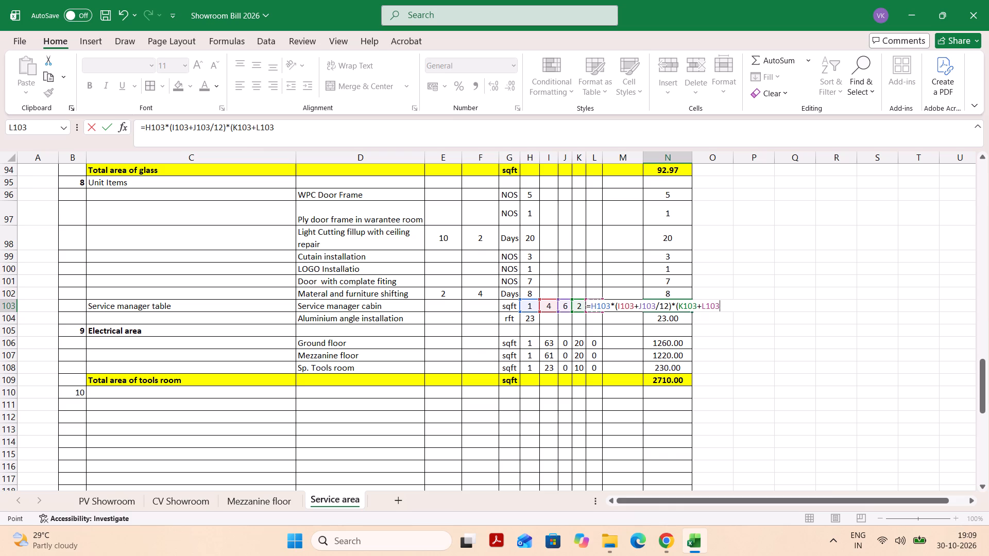
pyautogui.write('/12')
pyautogui.hotkey('shift', ')')
pyautogui.press('Return')
# Ignore the inconsistent formula error flagged on the Service manager table total in N103.
pyautogui.click(660, 304)
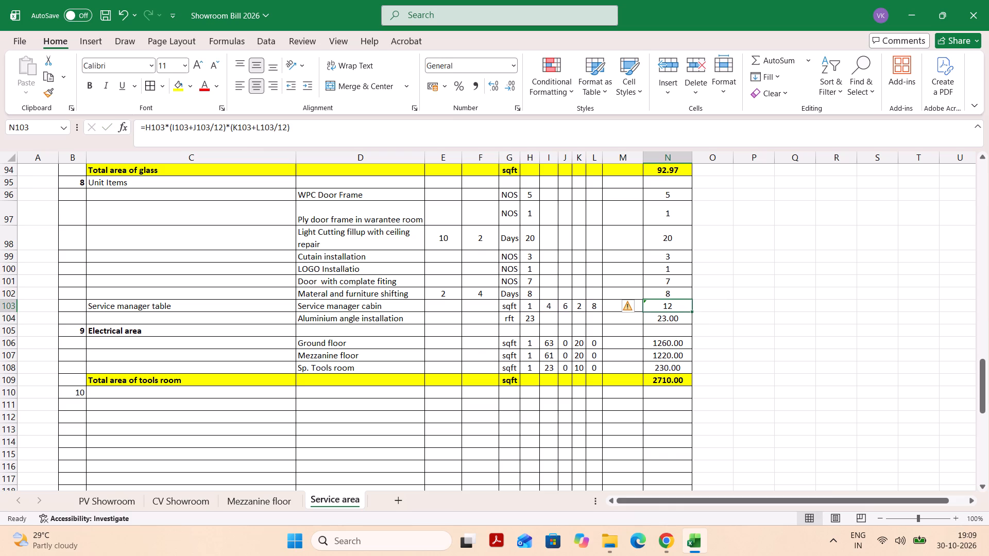
pyautogui.click(627, 302)
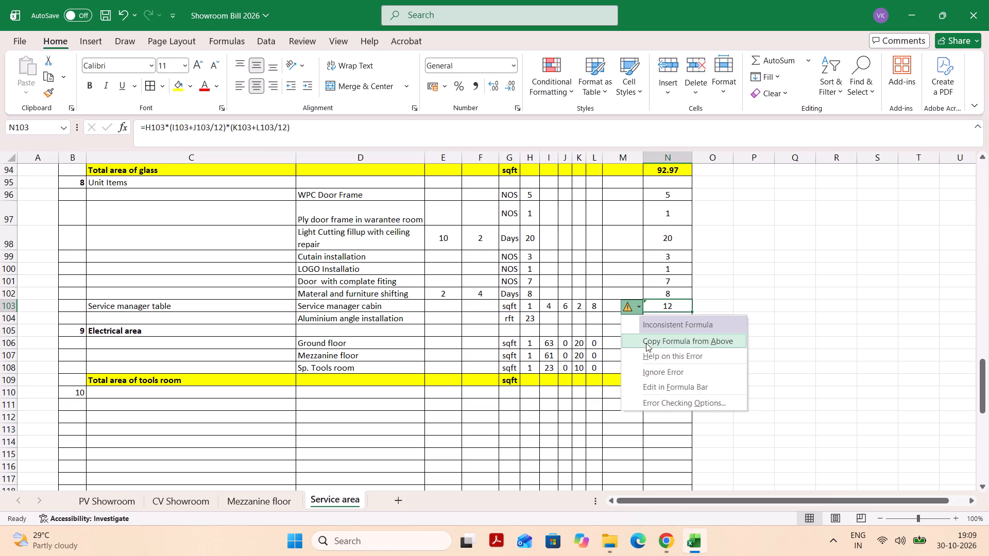
pyautogui.click(660, 376)
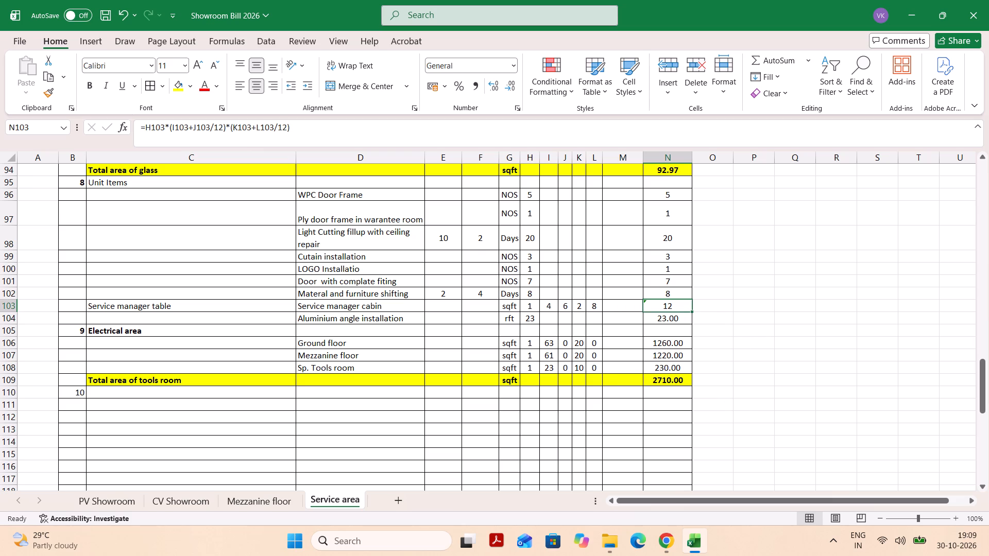
pyautogui.click(656, 315)
pyautogui.scroll(1, 656, 315)
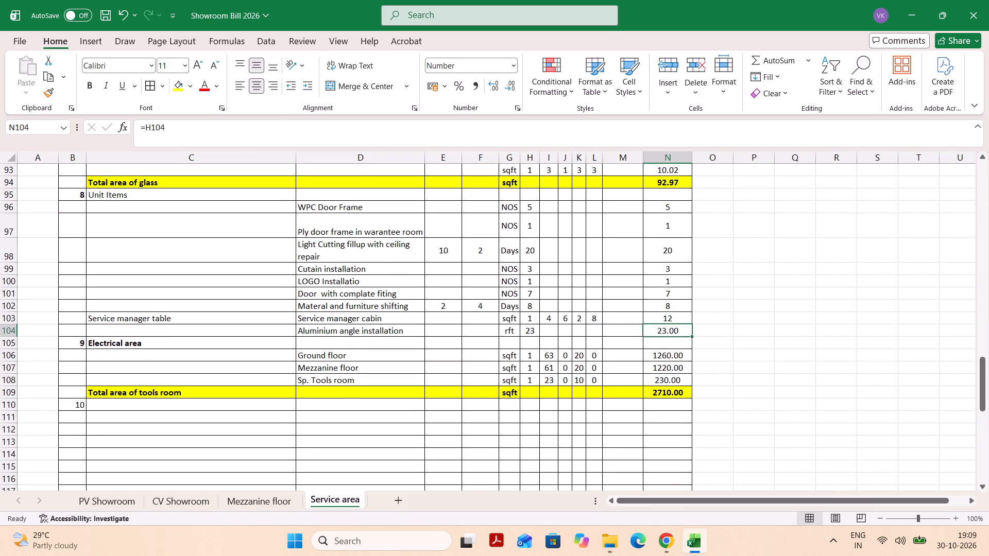
# Enter Wallpaper in C110 as the heading of section 10.
pyautogui.click(447, 356)
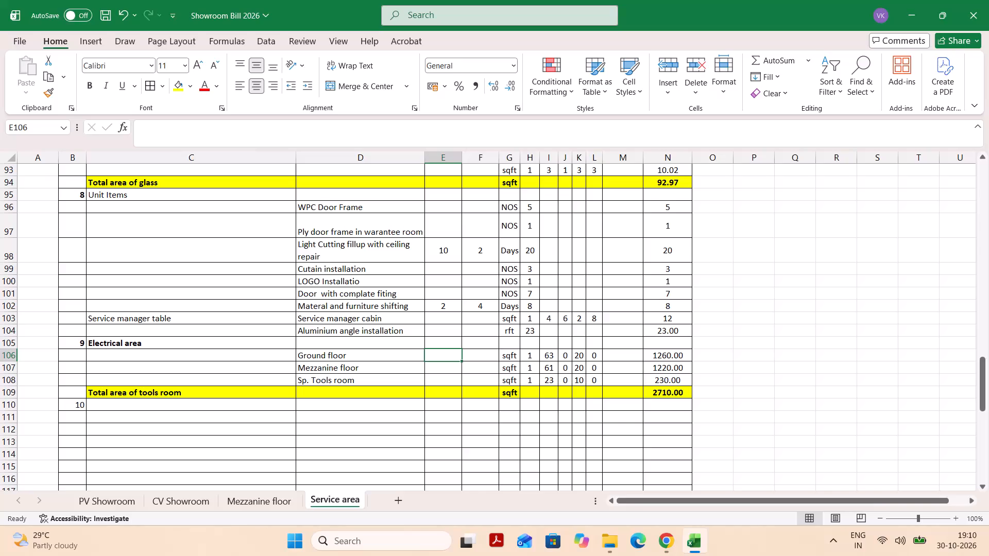
pyautogui.click(162, 403)
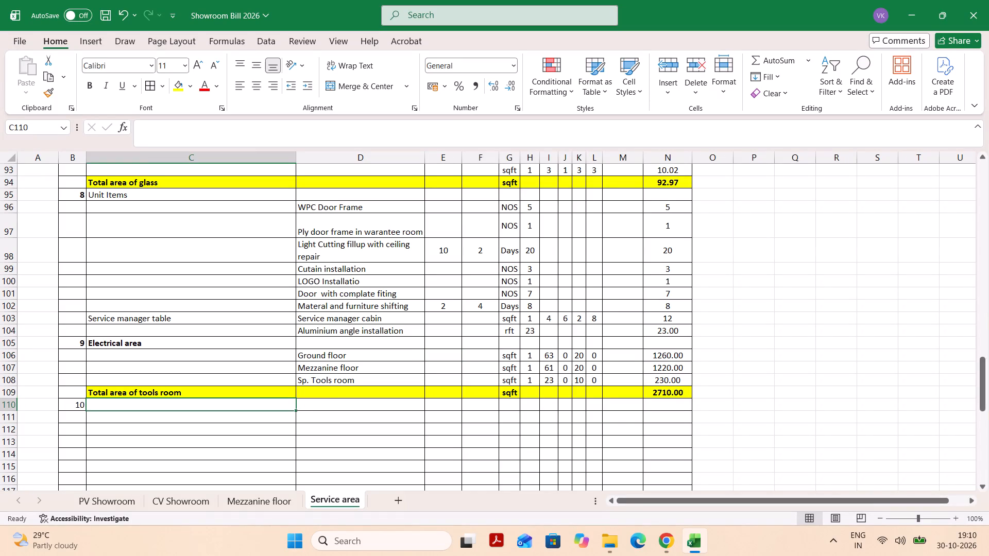
pyautogui.write('Wall')
pyautogui.write('paper')
pyautogui.press('Tab')
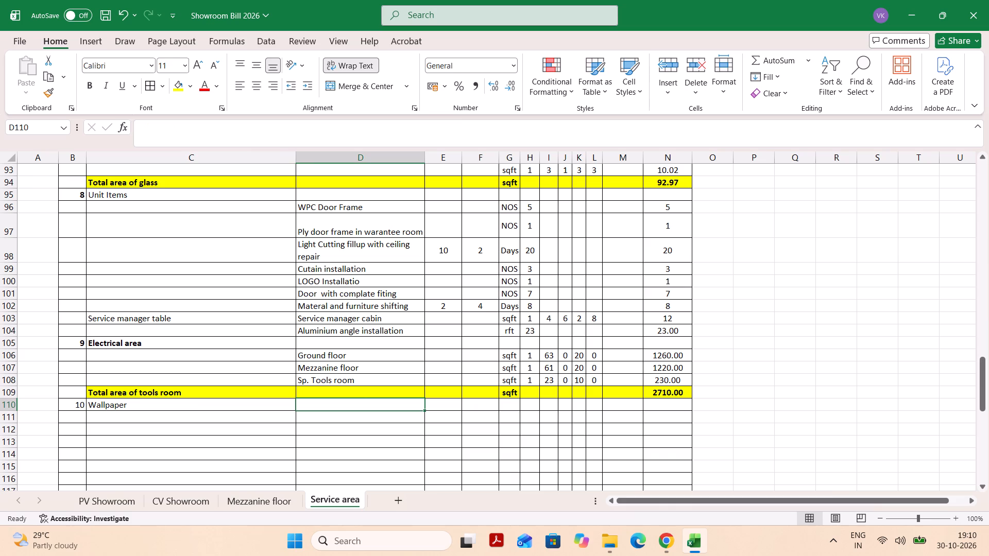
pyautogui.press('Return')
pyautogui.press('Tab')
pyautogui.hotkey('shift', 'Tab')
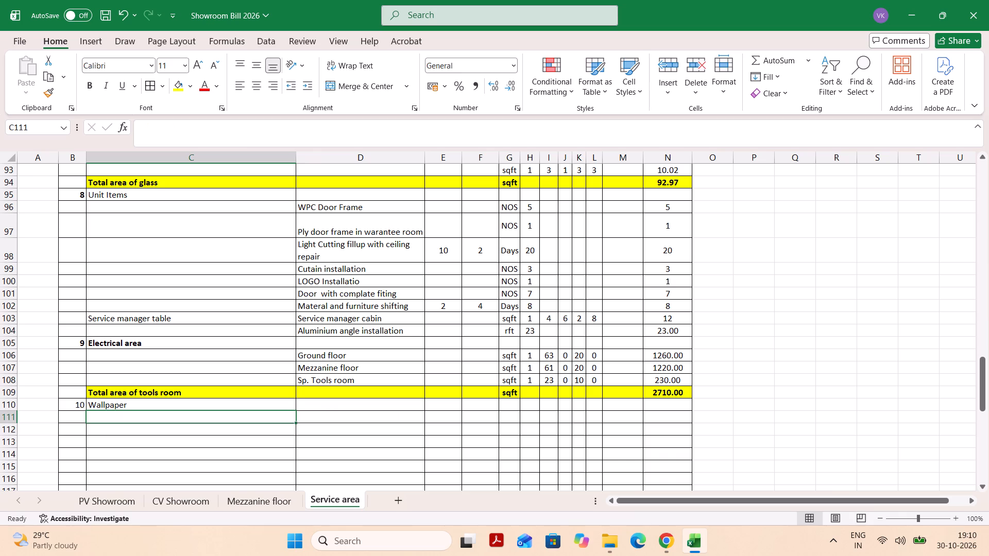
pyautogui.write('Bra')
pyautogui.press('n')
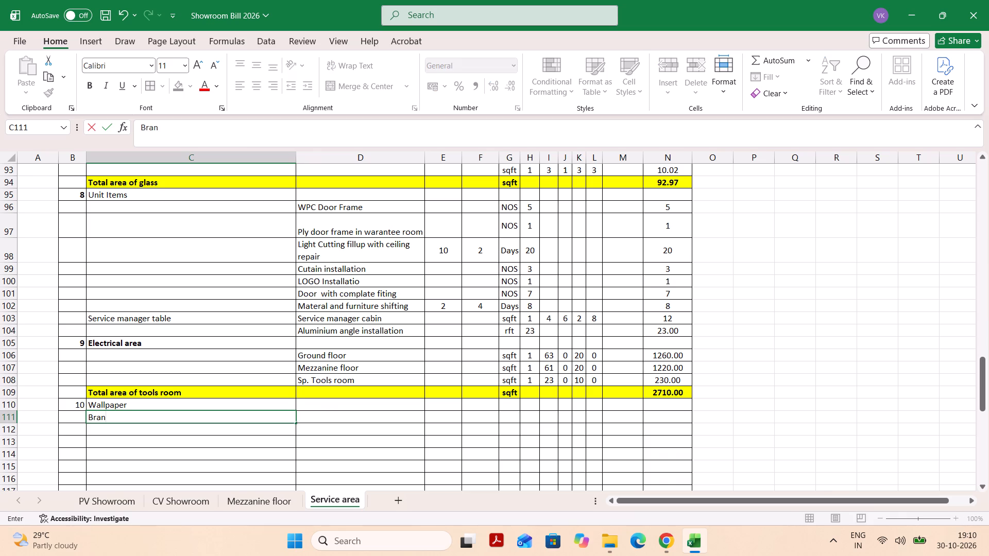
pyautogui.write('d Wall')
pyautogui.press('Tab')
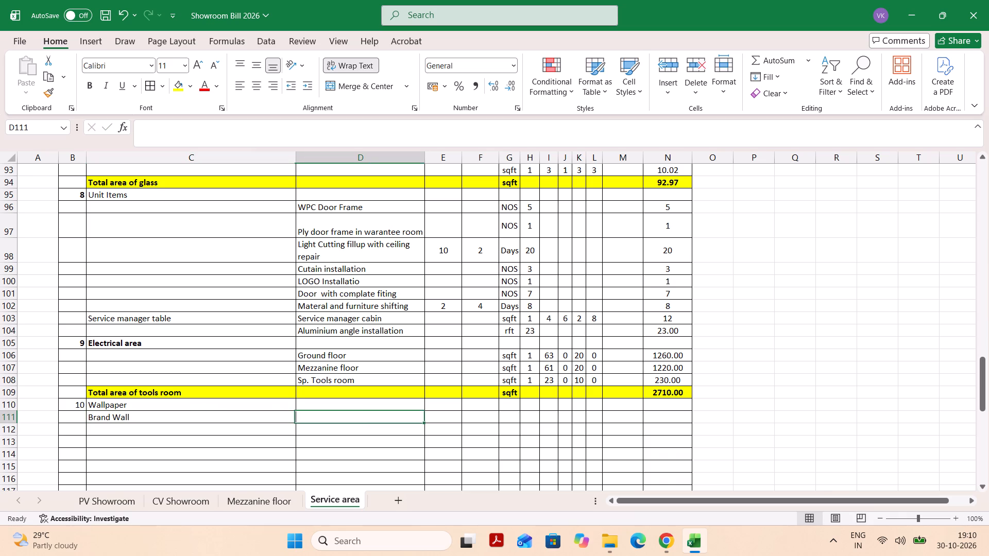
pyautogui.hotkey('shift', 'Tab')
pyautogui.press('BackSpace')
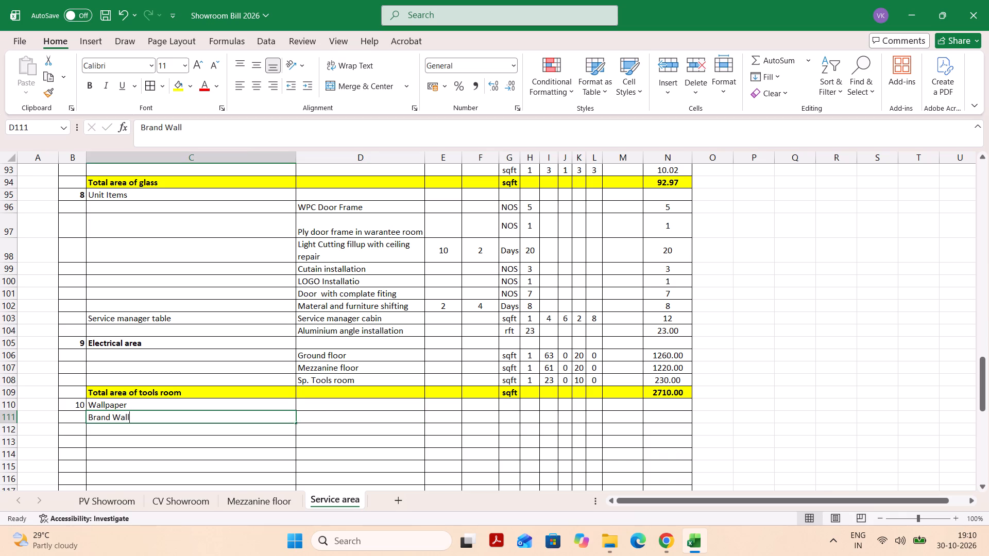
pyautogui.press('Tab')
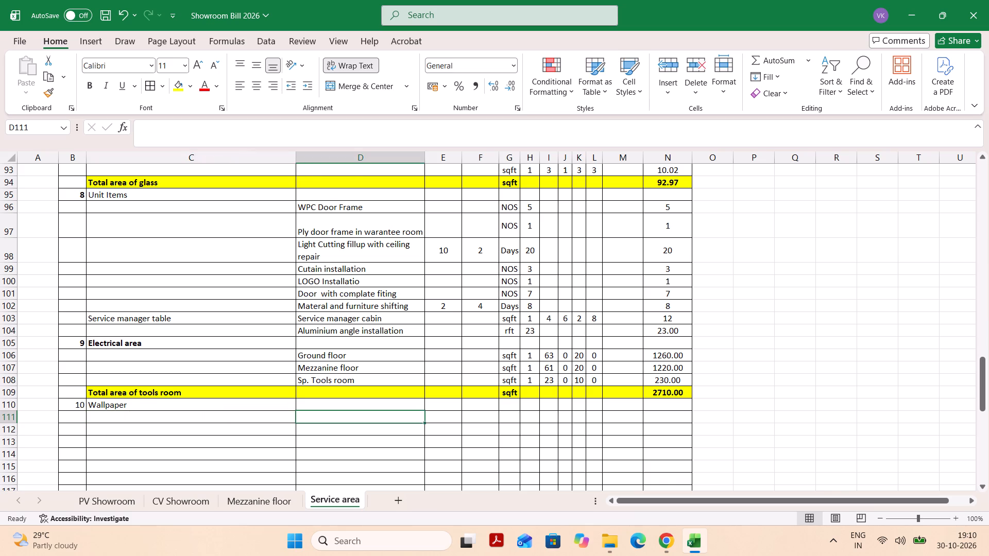
# Make the whole Wallpaper heading row 110 bold.
pyautogui.press('Up')
pyautogui.hotkey('shift', 'space')
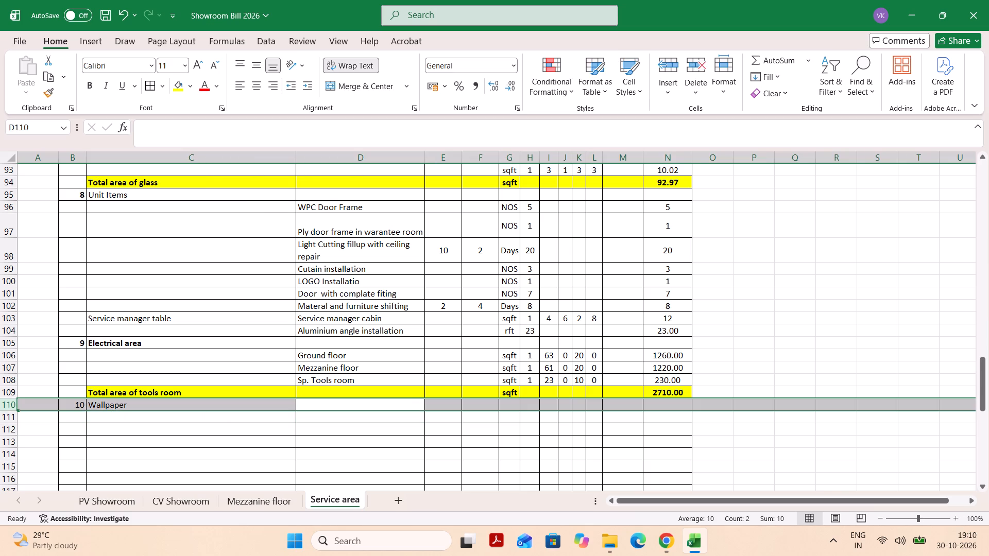
pyautogui.hotkey('ctrl', 'b')
pyautogui.press('Return')
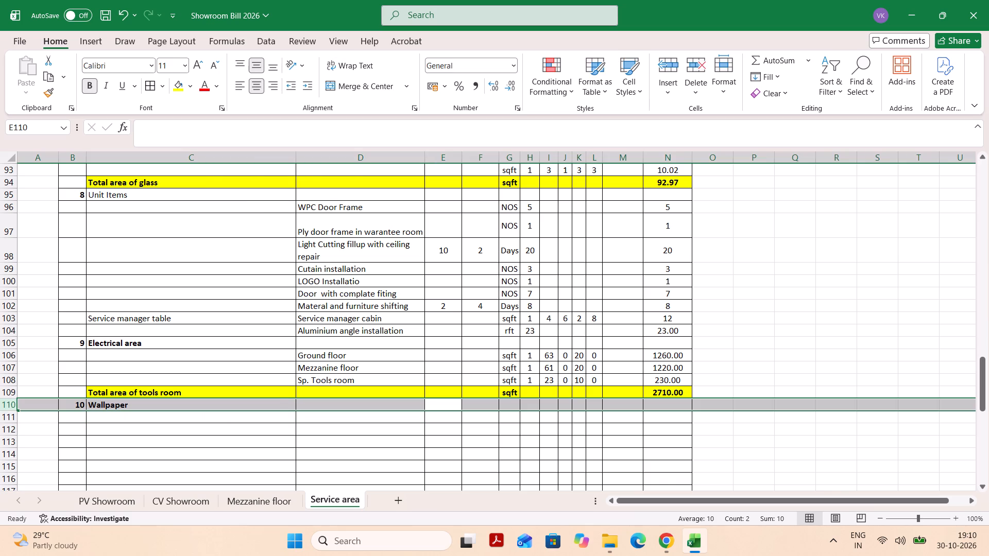
# Add a Brand Wall item in D111 under Wallpaper, with unit sqft in G111 and quantity 1 in H111.
pyautogui.click(156, 421)
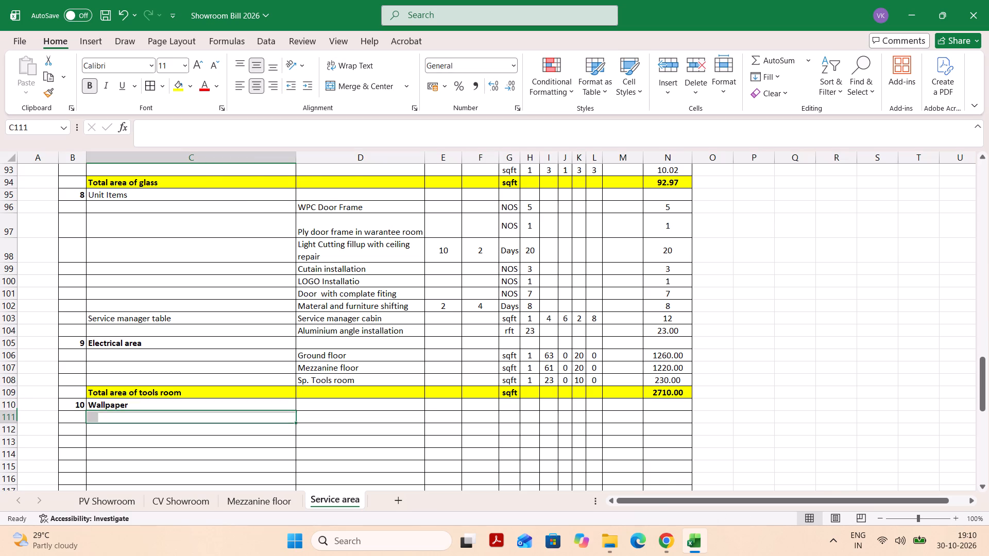
pyautogui.press('Tab')
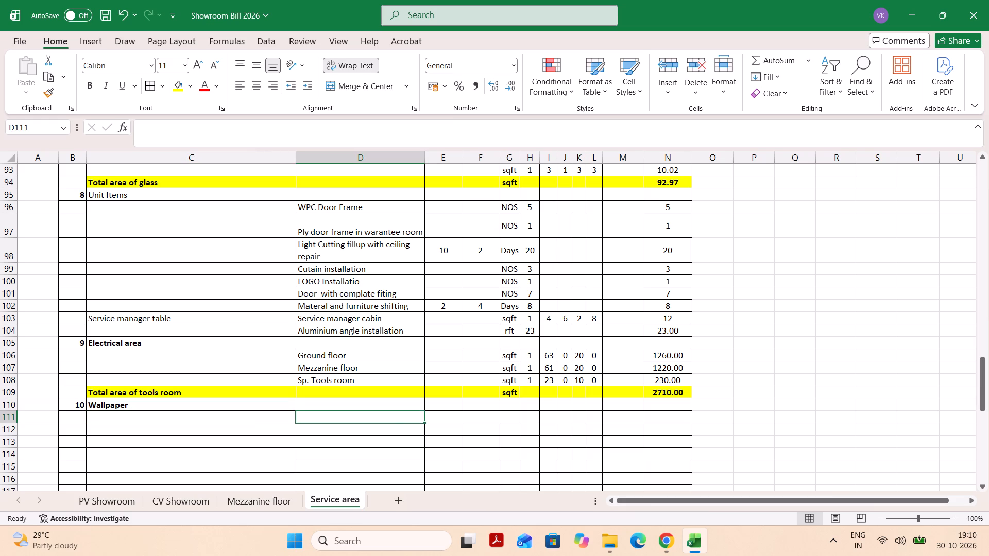
pyautogui.click(322, 421)
pyautogui.press('Down')
pyautogui.press('Up')
pyautogui.write('Brand Wall')
pyautogui.press('Tab')
pyautogui.press('Tab')
pyautogui.press('Tab')
pyautogui.write('sq')
pyautogui.write('ft')
pyautogui.press('Tab')
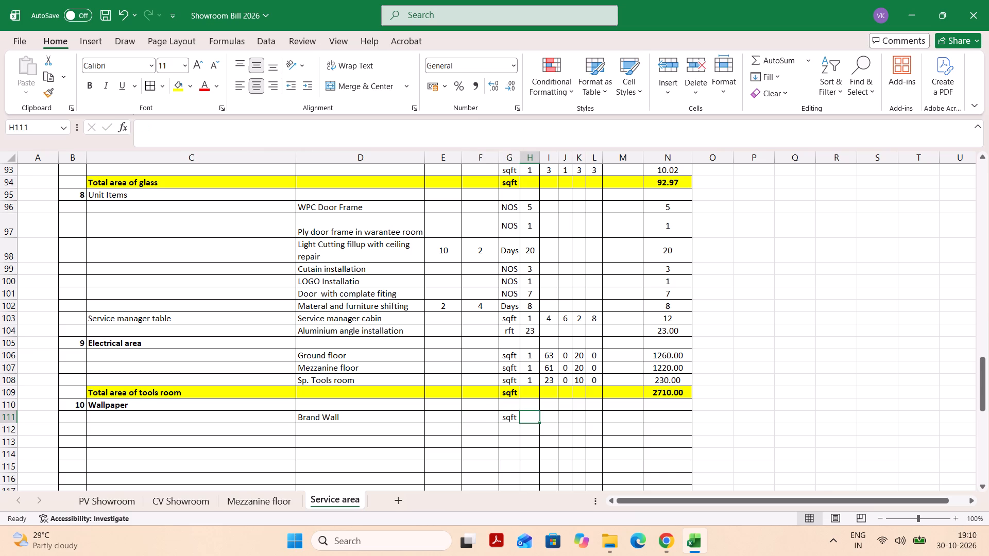
pyautogui.press('1')
pyautogui.press('Tab')
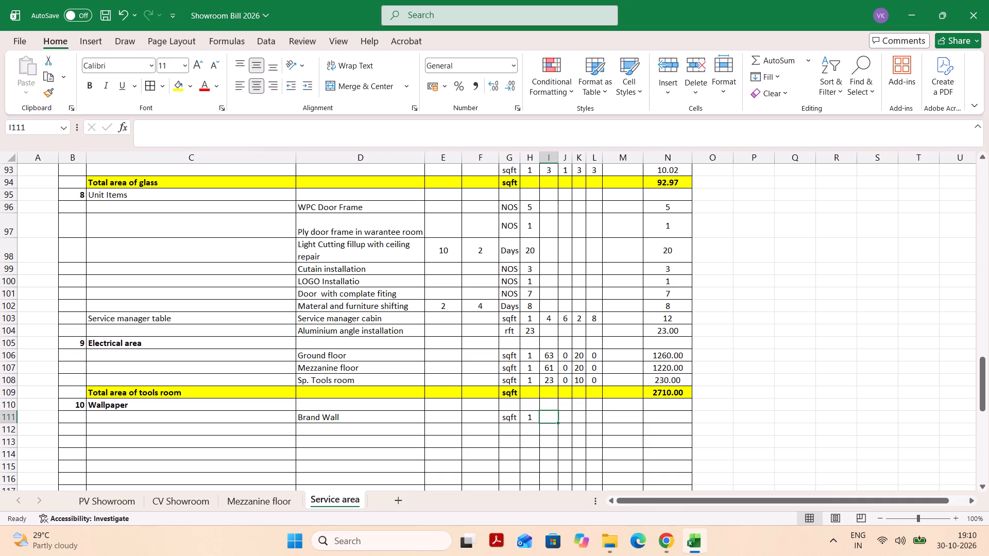
# Make the Unit Items heading in C95 bold.
pyautogui.click(118, 198)
pyautogui.hotkey('ctrl', 'b')
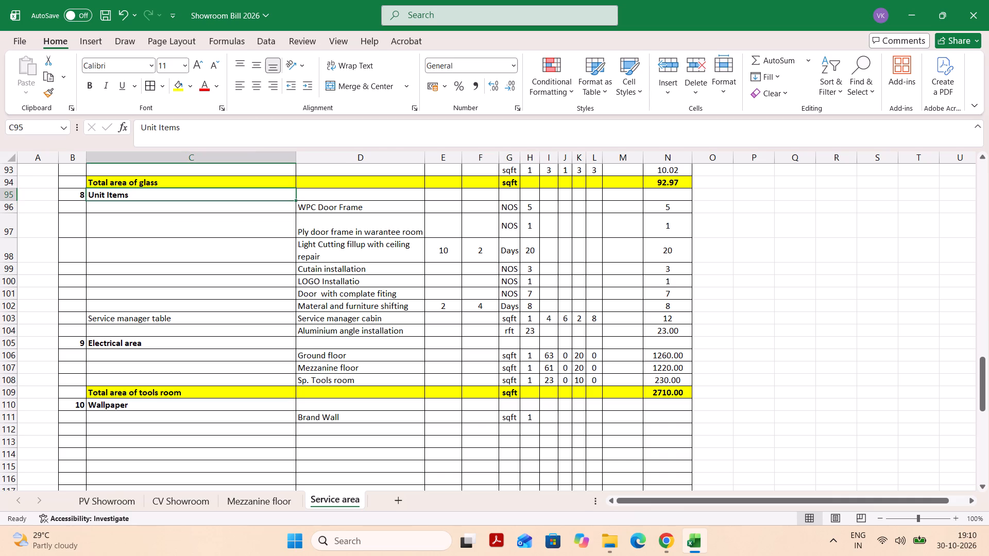
# Enter the Brand Wall dimensions in I111:L111 as 8, 0, 9 and 2.
pyautogui.click(328, 410)
pyautogui.click(321, 418)
pyautogui.press('Tab')
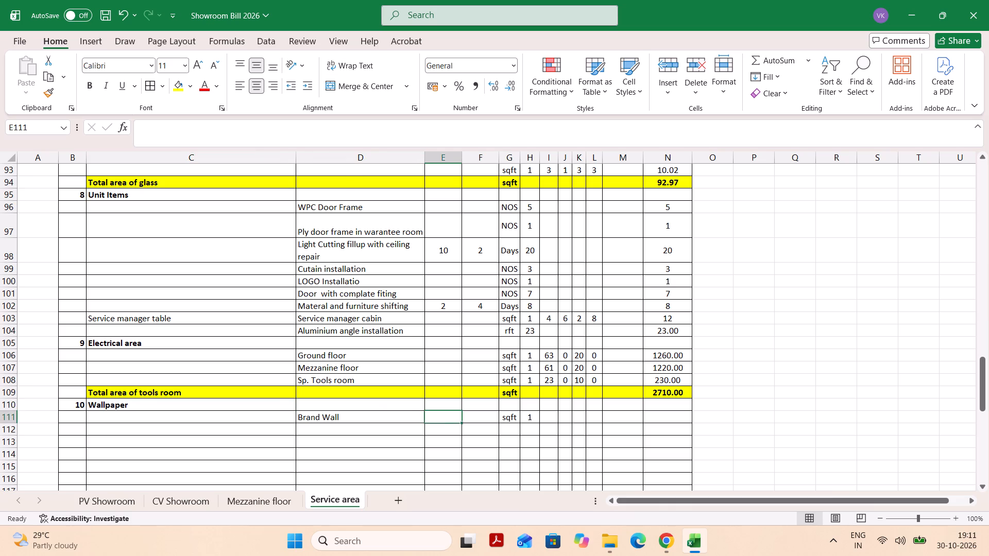
pyautogui.press('Tab')
pyautogui.press('Tab')
pyautogui.press('Tab')
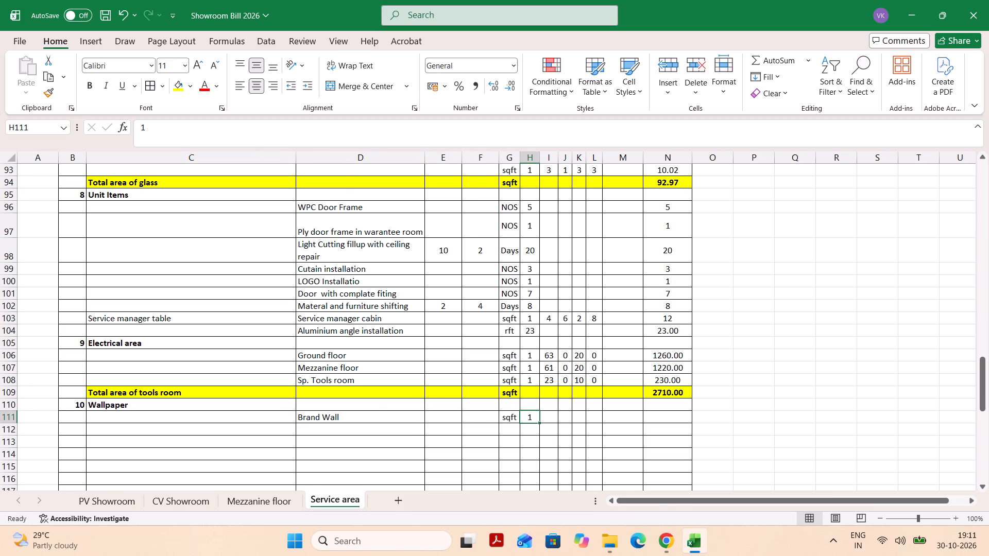
pyautogui.press('Tab')
pyautogui.press('8')
pyautogui.press('Tab')
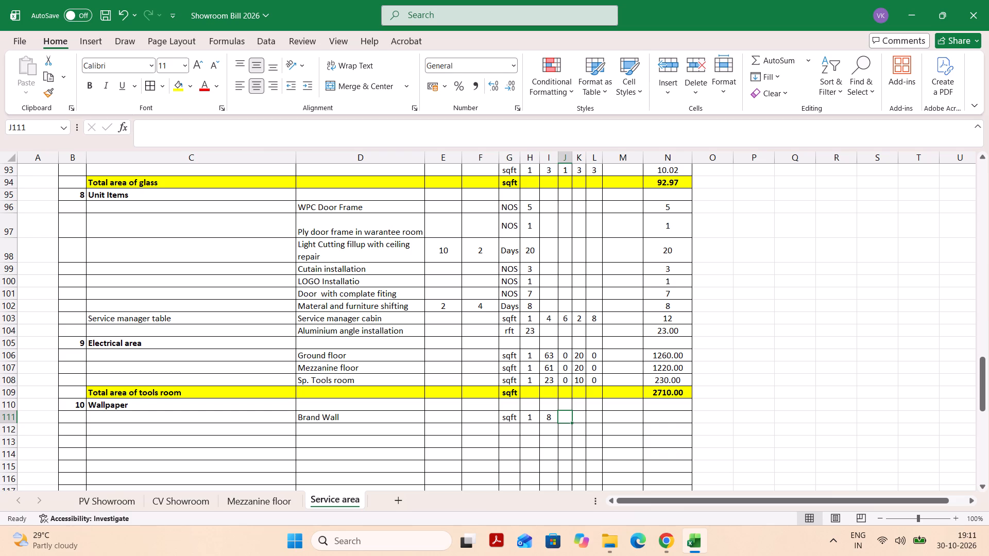
pyautogui.press('1')
pyautogui.press('Tab')
pyautogui.hotkey('shift', 'Tab')
pyautogui.press('0')
pyautogui.press('Tab')
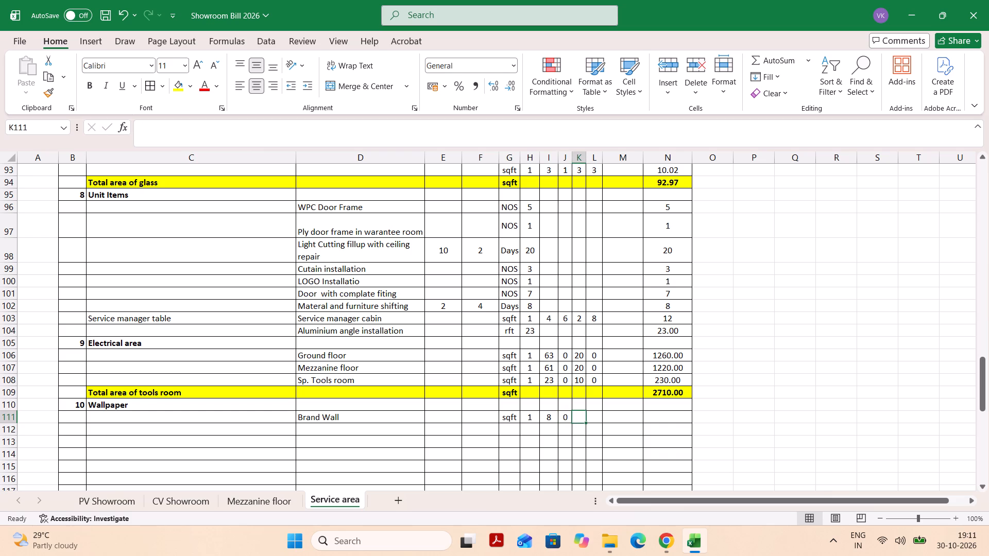
pyautogui.press('3')
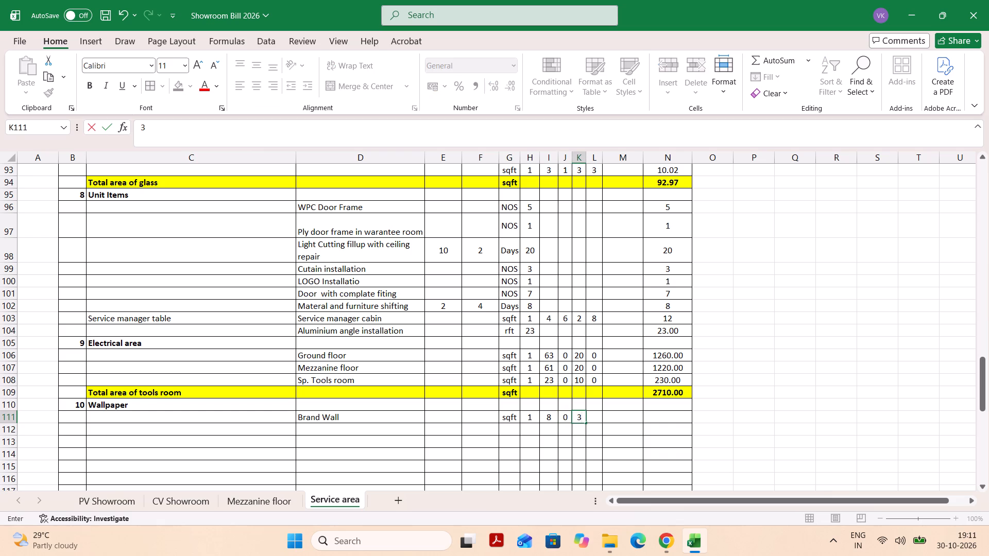
pyautogui.press('Tab')
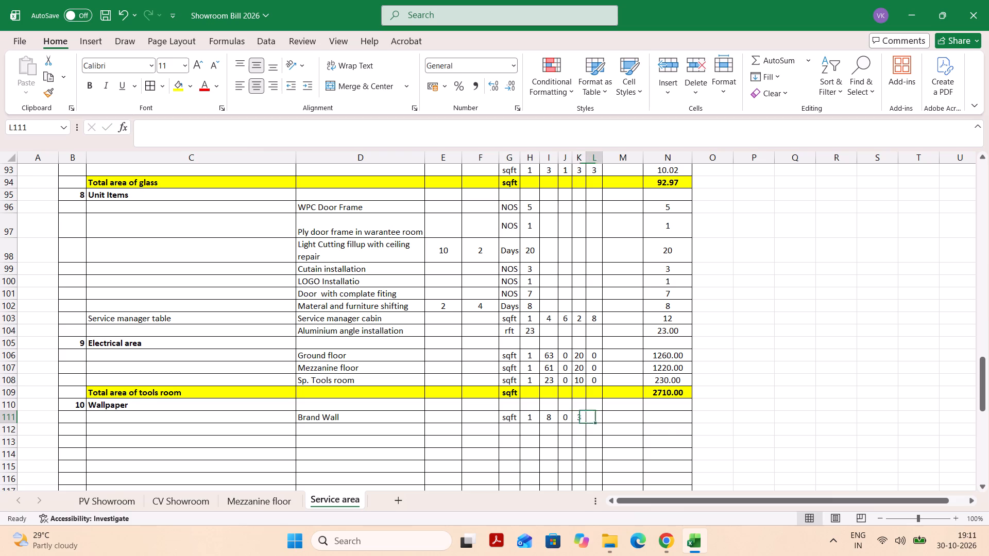
pyautogui.hotkey('shift', 'Tab')
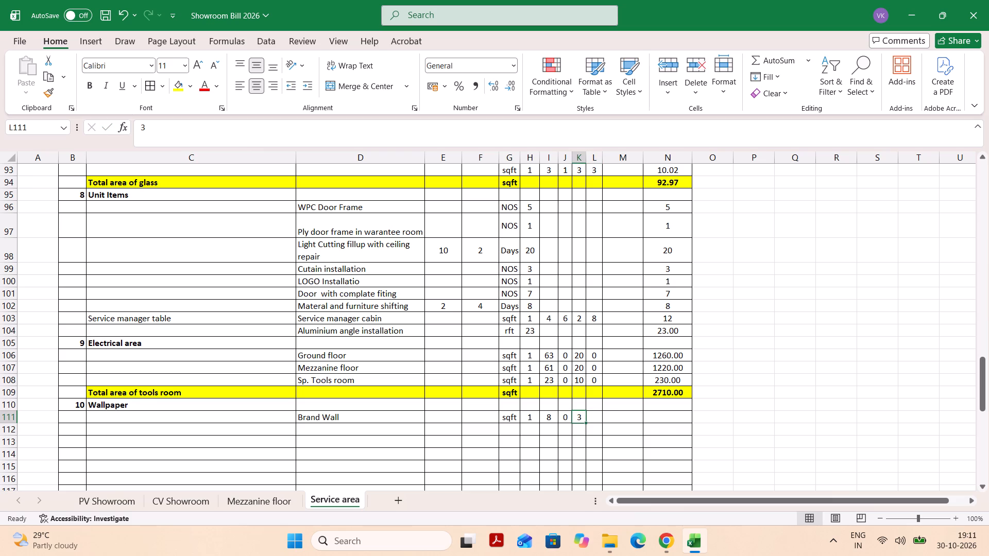
pyautogui.press('9')
pyautogui.press('Tab')
pyautogui.press('2')
pyautogui.press('Tab')
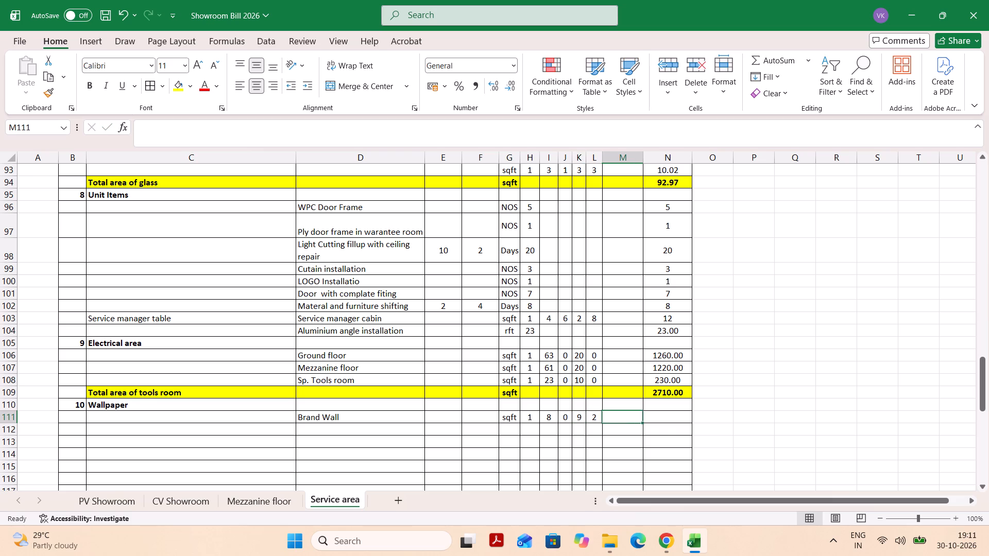
# Copy the area formula from the Mezzanine floor total in N107 into N111 for Brand Wall.
pyautogui.press('Tab')
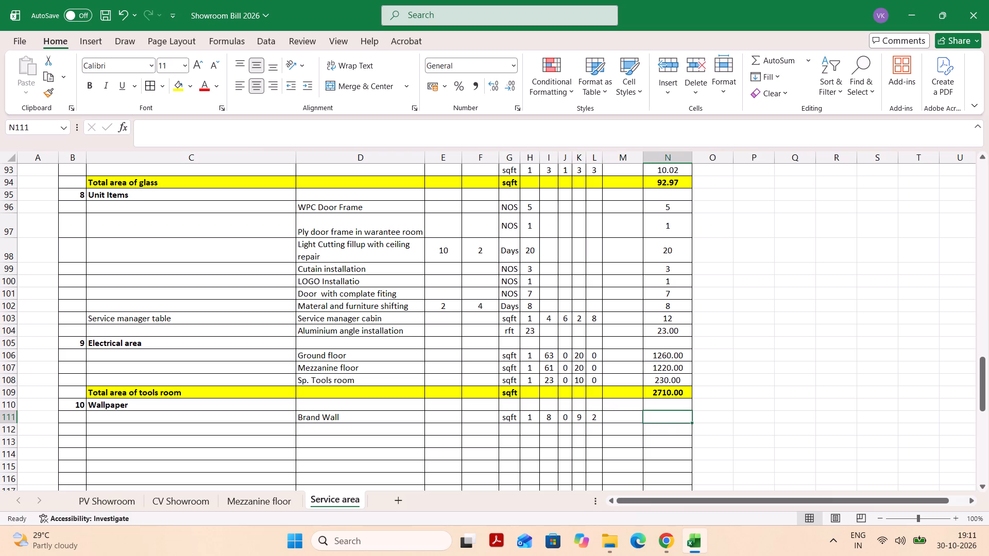
pyautogui.press('Up')
pyautogui.press('Up')
pyautogui.press('Up')
pyautogui.press('Up')
pyautogui.press('Down')
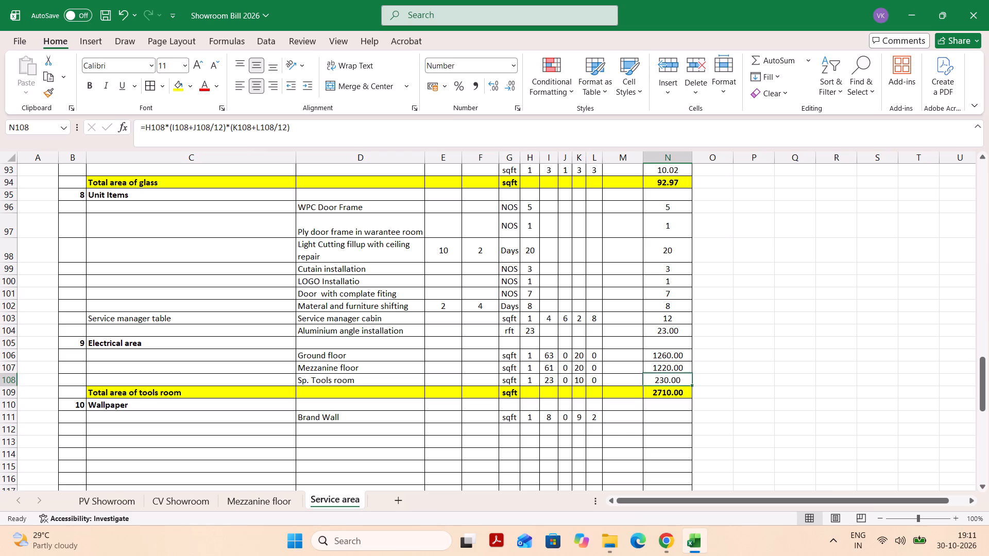
pyautogui.press('Down')
pyautogui.press('Down')
pyautogui.press('Down')
pyautogui.press('Up')
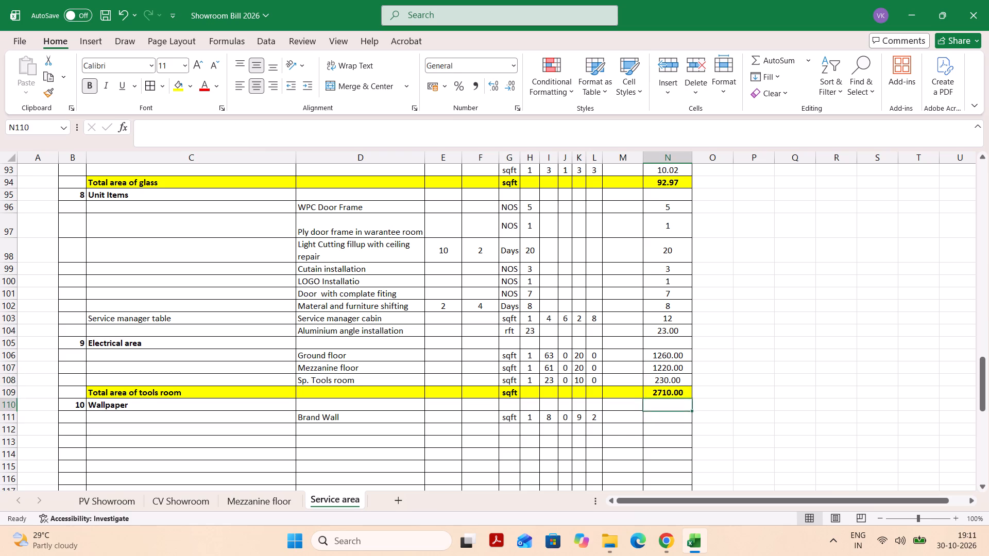
pyautogui.press('Up')
pyautogui.press('Up')
pyautogui.press('Up')
pyautogui.hotkey('ctrl', 'c')
pyautogui.hotkey('ctrl', 'Down')
pyautogui.press('Down')
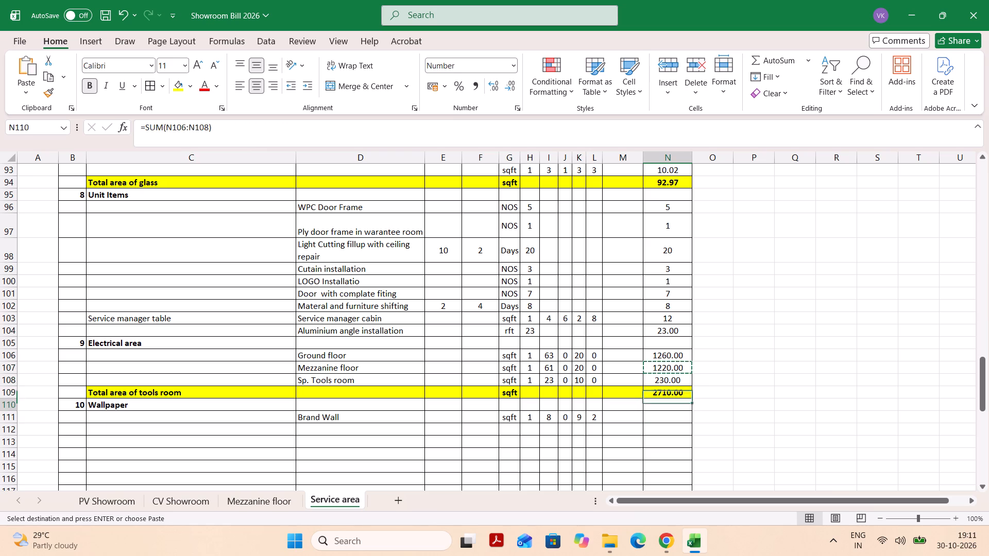
pyautogui.press('Down')
pyautogui.hotkey('ctrl', 'v')
pyautogui.press('Return')
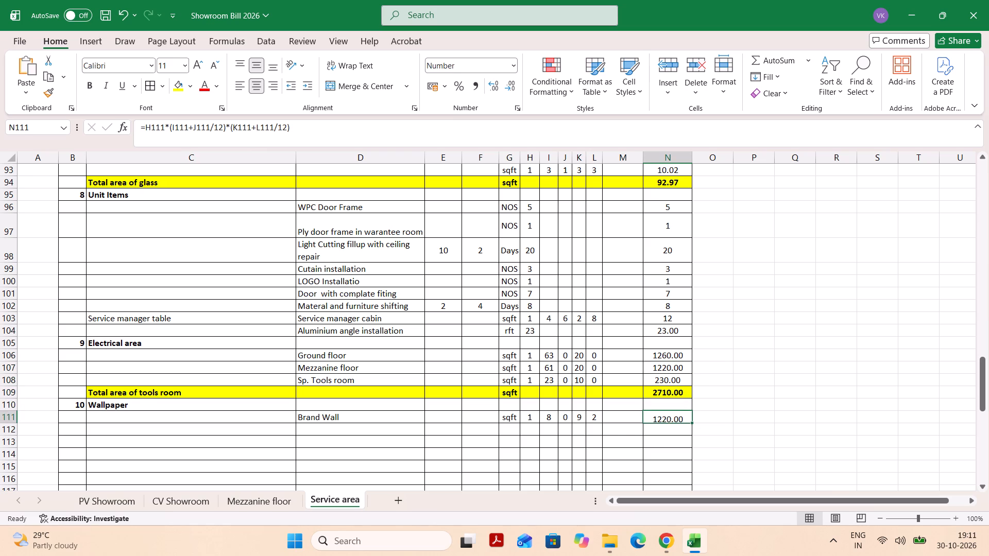
# Start a second Brand Wall measurement in row 112 with unit sqft in G112 and quantity 1 in H112.
pyautogui.press('Left')
pyautogui.press('Left')
pyautogui.press('Left')
pyautogui.press('Left')
pyautogui.press('Left')
pyautogui.press('Left')
pyautogui.press('Left')
pyautogui.press('Left')
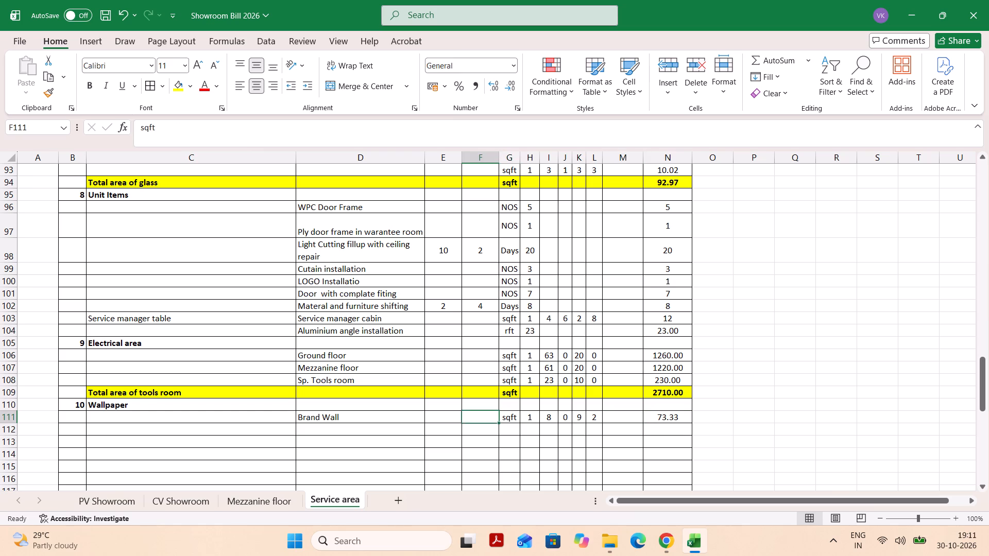
pyautogui.press('Left')
pyautogui.press('Left')
pyautogui.press('Down')
pyautogui.press('Tab')
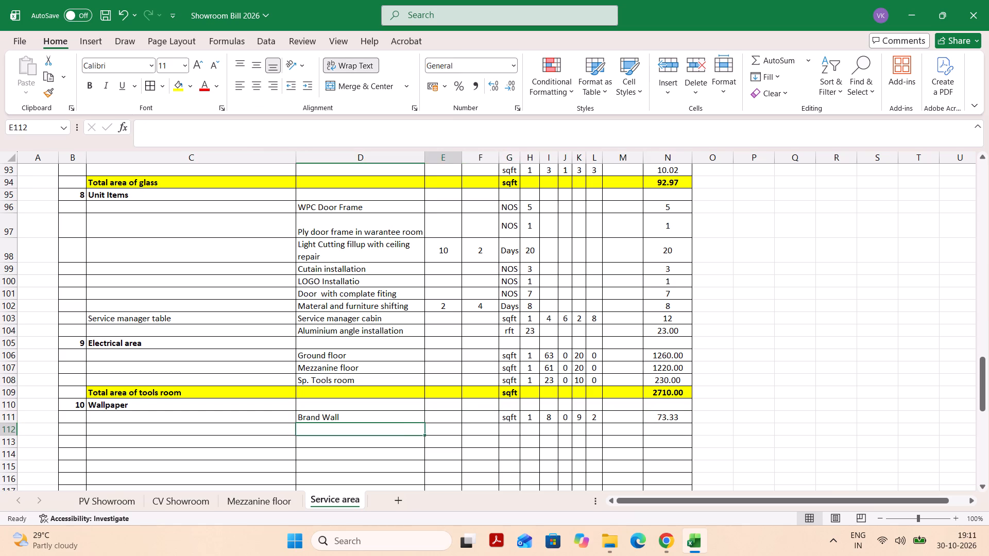
pyautogui.press('Tab')
pyautogui.press('Tab')
pyautogui.write('sq')
pyautogui.press('Tab')
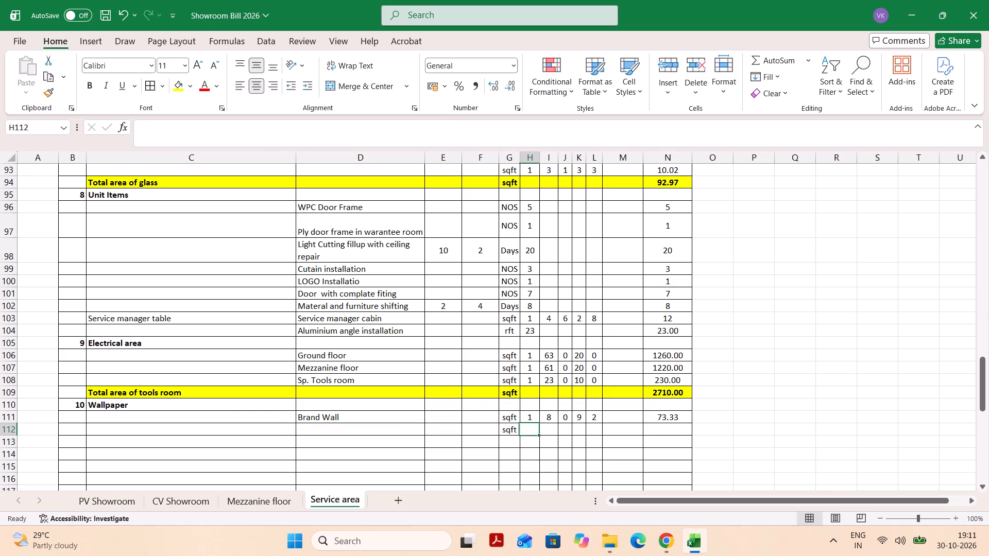
pyautogui.press('1')
pyautogui.press('Tab')
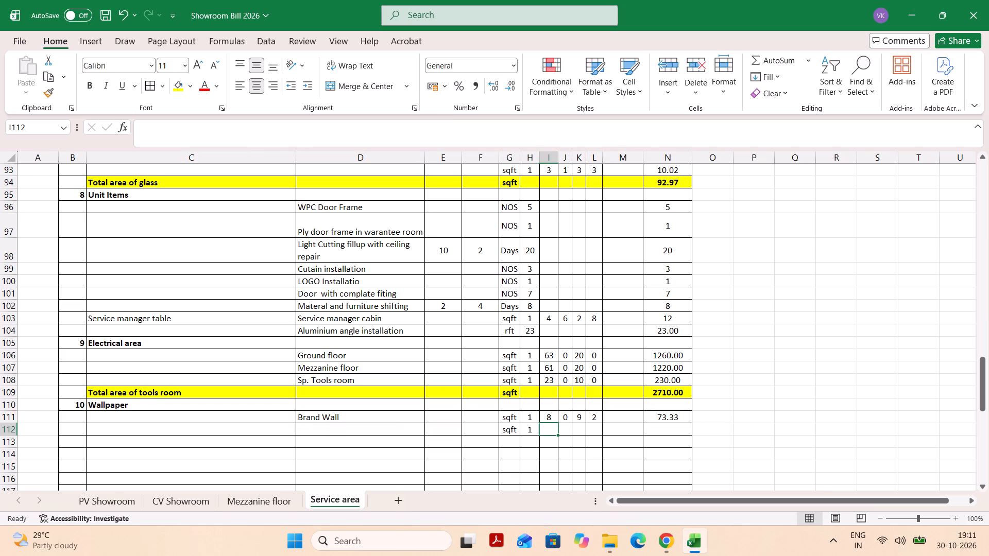
# Enter the row 112 dimensions in I112:L112 as 1, 0, 9 and 2.
pyautogui.press('1')
pyautogui.press('Tab')
pyautogui.press('0')
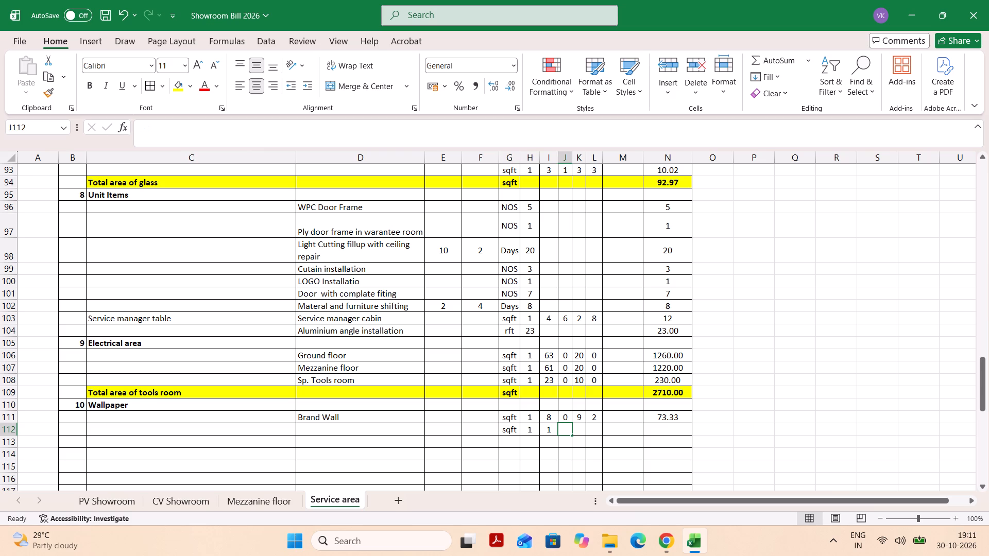
pyautogui.press('Tab')
pyautogui.press('9')
pyautogui.press('Tab')
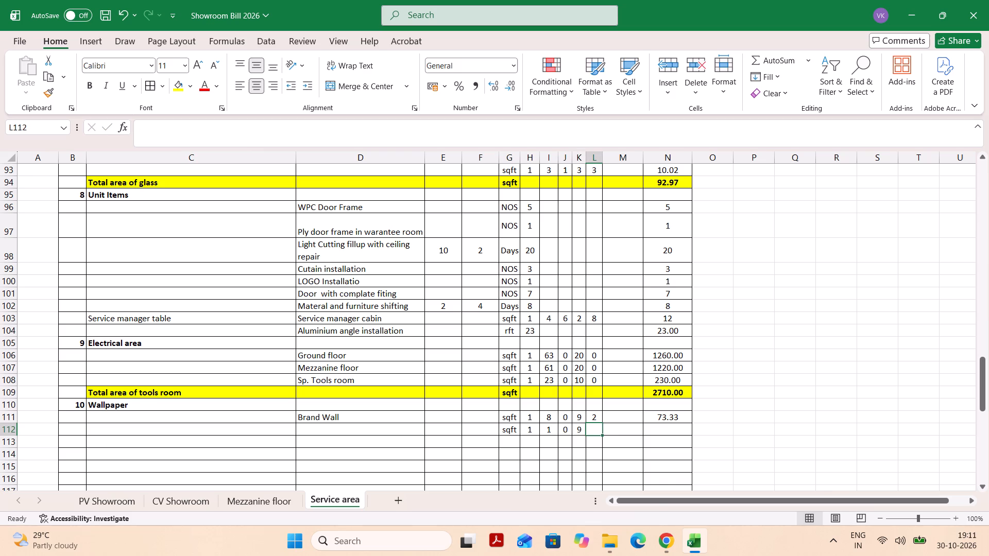
pyautogui.press('2')
pyautogui.press('Tab')
# Fill the area formula from N111 down into N112.
pyautogui.press('Tab')
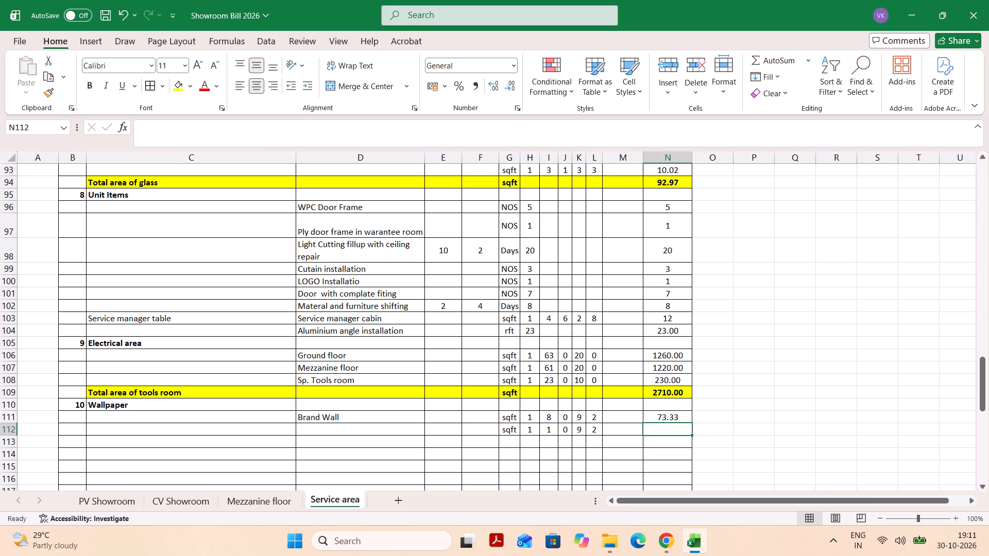
pyautogui.hotkey('ctrl', 'd')
pyautogui.press('Return')
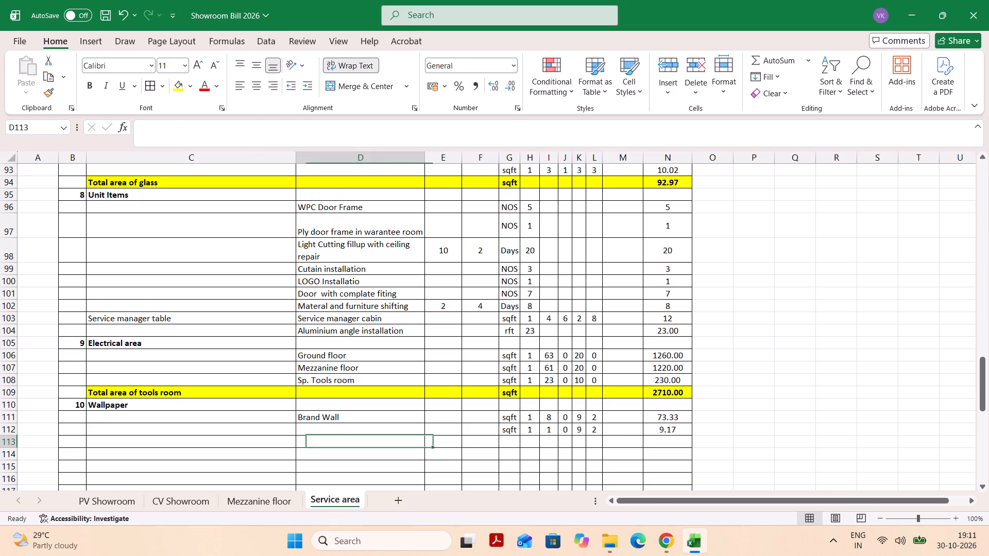
# Add a Mezzanine item in D113 under Wallpaper, with unit sqft in G113 and quantity 1 in H113.
pyautogui.write('ME')
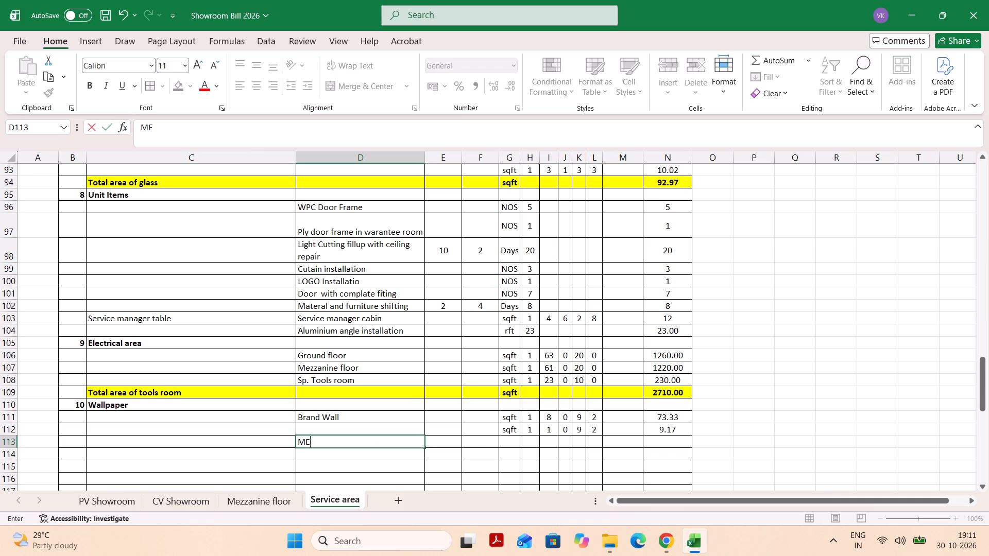
pyautogui.press('z')
pyautogui.write('zanine')
pyautogui.press('Tab')
pyautogui.press('Tab')
pyautogui.press('Tab')
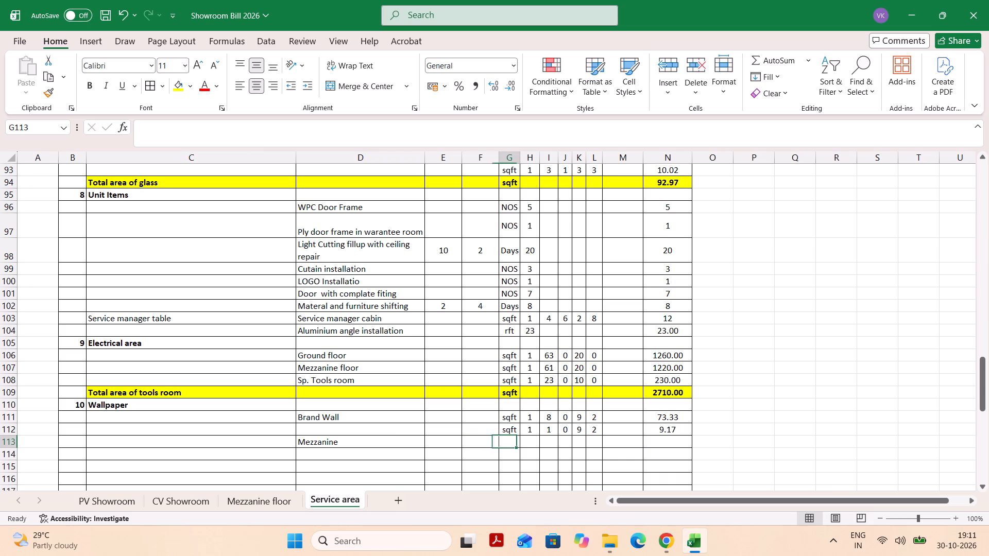
pyautogui.write('sq')
pyautogui.press('Tab')
pyautogui.press('1')
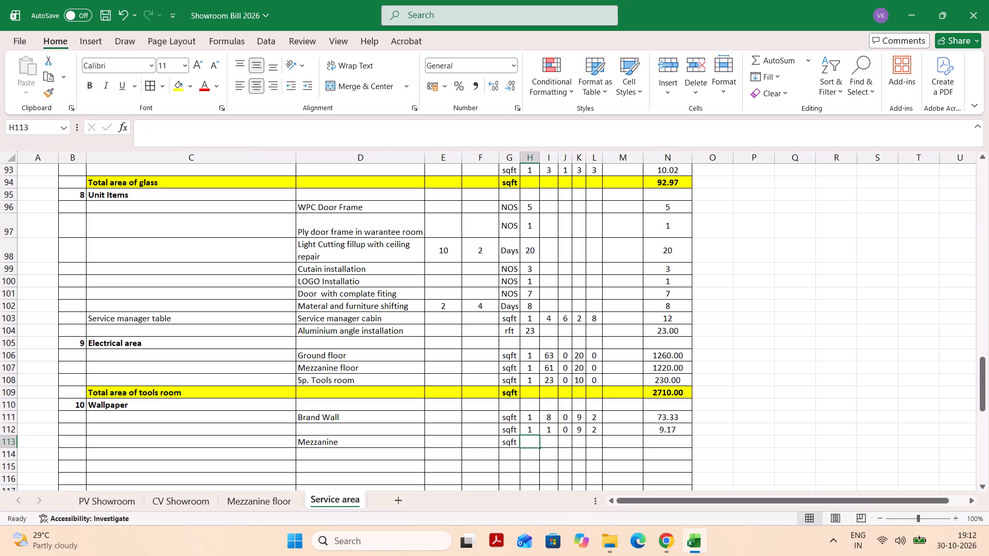
pyautogui.press('Tab')
# Enter the Mezzanine wallpaper dimensions in I113:L113 as 19, 9, 8 and 0.
pyautogui.write('19')
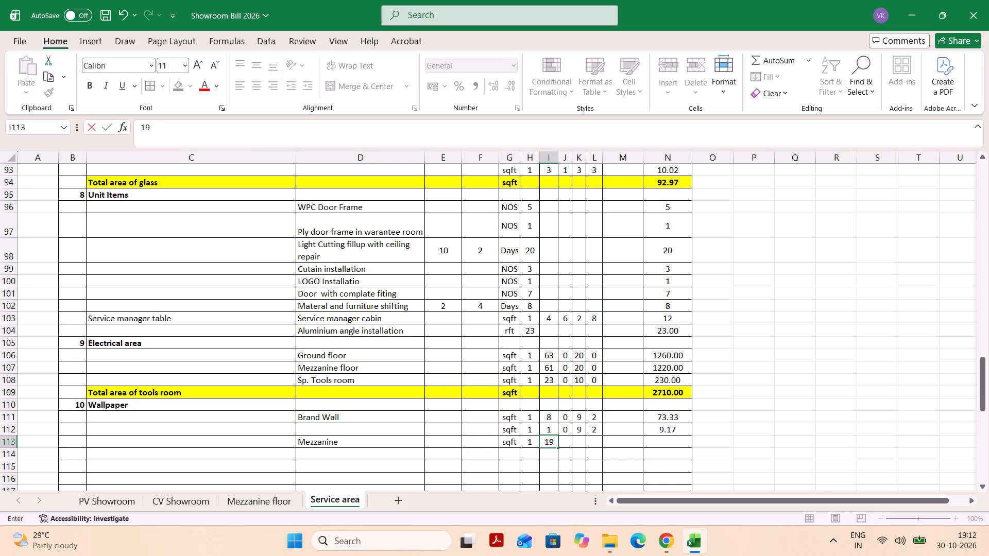
pyautogui.press('Tab')
pyautogui.press('9')
pyautogui.press('Tab')
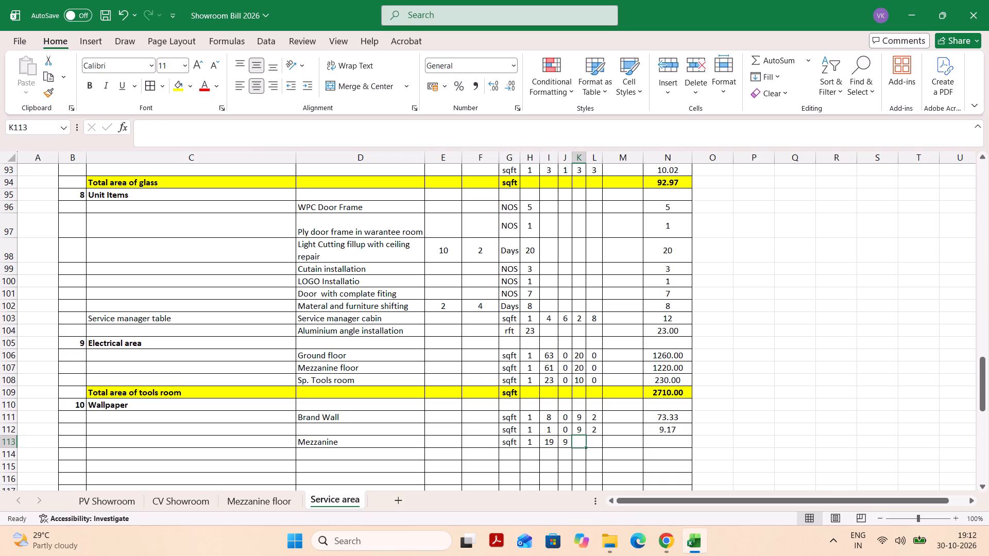
pyautogui.press('8')
pyautogui.press('Tab')
pyautogui.press('0')
pyautogui.press('Tab')
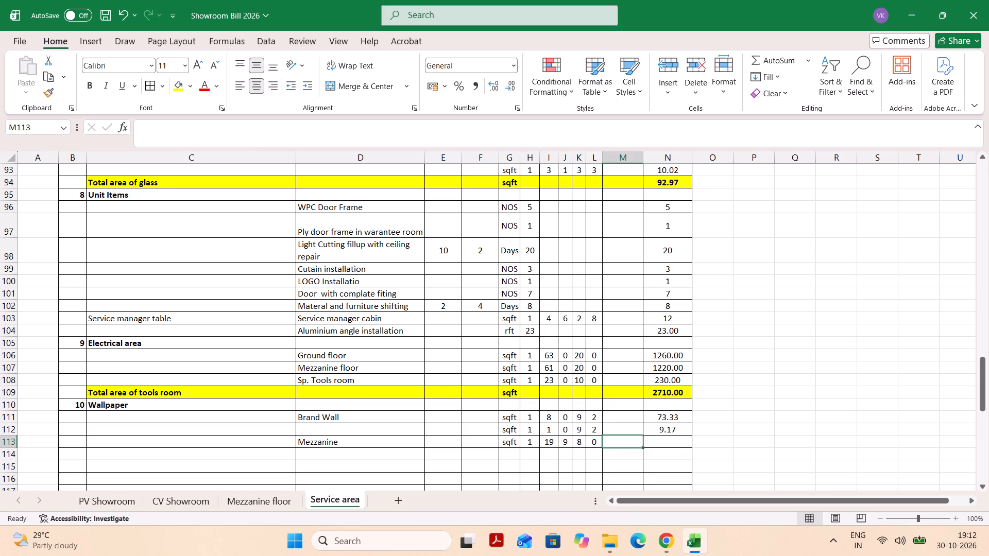
# Fill the area formula from N112 down into N113 for the Mezzanine item.
pyautogui.press('Tab')
pyautogui.hotkey('ctrl', 'd')
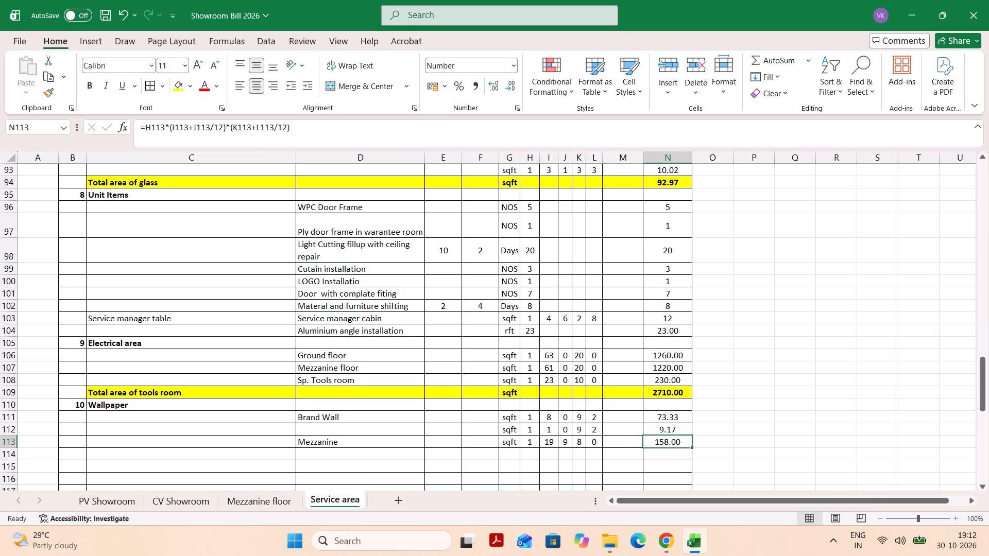
pyautogui.press('Return')
# Start another Mezzanine measurement in row 114 with unit sqft in G114 and quantity 1 in H114.
pyautogui.press('Tab')
pyautogui.press('Tab')
pyautogui.press('Tab')
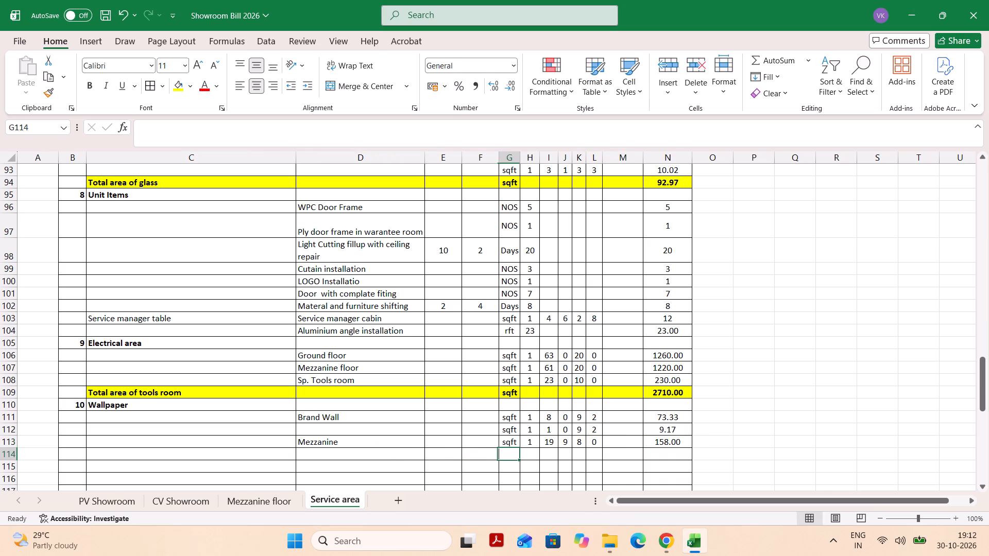
pyautogui.write('sq')
pyautogui.press('Tab')
pyautogui.press('1')
pyautogui.press('Tab')
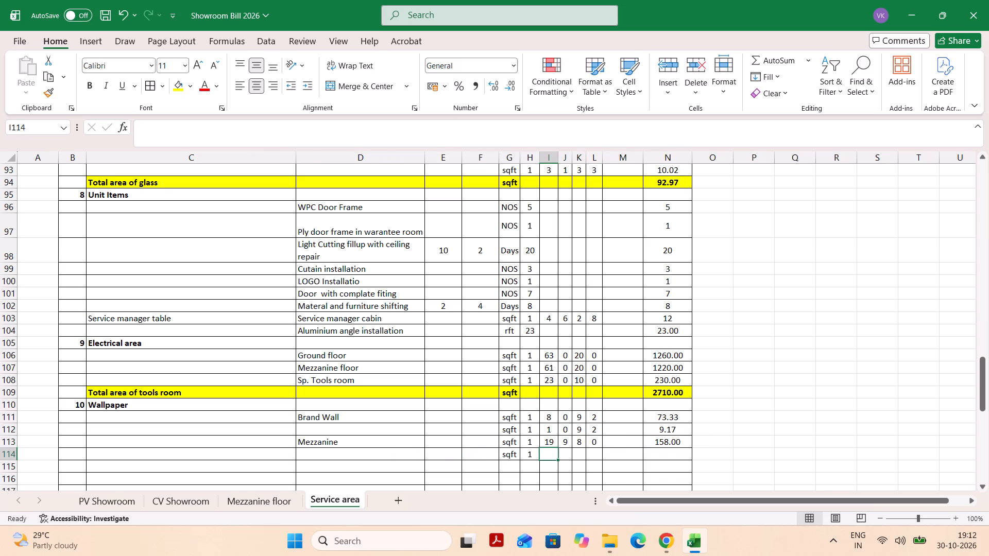
# Enter the row 114 dimensions in I114:L114 as 12, 4, 3 and 6.
pyautogui.write('12')
pyautogui.press('Tab')
pyautogui.press('4')
pyautogui.press('Tab')
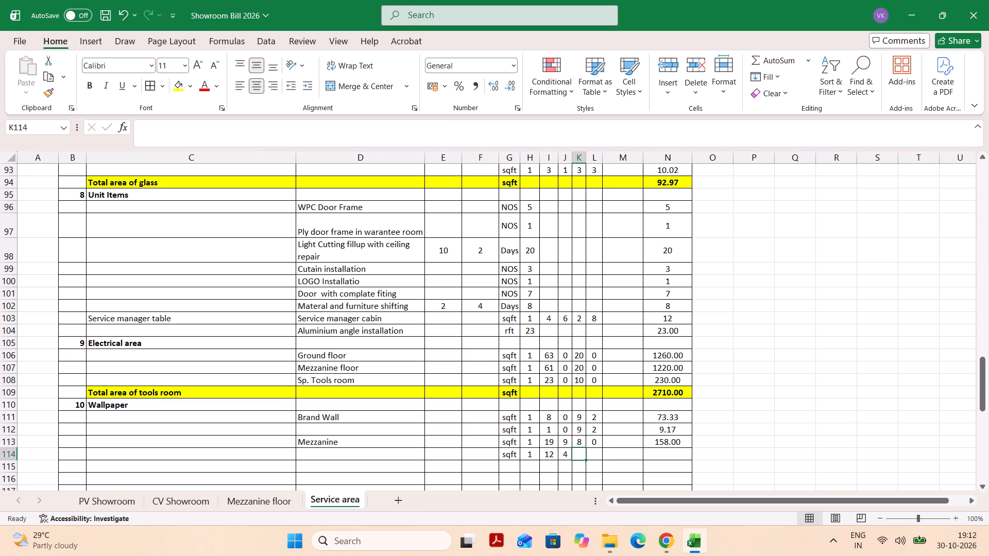
pyautogui.press('3')
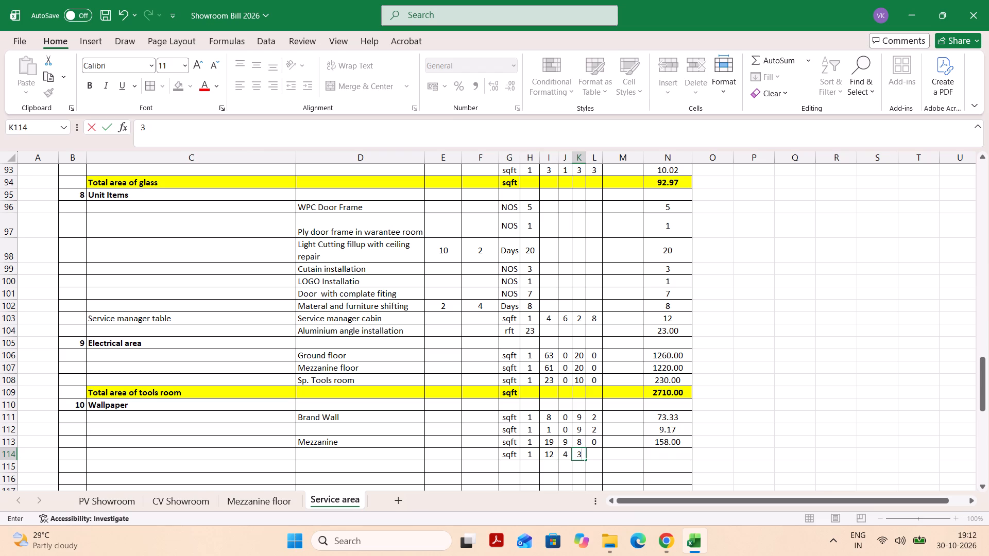
pyautogui.press('Tab')
pyautogui.press('6')
pyautogui.press('Tab')
pyautogui.press('Tab')
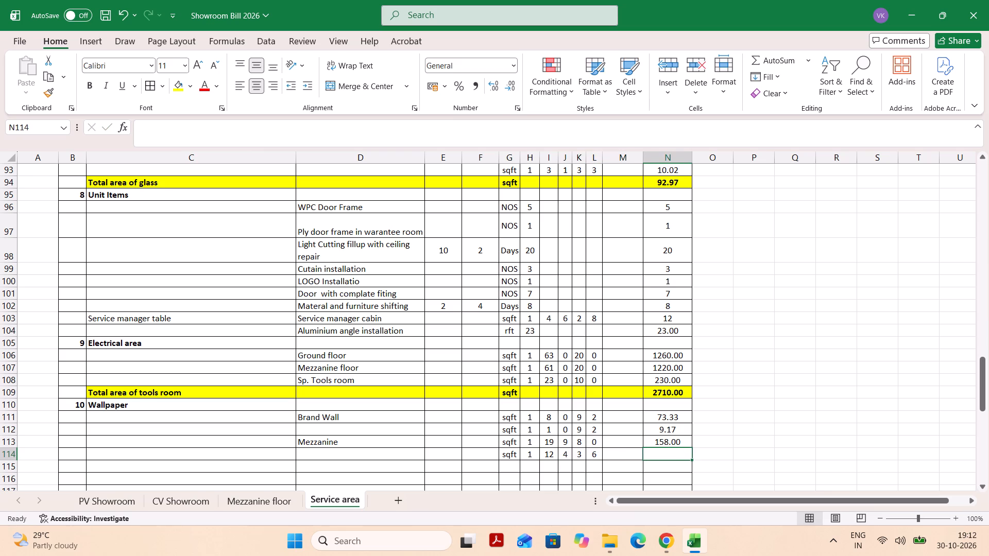
# Save the workbook and fill the area formula from N113 down into N114.
pyautogui.hotkey('ctrl', 's')
pyautogui.hotkey('ctrl', 'd')
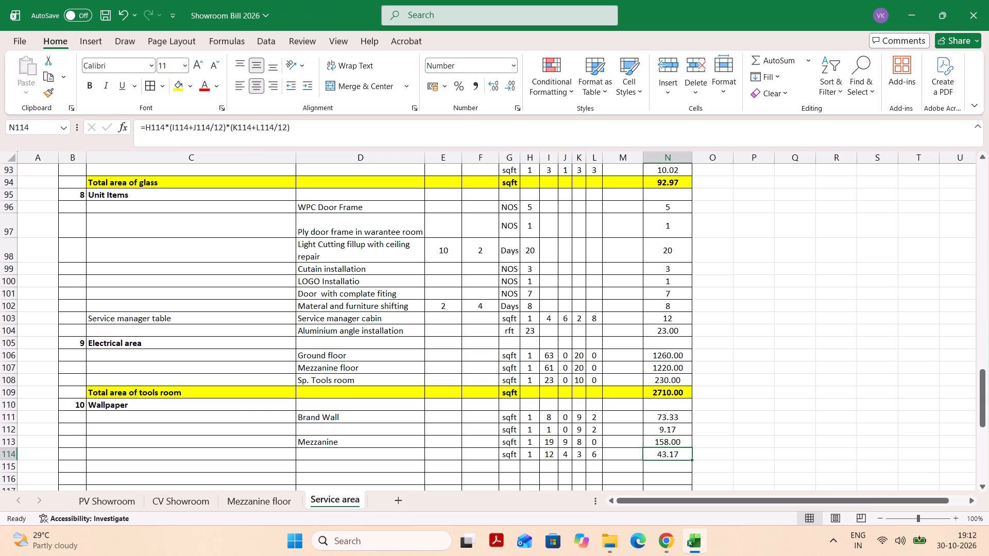
# Start another Mezzanine measurement in row 115 with unit sqft in G115 and quantity 1 in H115.
pyautogui.press('Return')
pyautogui.press('Tab')
pyautogui.press('Tab')
pyautogui.press('Tab')
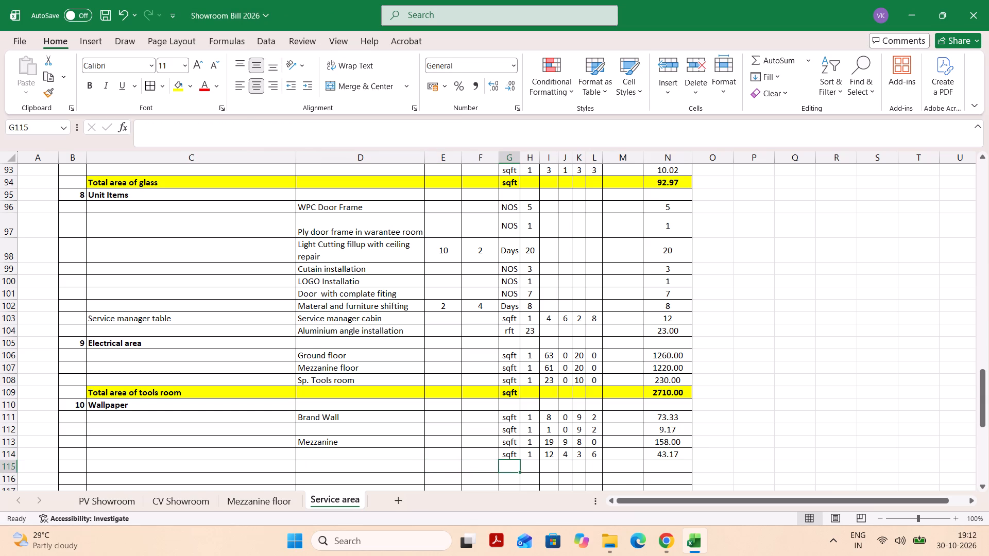
pyautogui.write('sq')
pyautogui.press('Tab')
pyautogui.press('1')
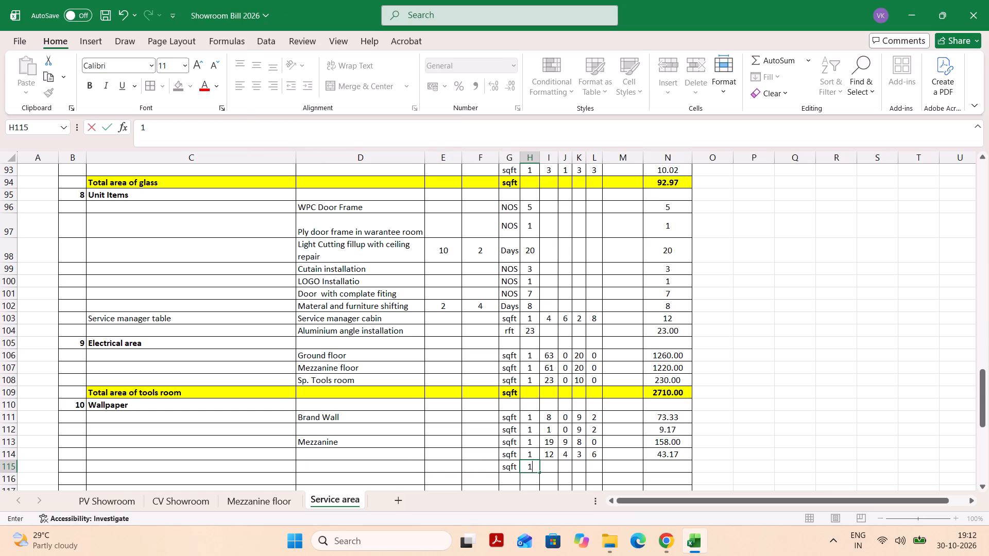
pyautogui.press('Tab')
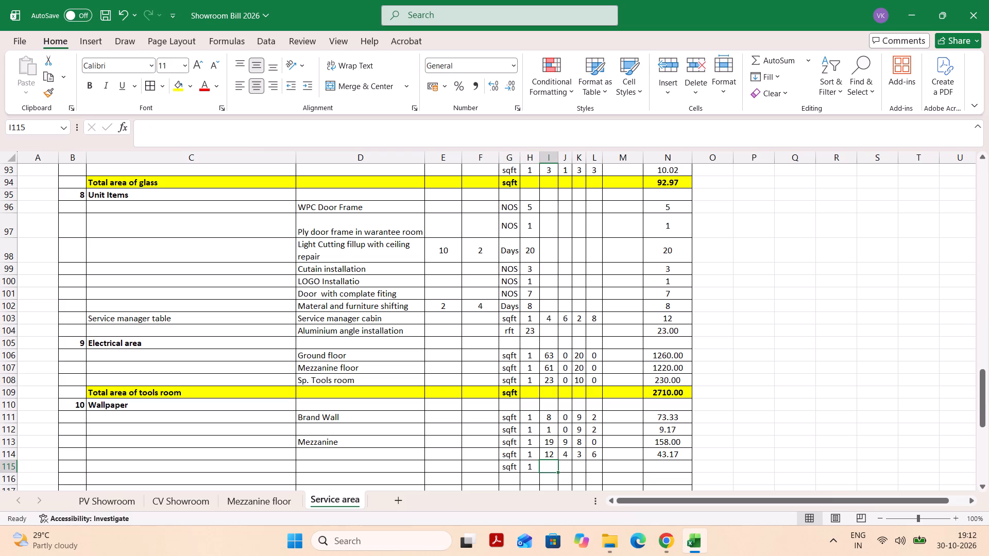
# Enter the row 115 dimensions in I115:L115 as 10, 0, 2 and 8.
pyautogui.write('10')
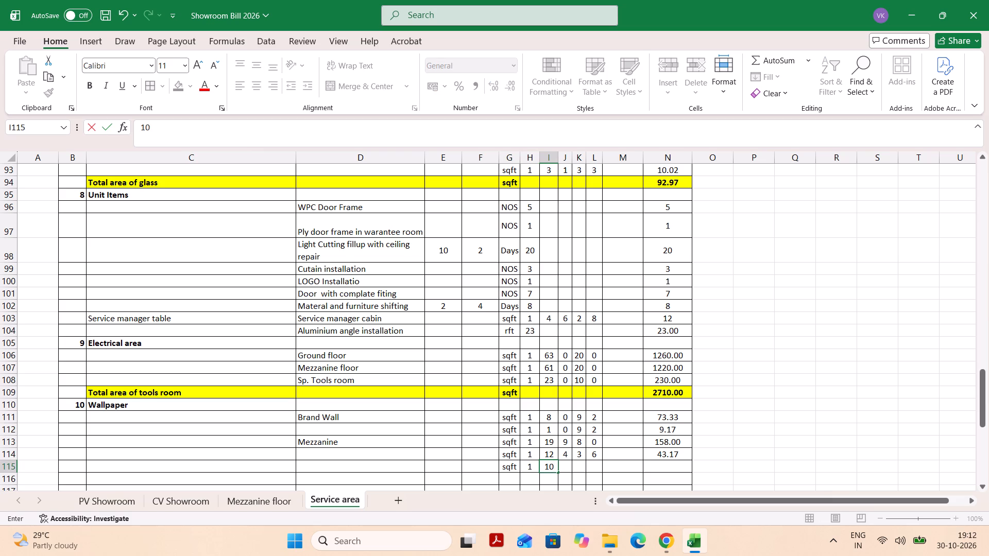
pyautogui.press('Tab')
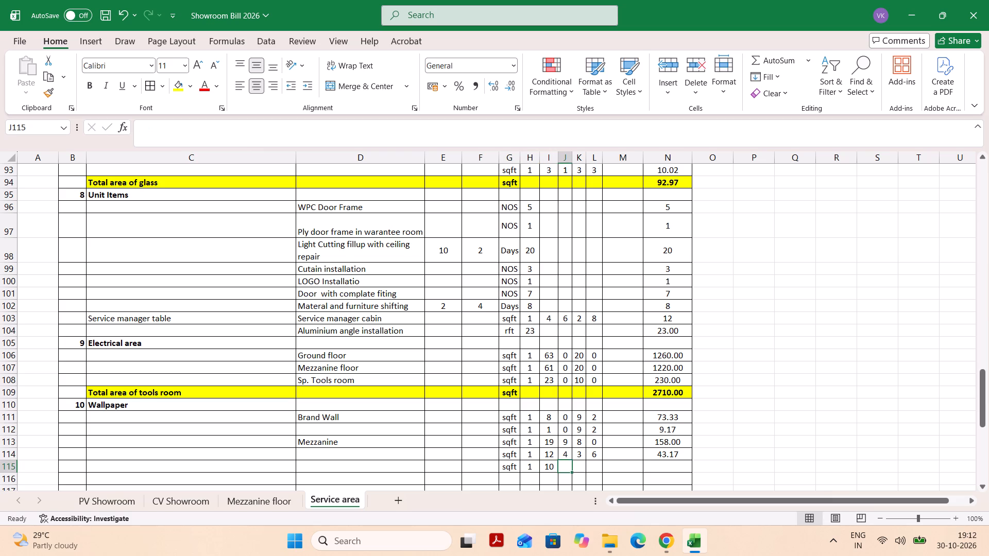
pyautogui.press('0')
pyautogui.press('Tab')
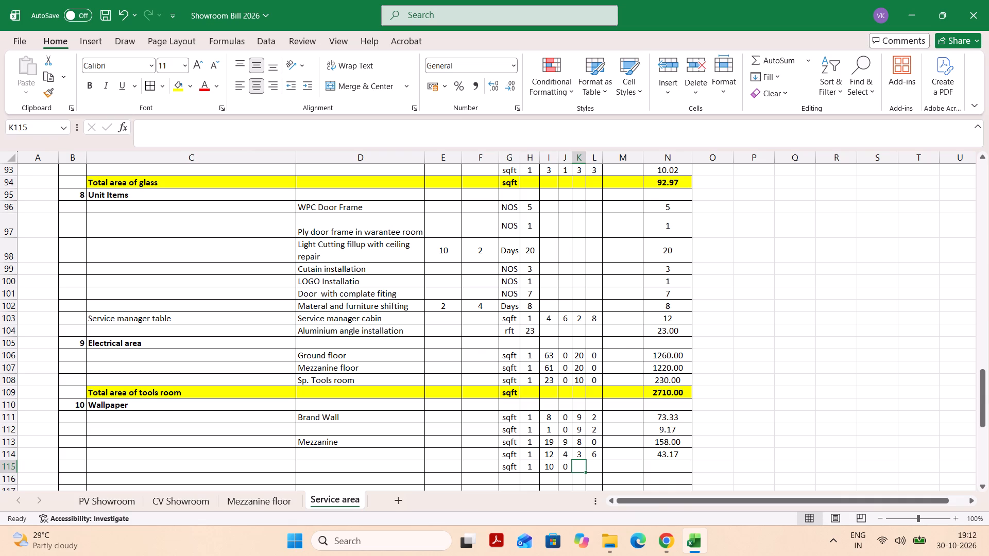
pyautogui.press('2')
pyautogui.press('Tab')
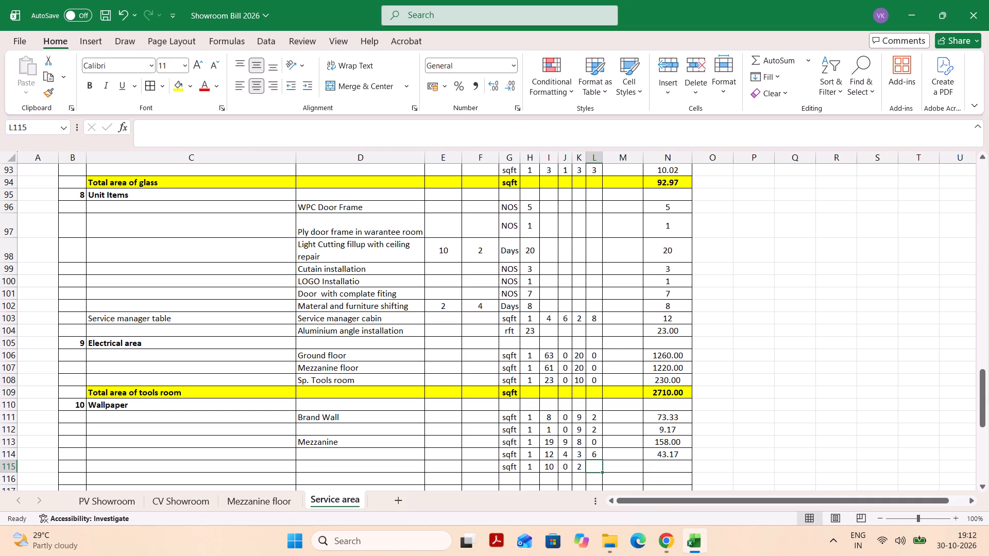
pyautogui.press('8')
pyautogui.press('Tab')
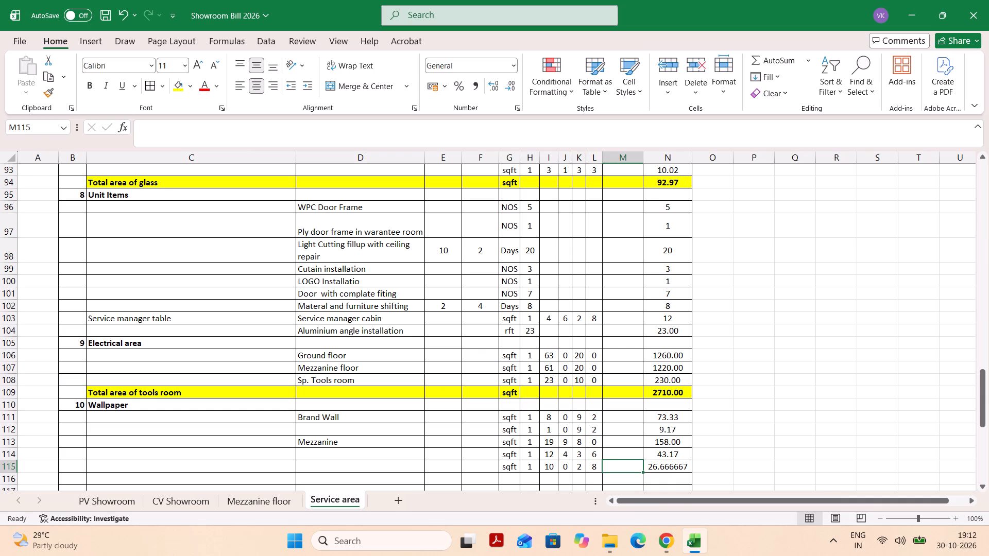
# Change the row 114 dimensions in K114 and L114 to 2 and 8.
pyautogui.click(579, 453)
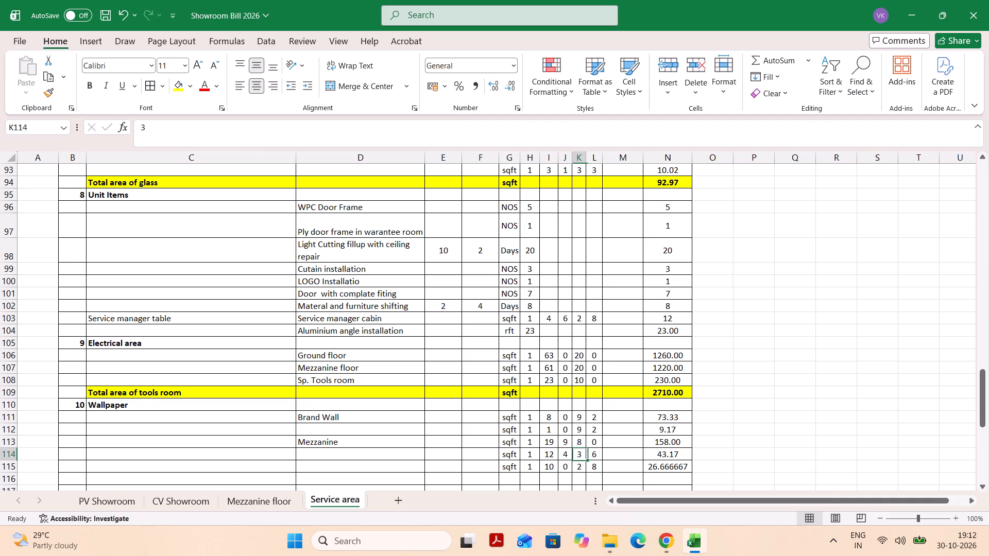
pyautogui.press('2')
pyautogui.press('Tab')
pyautogui.press('8')
pyautogui.press('Tab')
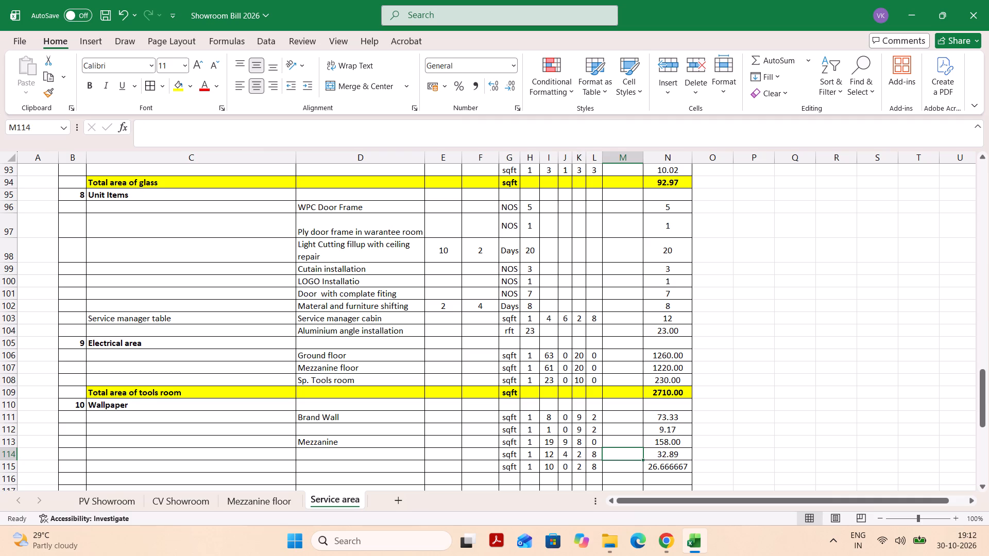
# Format the row 115 area in N115 to show two decimal places.
pyautogui.click(663, 464)
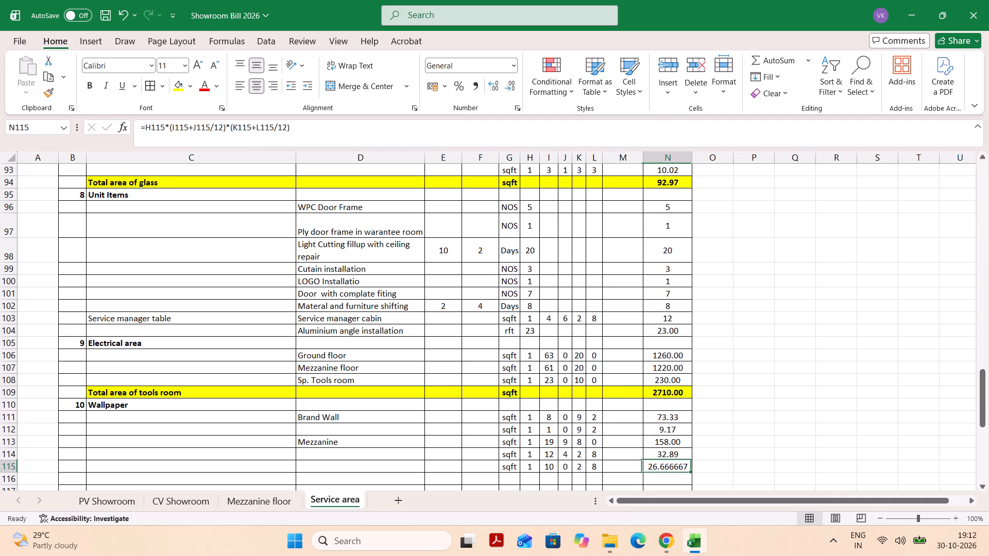
pyautogui.click(497, 88)
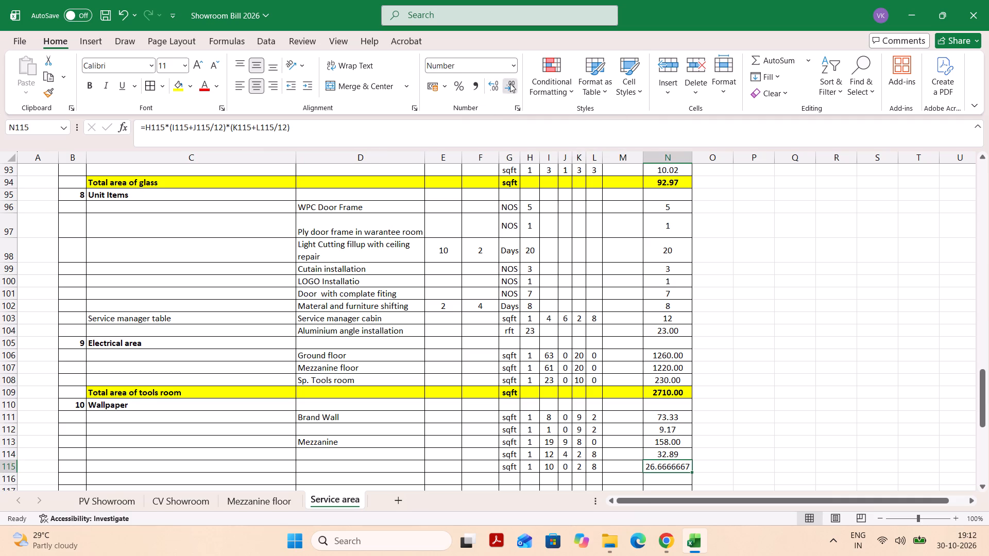
pyautogui.tripleClick(510, 83)
pyautogui.tripleClick(510, 83)
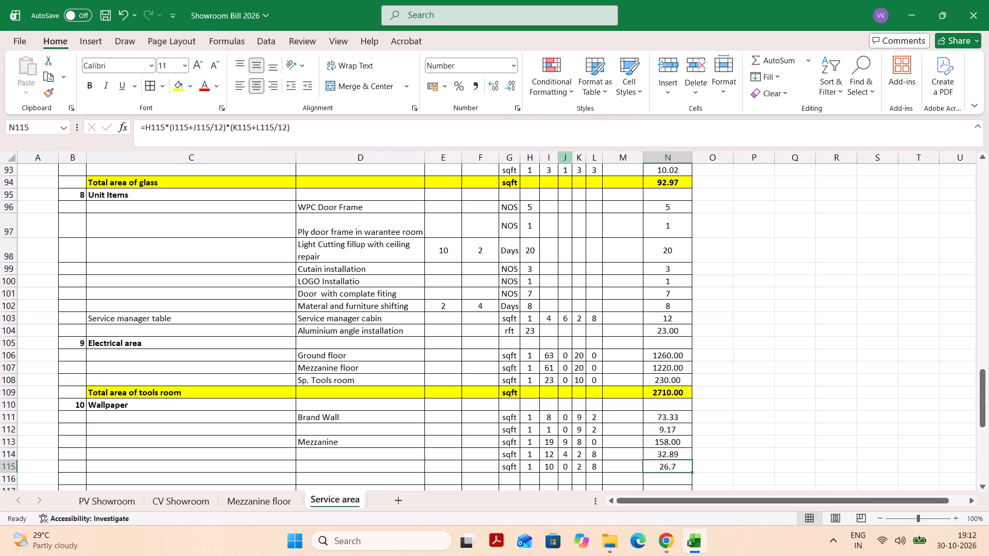
pyautogui.click(491, 84)
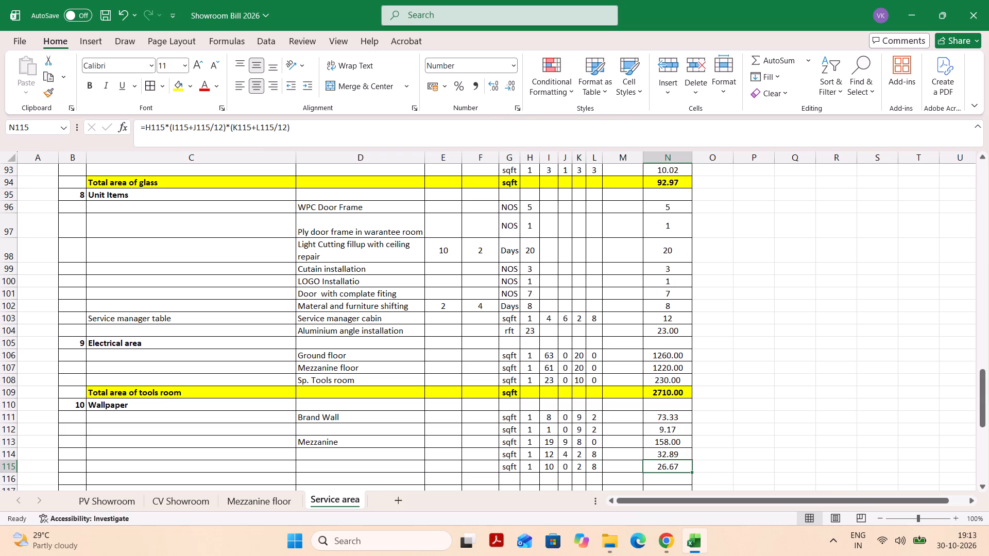
# Format C116:N116 below the wallpaper items as a total row with yellow fill and bold text.
pyautogui.click(525, 349)
pyautogui.scroll(-1, 525, 349)
pyautogui.click(593, 398)
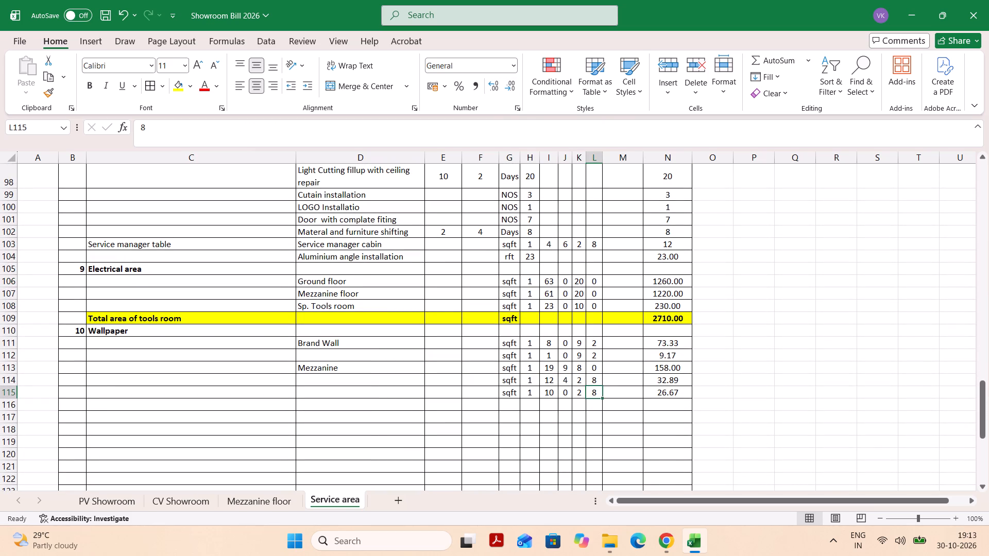
pyautogui.moveTo(133, 405); pyautogui.dragTo(480, 413)
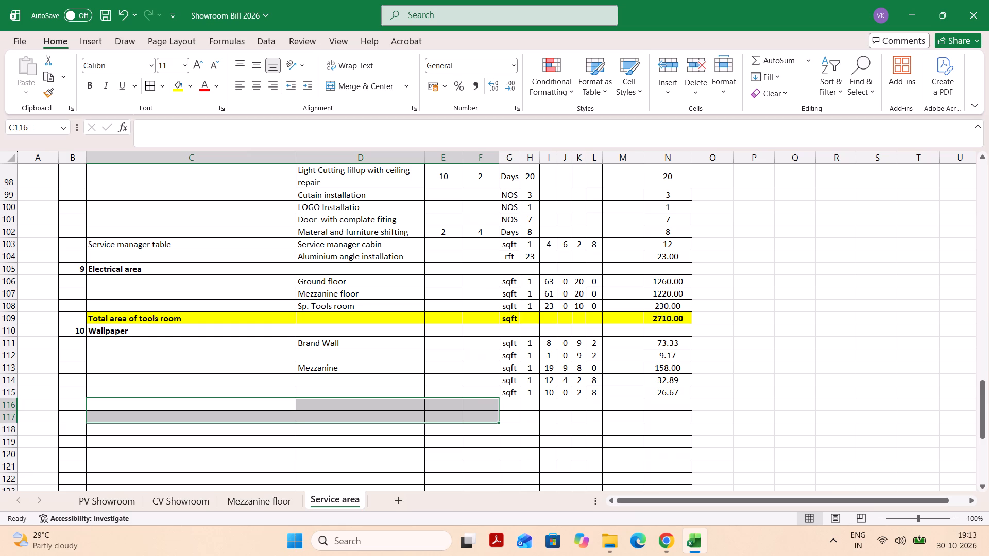
pyautogui.click(176, 407)
pyautogui.moveTo(176, 407); pyautogui.dragTo(386, 414)
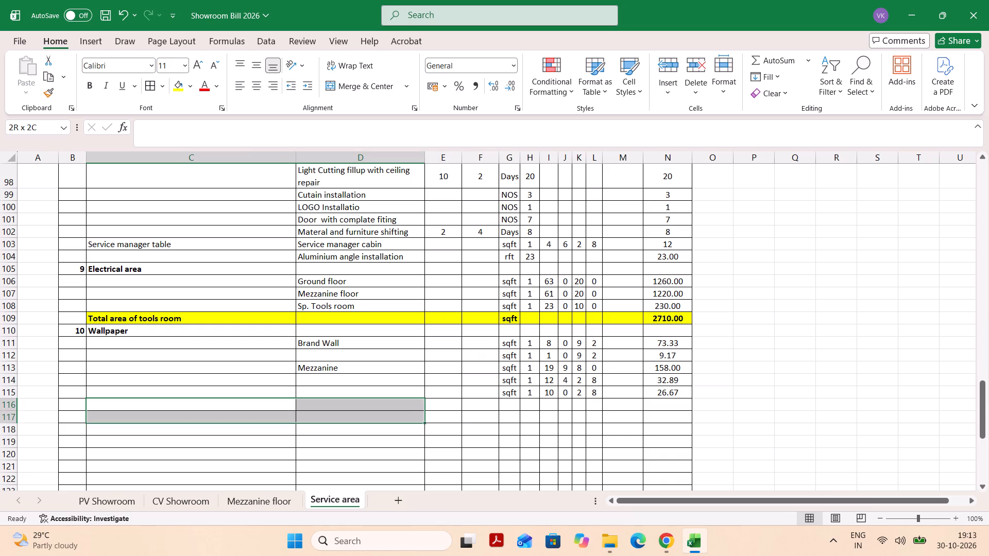
pyautogui.moveTo(386, 414); pyautogui.dragTo(524, 405)
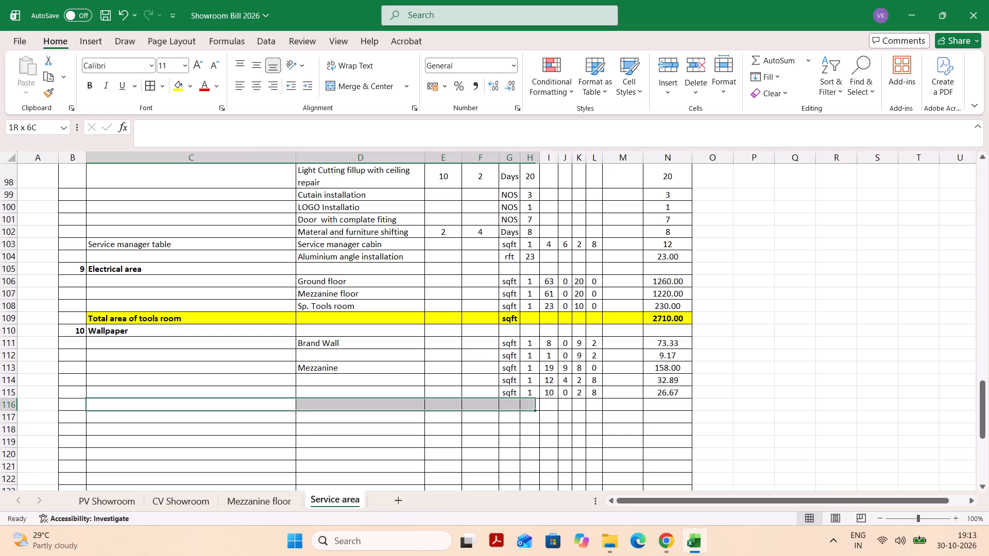
pyautogui.moveTo(524, 405); pyautogui.dragTo(672, 406)
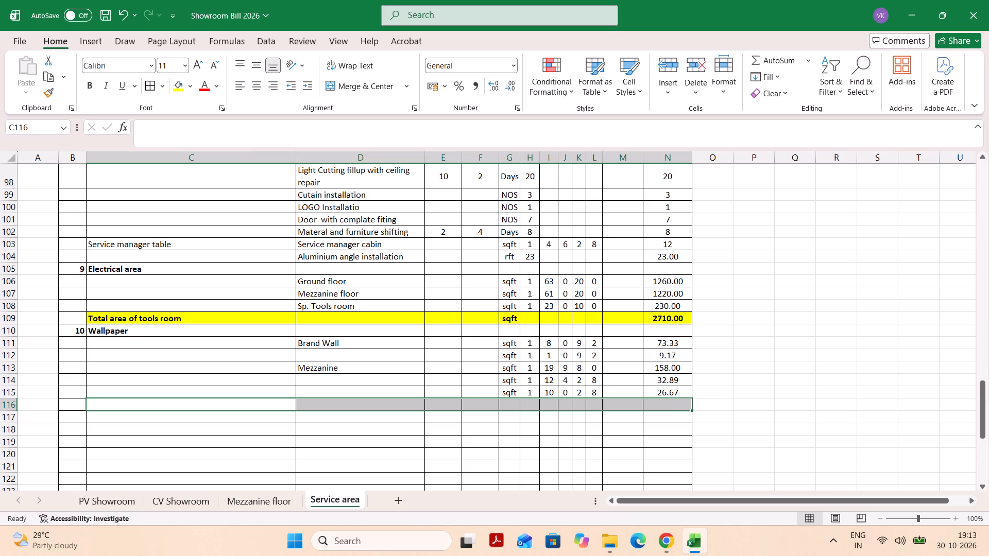
pyautogui.click(178, 86)
pyautogui.hotkey('ctrl', 'b')
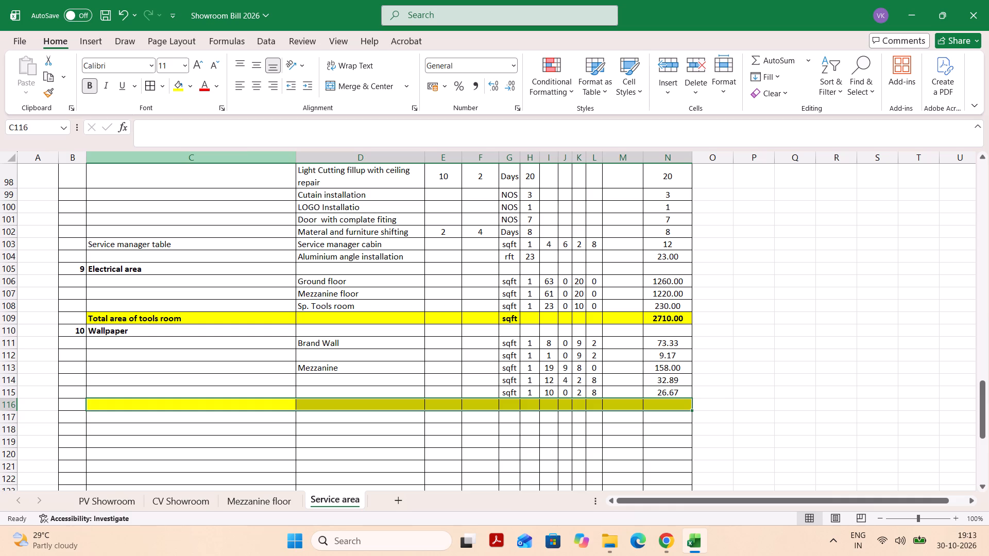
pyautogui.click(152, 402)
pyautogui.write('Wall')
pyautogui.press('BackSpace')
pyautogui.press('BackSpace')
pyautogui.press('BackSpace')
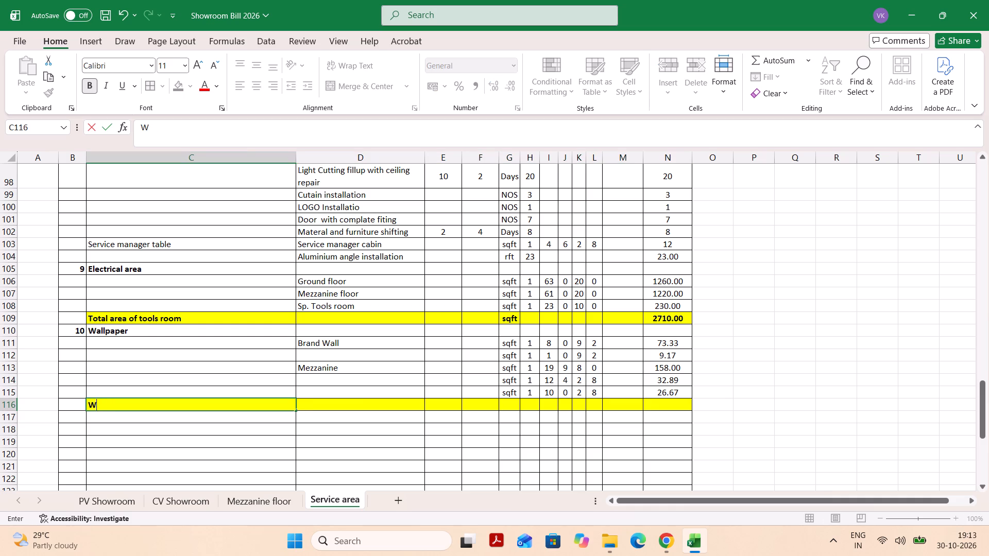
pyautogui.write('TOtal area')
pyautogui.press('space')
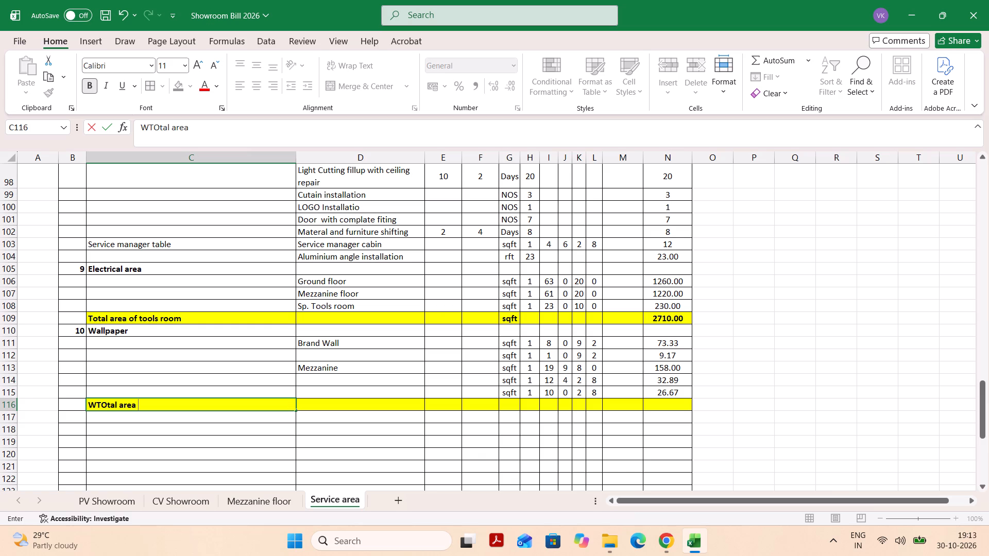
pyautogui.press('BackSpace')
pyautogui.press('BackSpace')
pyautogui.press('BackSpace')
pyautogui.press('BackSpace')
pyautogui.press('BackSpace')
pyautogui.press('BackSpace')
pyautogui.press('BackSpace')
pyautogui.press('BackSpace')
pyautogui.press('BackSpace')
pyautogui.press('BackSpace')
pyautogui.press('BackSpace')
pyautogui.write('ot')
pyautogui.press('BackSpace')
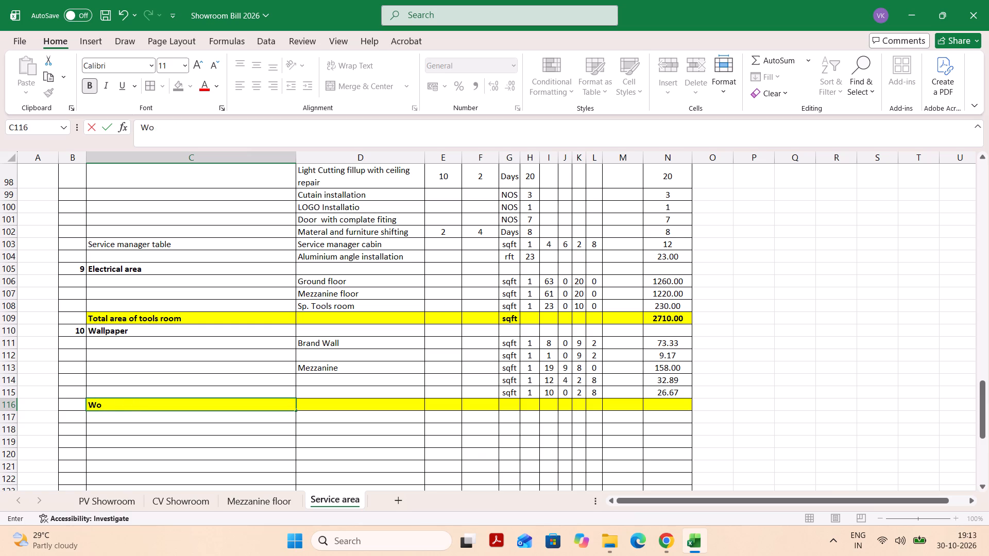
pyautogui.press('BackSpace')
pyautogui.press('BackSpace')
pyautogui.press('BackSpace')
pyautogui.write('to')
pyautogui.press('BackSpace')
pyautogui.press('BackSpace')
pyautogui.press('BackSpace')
# Enter the label "Total area of wallpaper" in C116, correcting its spelling.
pyautogui.write('TOt')
pyautogui.write('al')
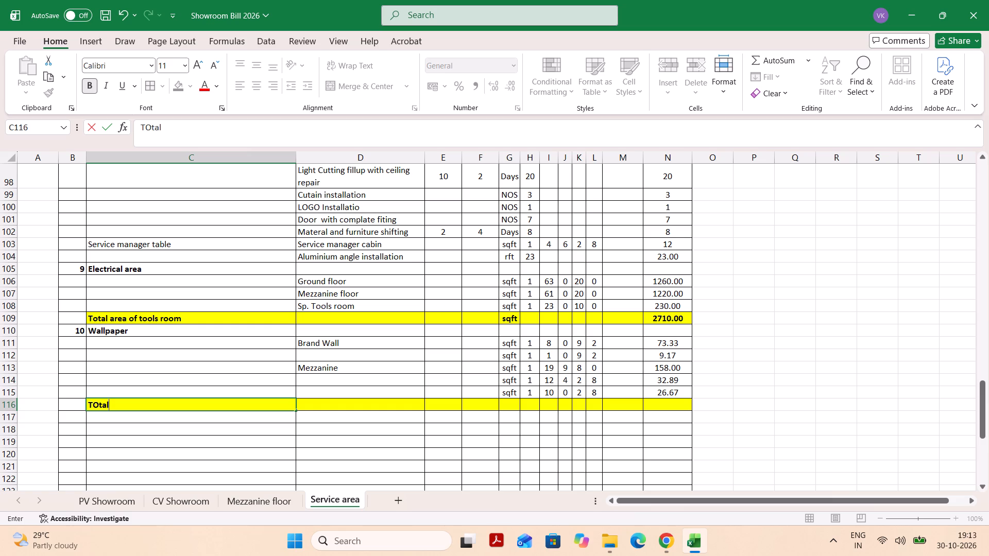
pyautogui.press('space')
pyautogui.write('area')
pyautogui.press('space')
pyautogui.write('of wall')
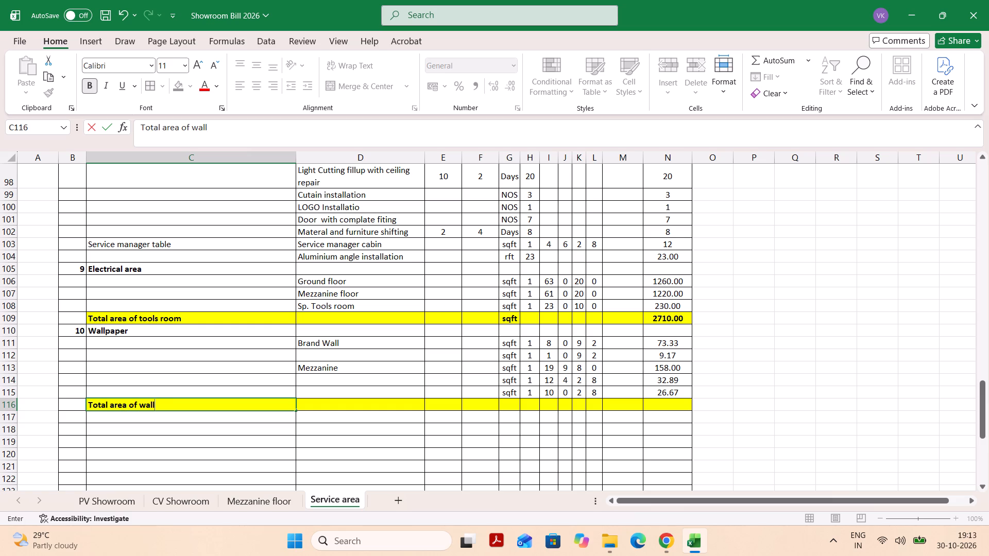
pyautogui.write('lp')
pyautogui.write('apw')
pyautogui.press('BackSpace')
pyautogui.write('er')
pyautogui.press('Tab')
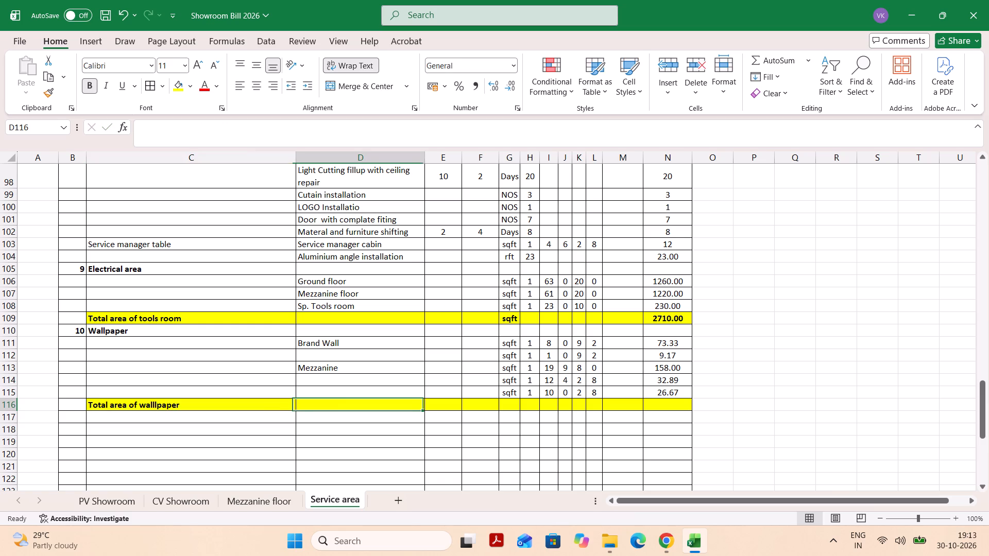
pyautogui.click(156, 402)
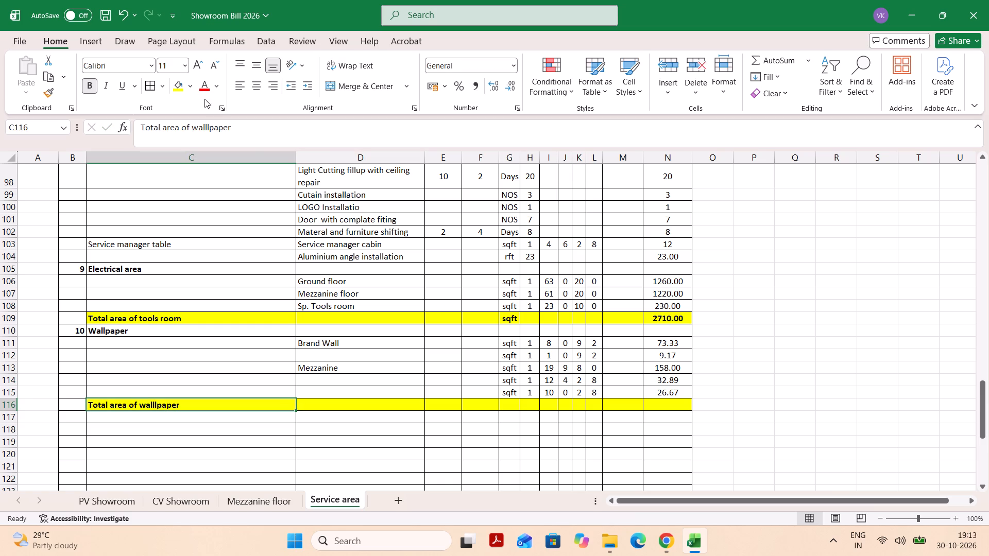
pyautogui.click(213, 125)
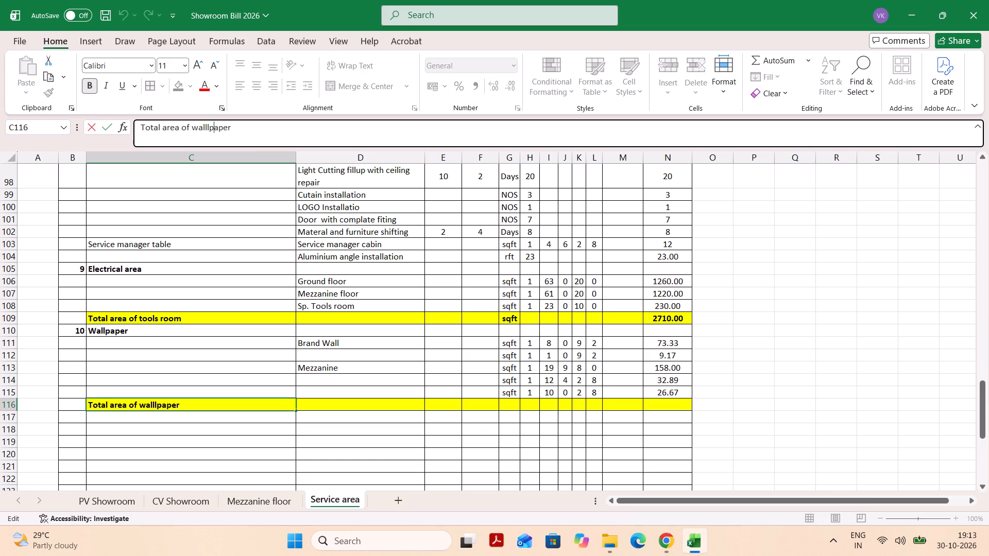
pyautogui.press('Left')
pyautogui.press('BackSpace')
pyautogui.press('Tab')
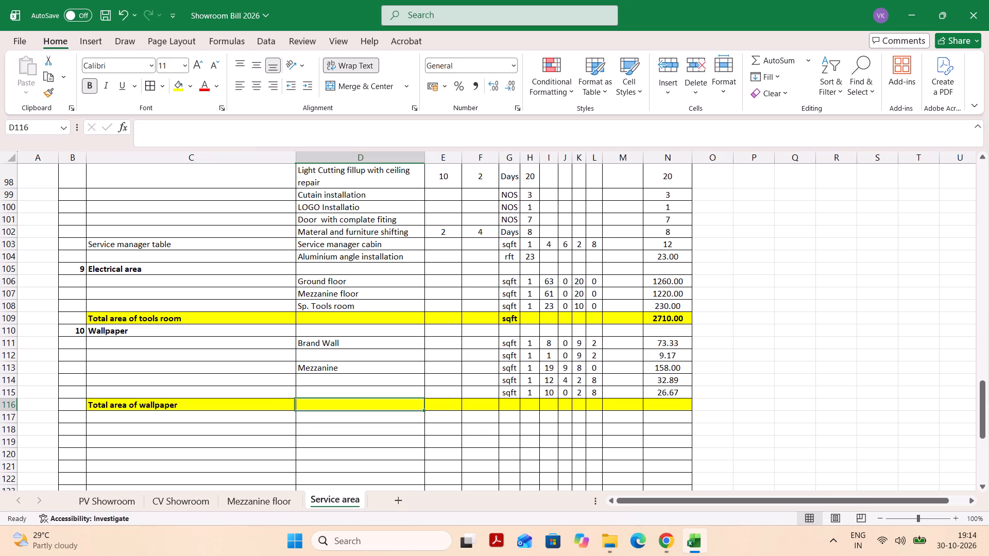
# Enter the unit sqft in G116 of the wallpaper total row.
pyautogui.press('Tab')
pyautogui.press('Tab')
pyautogui.press('Tab')
pyautogui.press('s')
pyautogui.press('Tab')
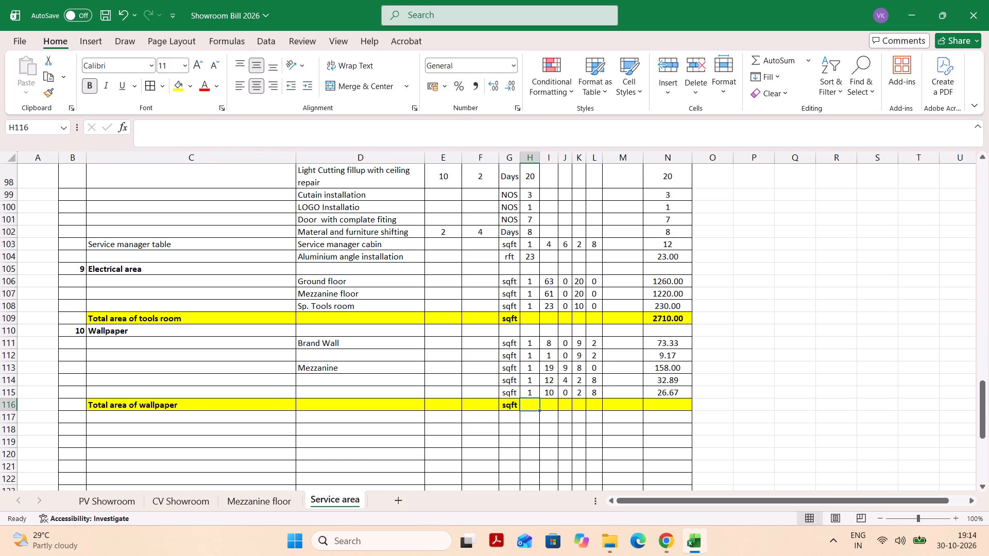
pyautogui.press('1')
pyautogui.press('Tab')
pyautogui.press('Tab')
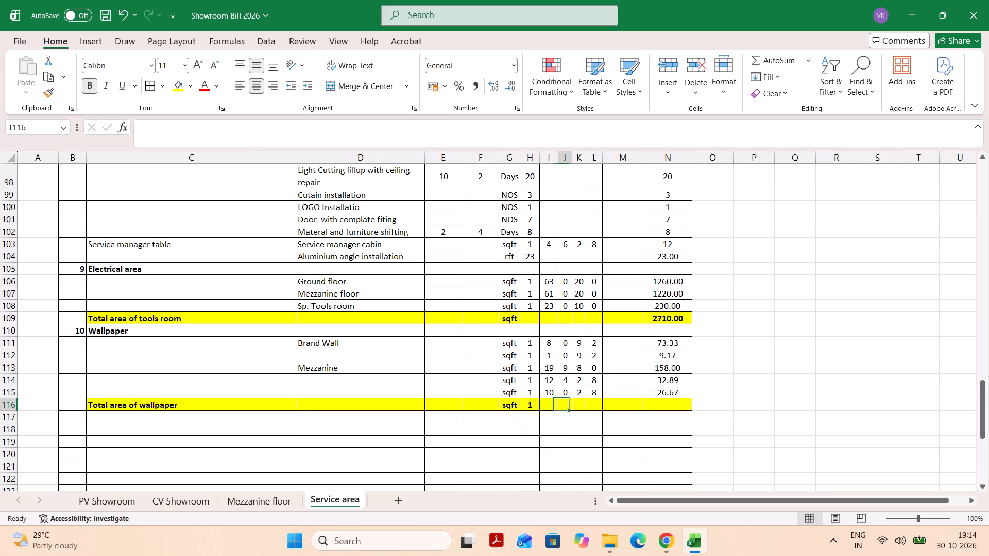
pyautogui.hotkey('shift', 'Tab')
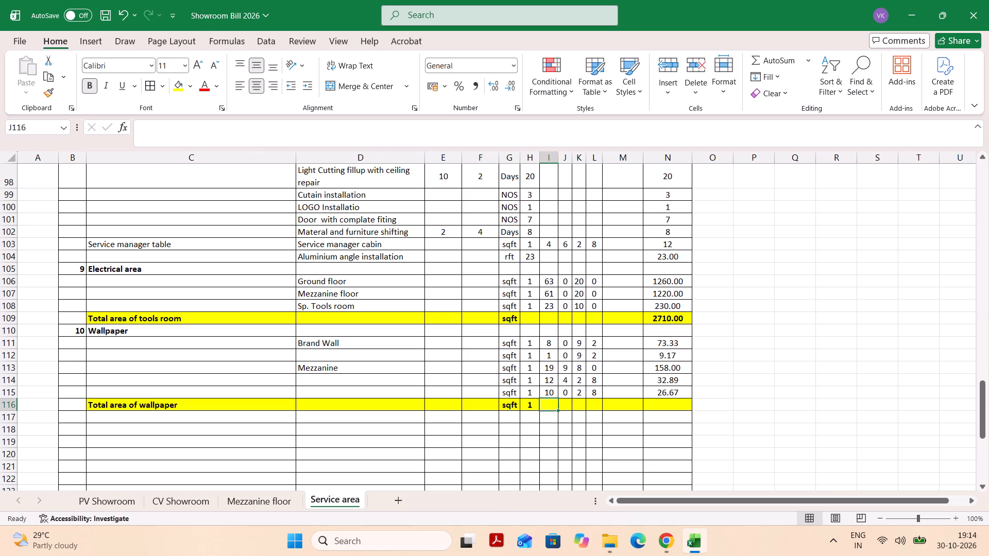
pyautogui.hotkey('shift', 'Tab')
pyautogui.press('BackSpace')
# Total the wallpaper areas N111:N115 in N116 with a SUM formula.
pyautogui.press('Tab')
pyautogui.press('Tab')
pyautogui.press('Tab')
pyautogui.press('Tab')
pyautogui.press('Tab')
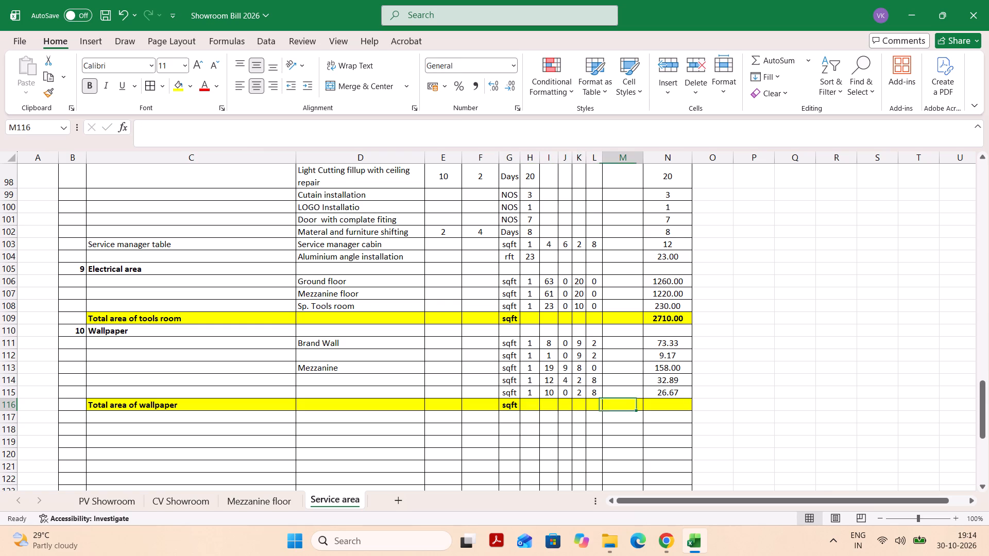
pyautogui.press('Tab')
pyautogui.press('=')
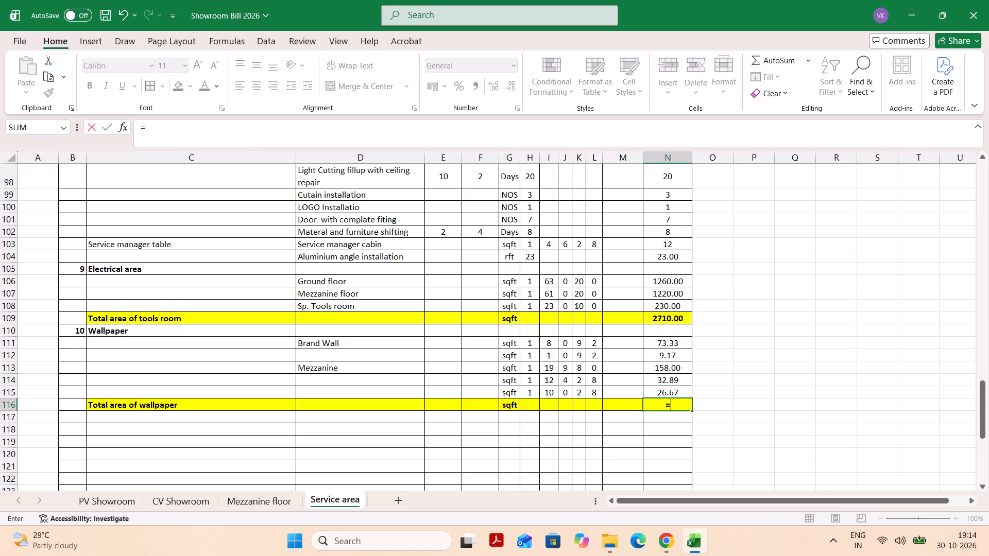
pyautogui.write('sum')
pyautogui.hotkey('shift', '(')
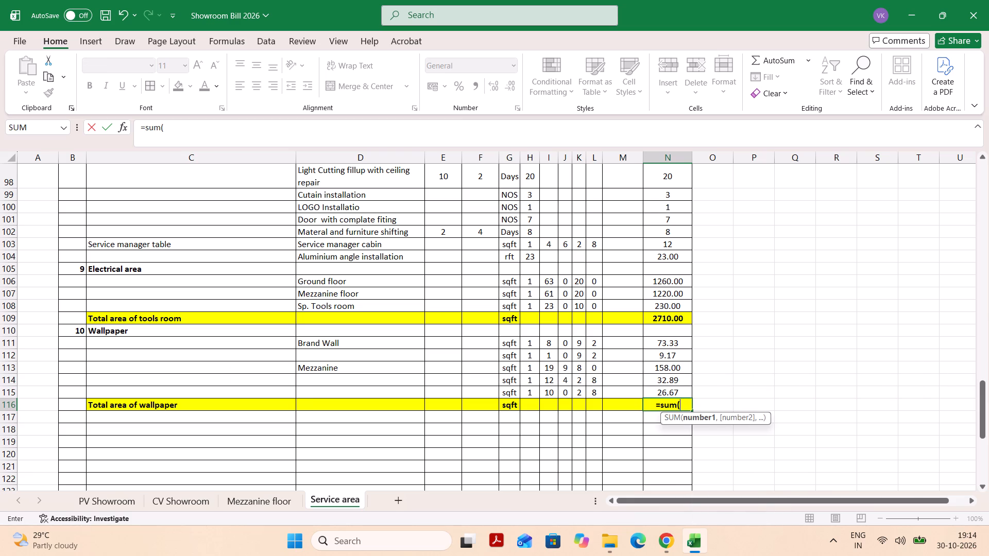
pyautogui.press('Up')
pyautogui.hotkey('shift', 'Up')
pyautogui.hotkey('shift', 'Up')
pyautogui.hotkey('shift', 'Up')
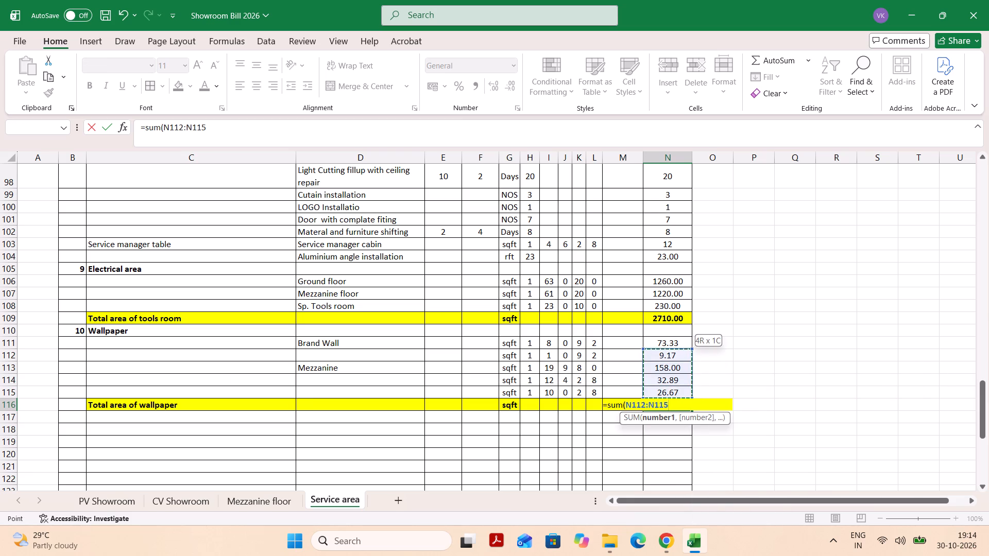
pyautogui.hotkey('shift', 'Up')
pyautogui.hotkey('shift', 'Return')
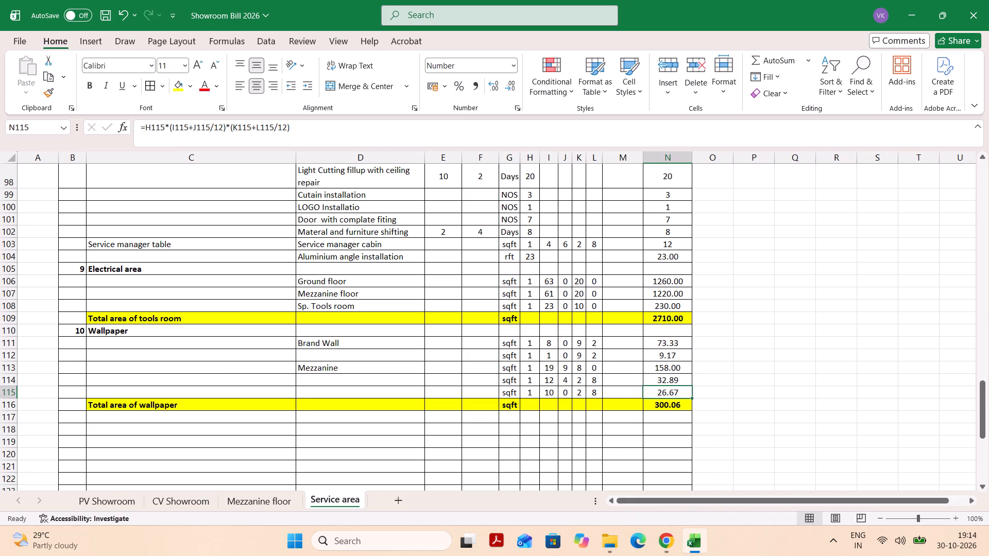
pyautogui.click(594, 406)
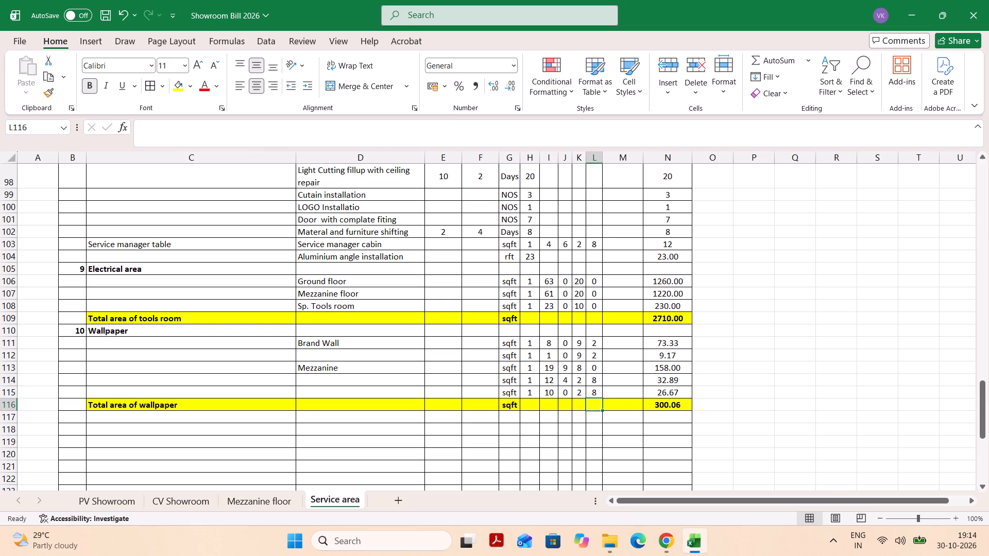
pyautogui.click(659, 405)
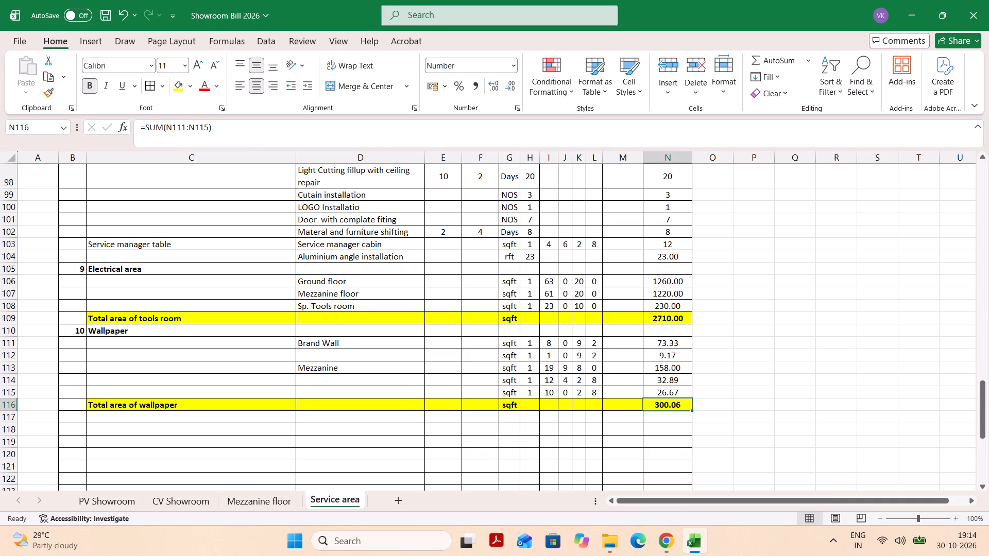
# Fill the Mezzanine wallpaper height cells K113:L115 with a light orange colour.
pyautogui.moveTo(550, 379); pyautogui.dragTo(589, 391)
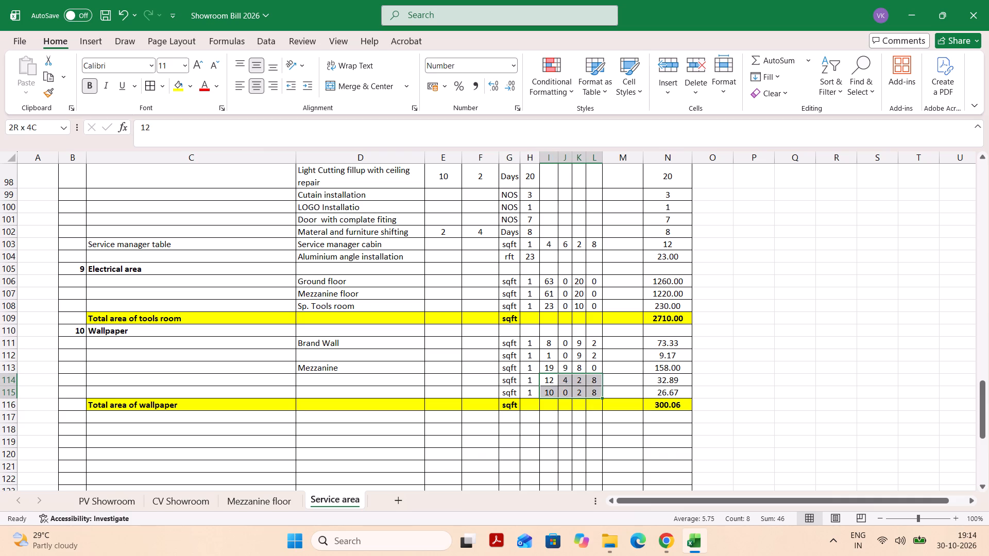
pyautogui.moveTo(589, 391); pyautogui.dragTo(585, 388)
pyautogui.moveTo(578, 367); pyautogui.dragTo(601, 393)
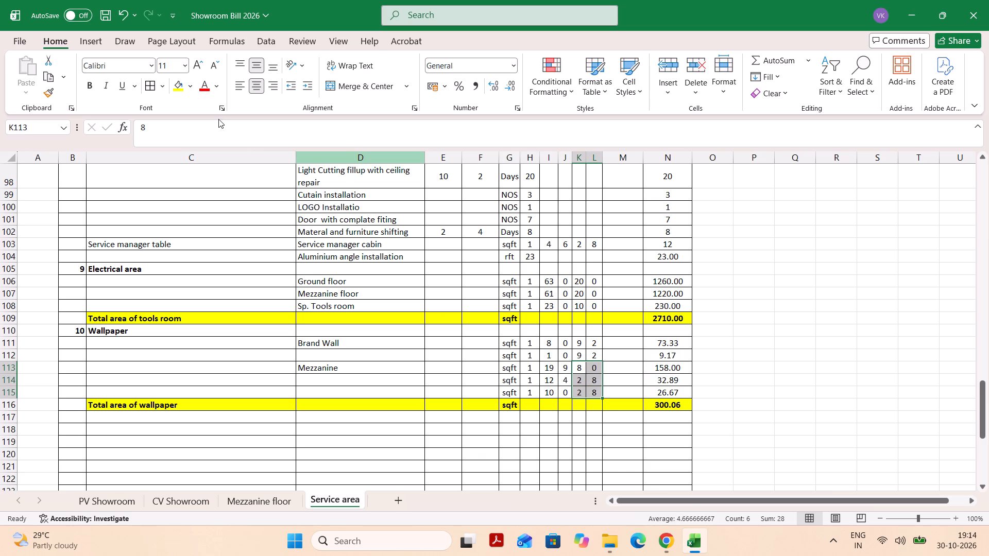
pyautogui.click(185, 80)
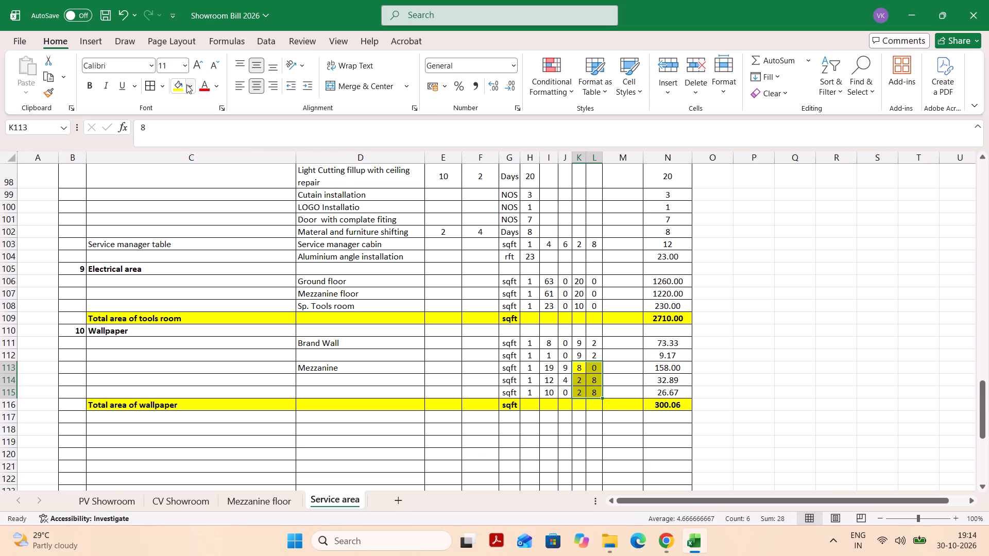
pyautogui.click(189, 88)
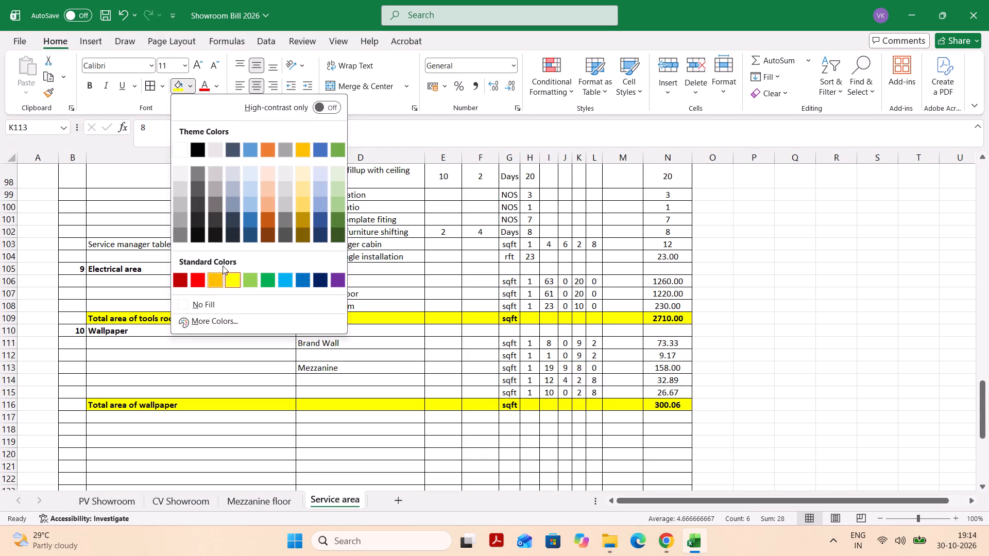
pyautogui.click(267, 191)
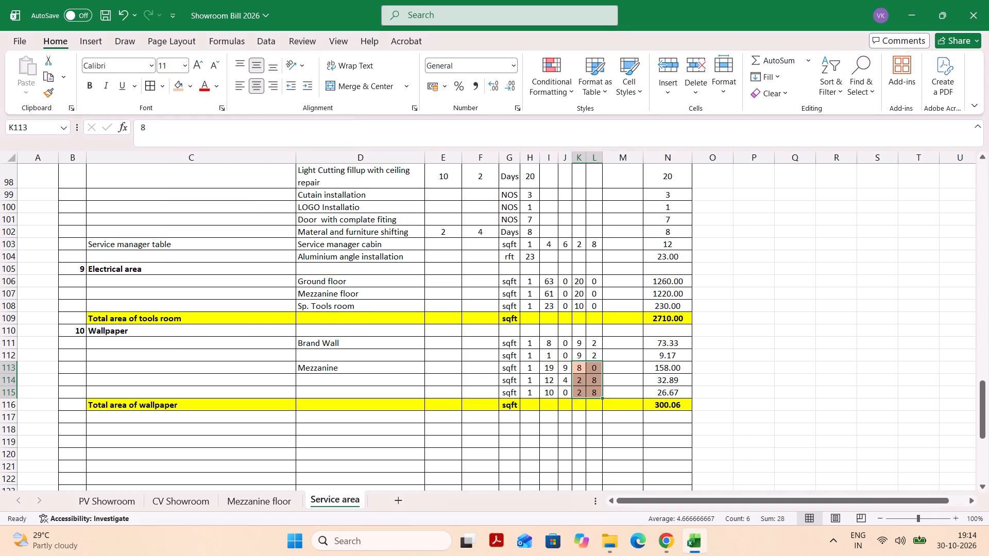
# Review the items and total rows of the earlier sections, from Panelling through Electrical area, and return to the Wallpaper section.
pyautogui.click(423, 316)
pyautogui.scroll(1, 423, 316)
pyautogui.scroll(-1, 423, 316)
pyautogui.scroll(1, 423, 316)
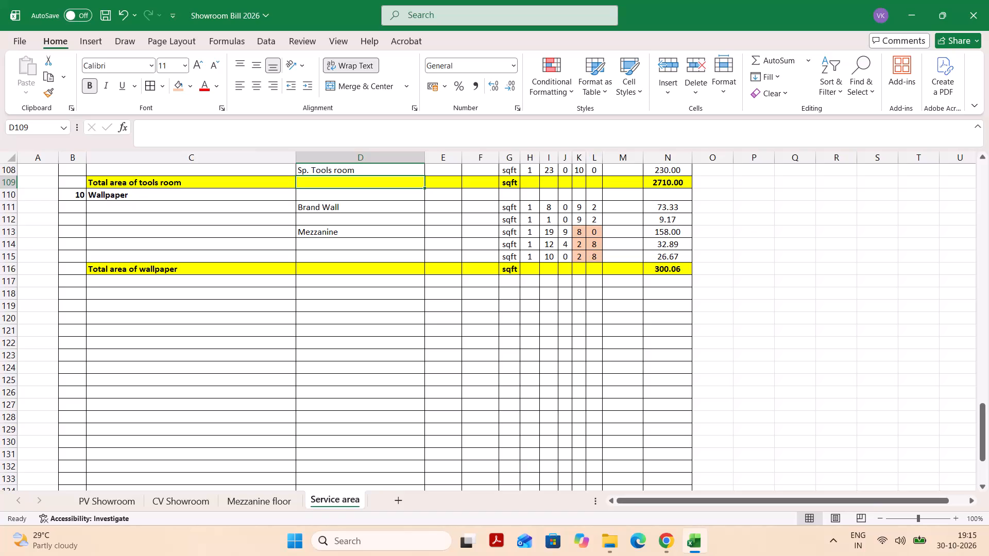
pyautogui.scroll(3, 423, 316)
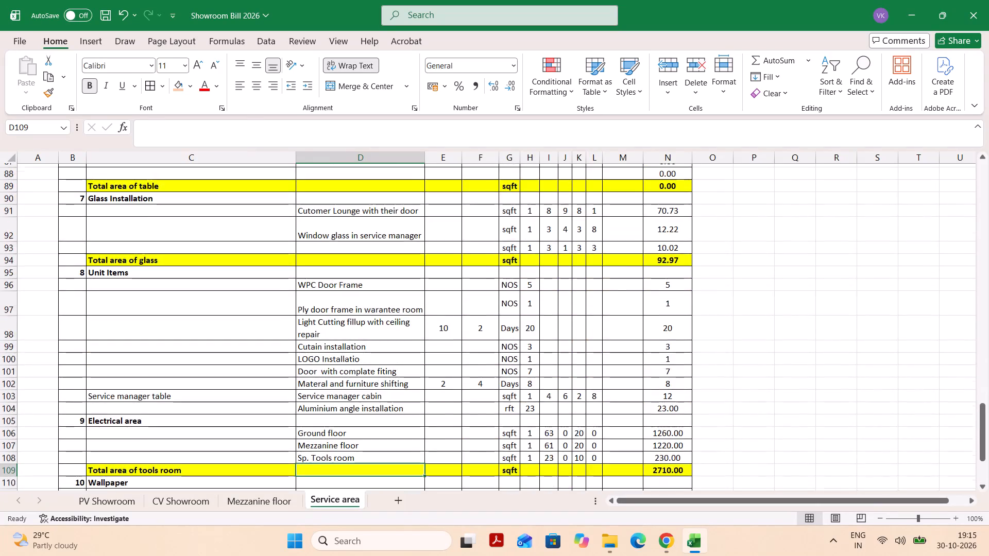
pyautogui.scroll(3, 423, 316)
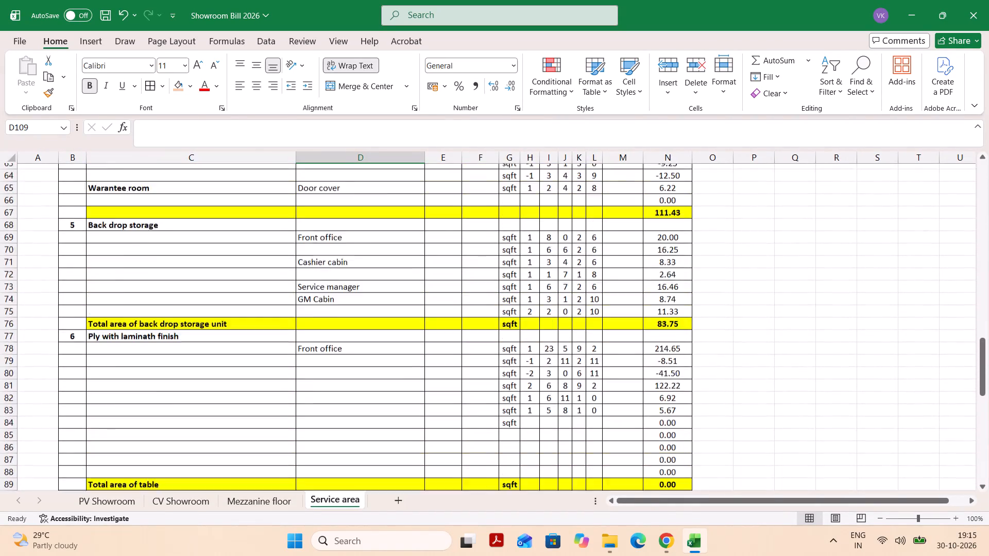
pyautogui.scroll(1, 423, 316)
pyautogui.scroll(-1, 423, 316)
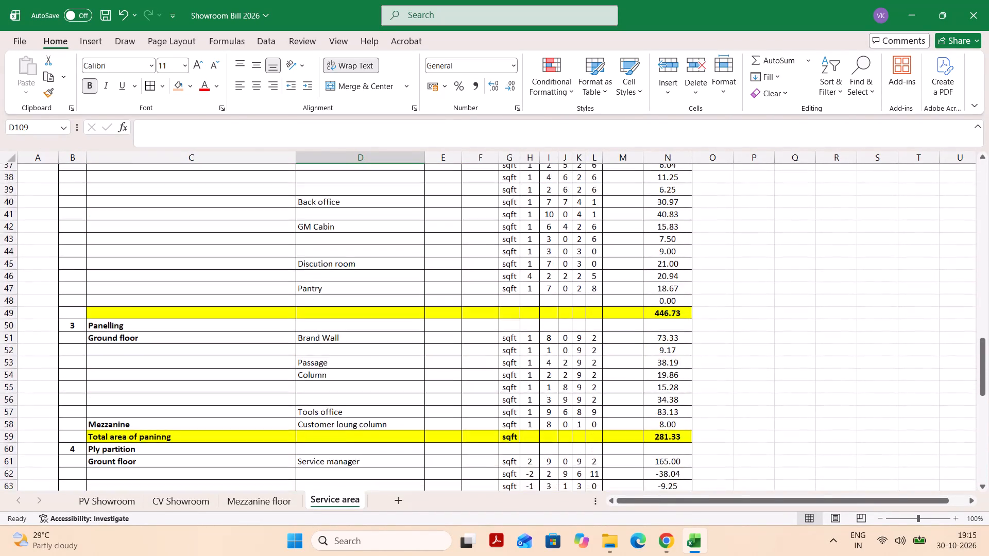
pyautogui.scroll(-1, 423, 316)
pyautogui.scroll(2, 423, 316)
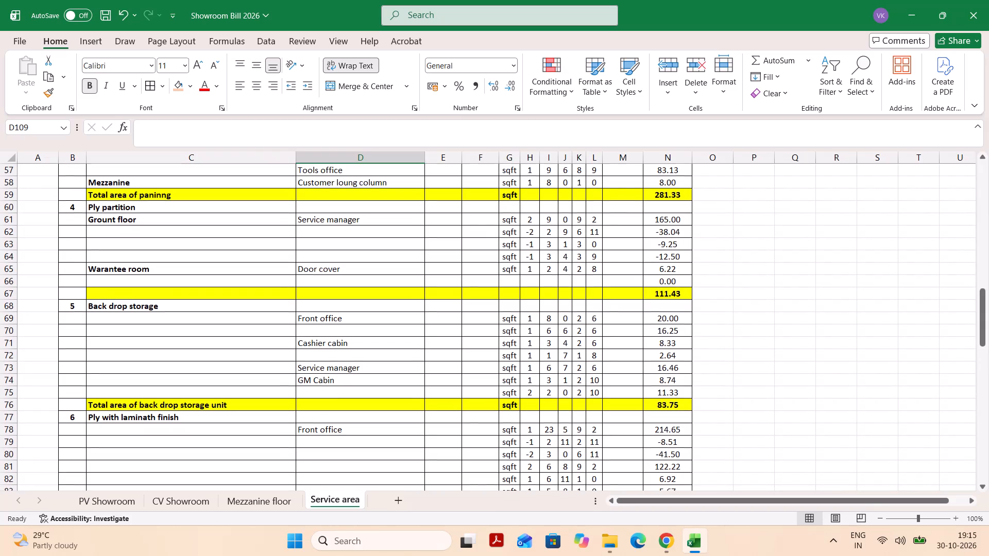
pyautogui.click(431, 279)
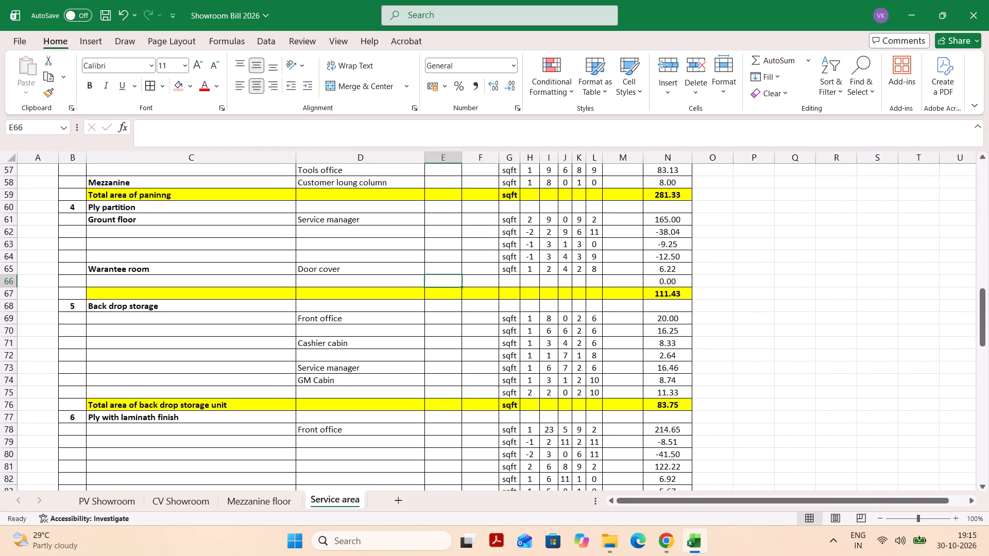
pyautogui.scroll(2, 431, 279)
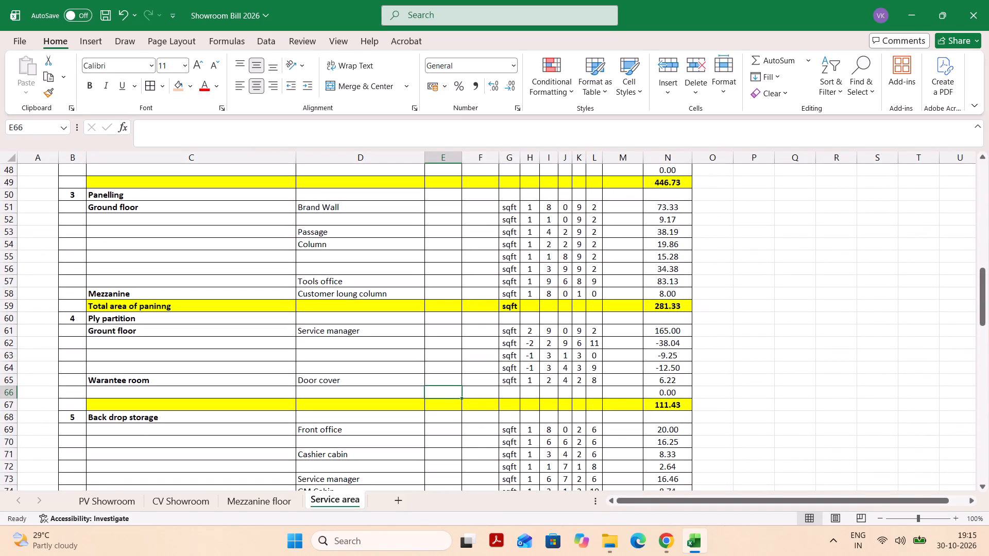
pyautogui.click(417, 300)
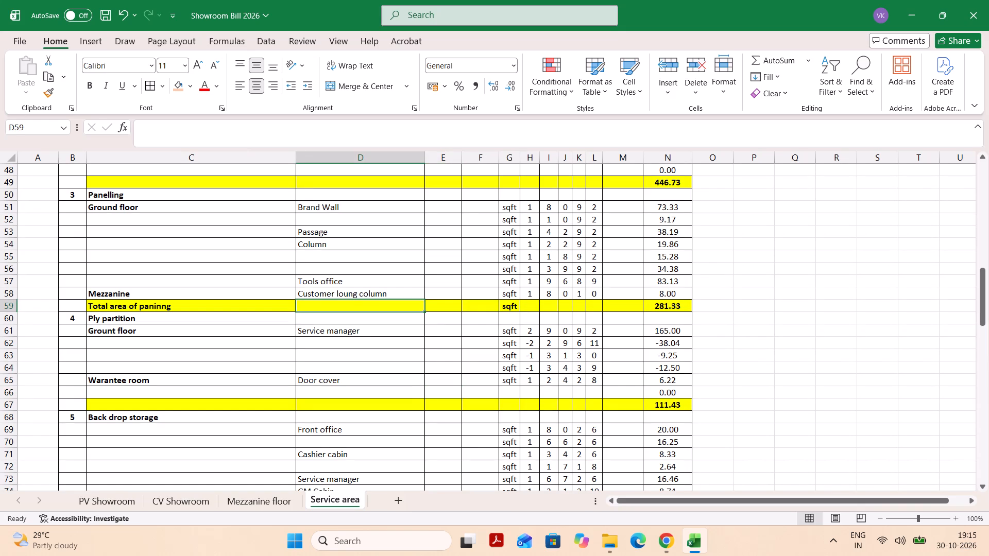
pyautogui.click(410, 289)
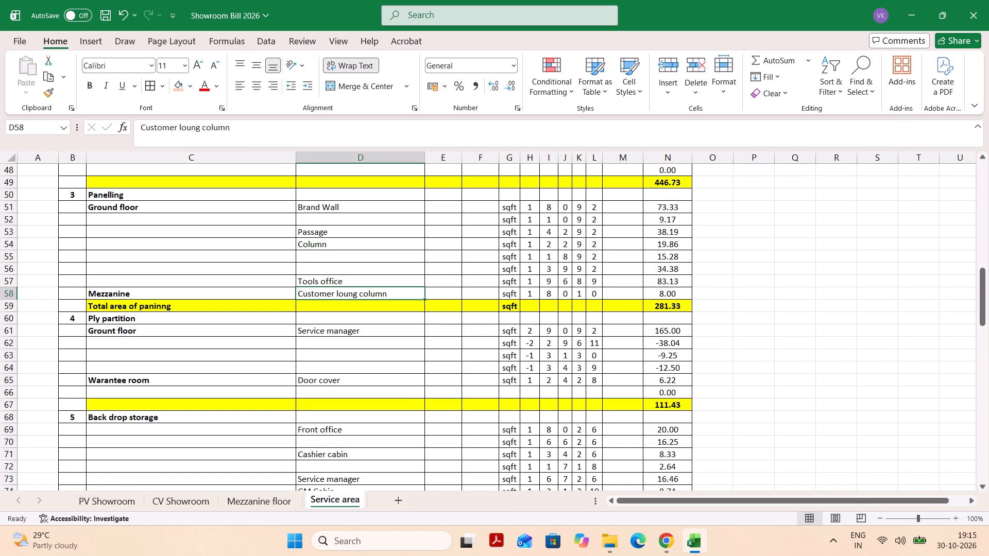
pyautogui.scroll(-2, 387, 329)
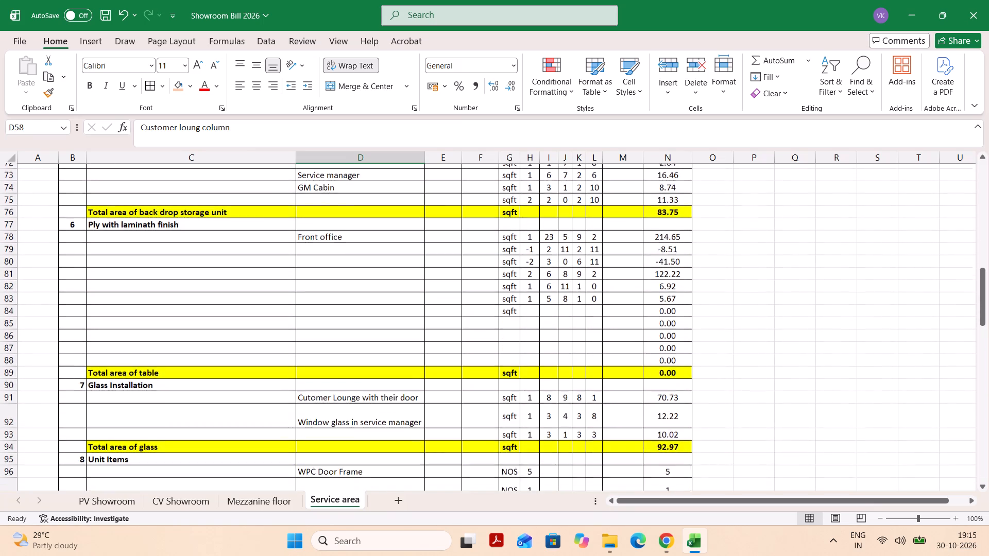
pyautogui.scroll(-2, 387, 329)
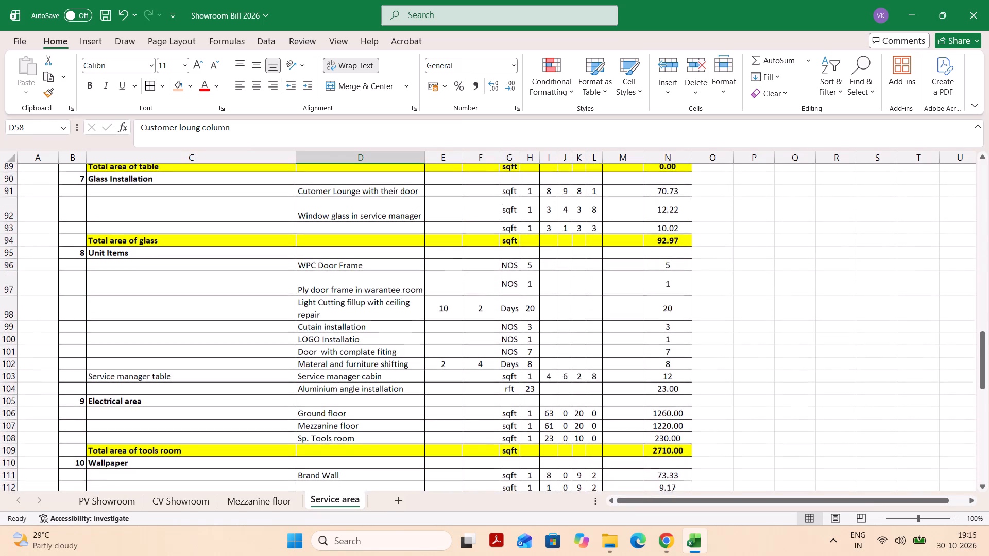
pyautogui.scroll(-1, 387, 329)
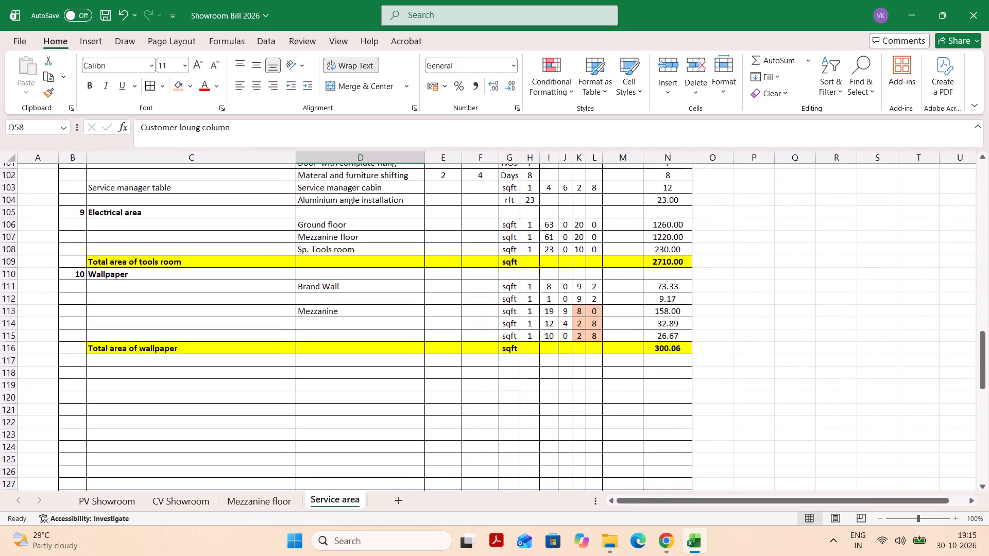
# Add section 11 below the wallpaper total with the bold heading "Diamond Ceiling" in C117.
pyautogui.click(83, 352)
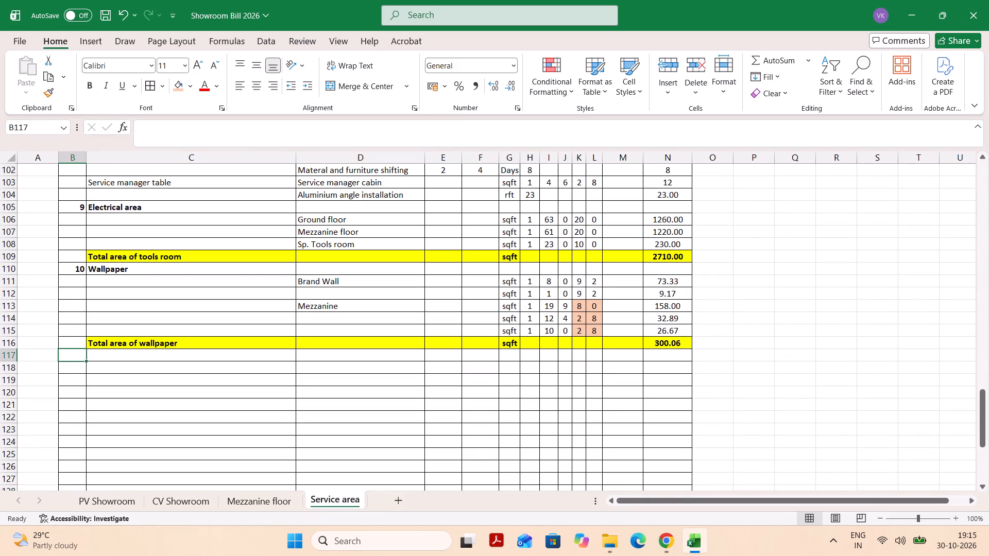
pyautogui.write('11')
pyautogui.press('Tab')
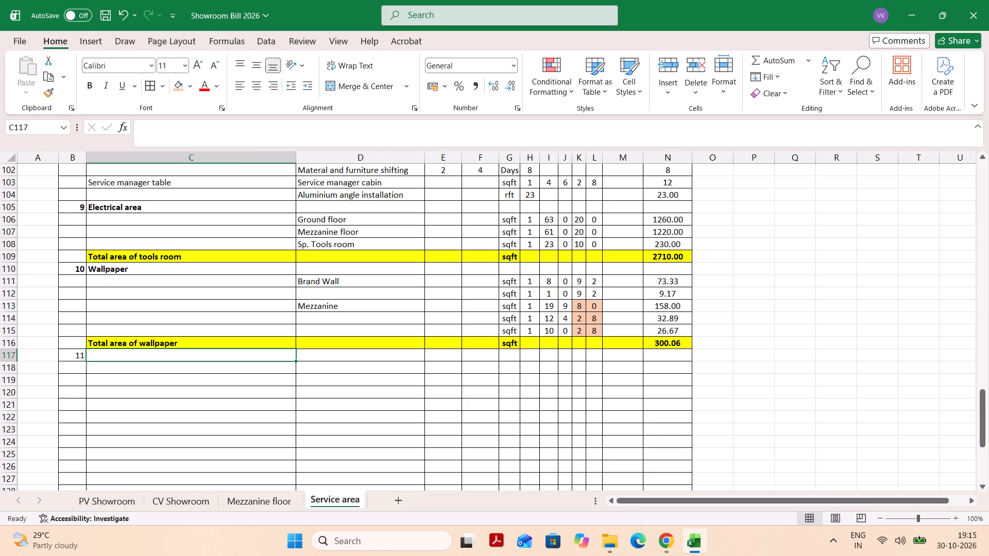
pyautogui.write('Dial')
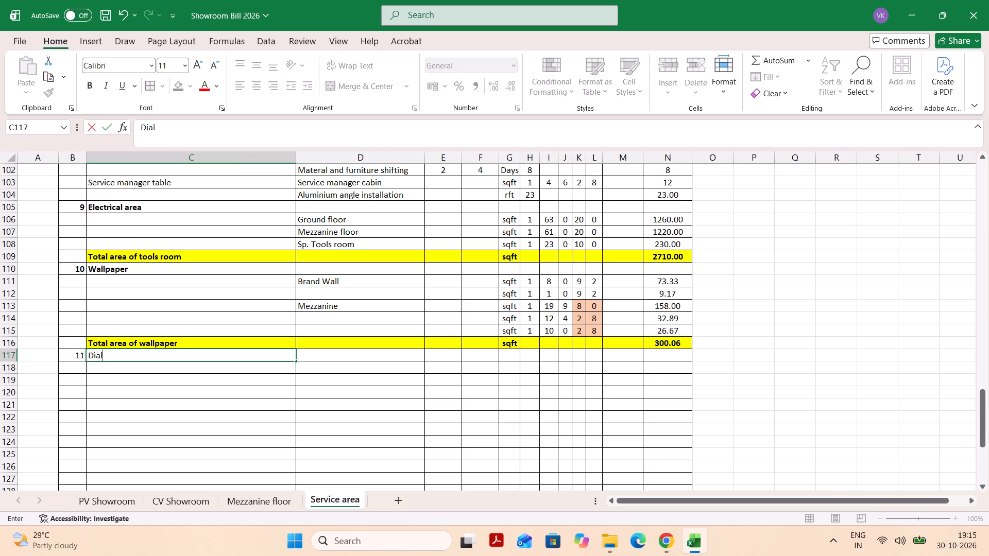
pyautogui.press('BackSpace')
pyautogui.write('mond Ceiling')
pyautogui.press('Tab')
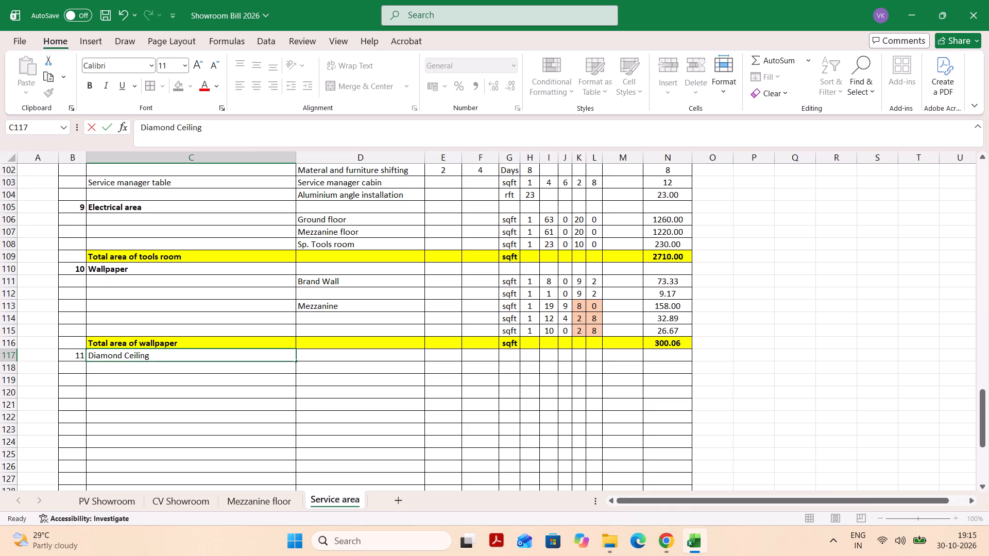
pyautogui.press('Tab')
pyautogui.hotkey('shift', 'Tab')
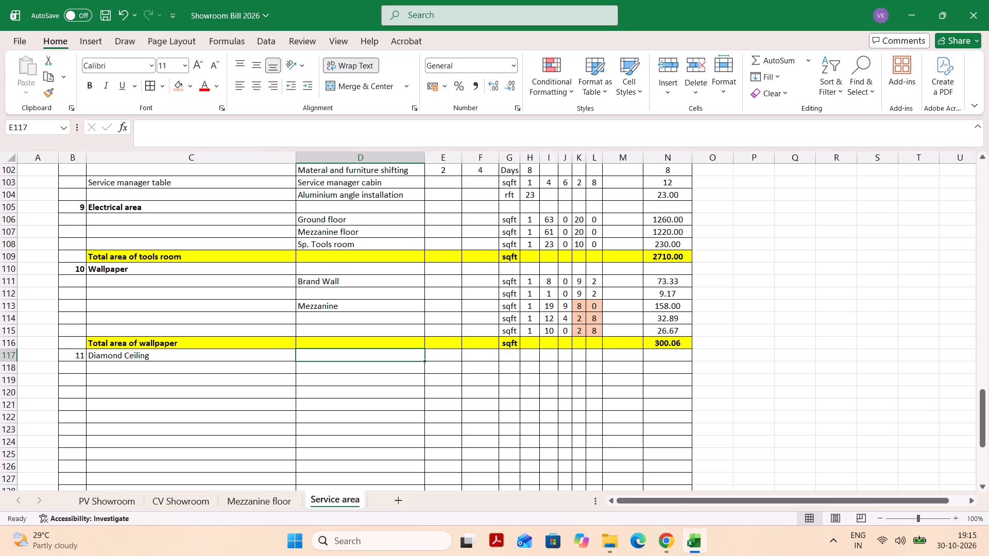
pyautogui.hotkey('shift', 'Tab')
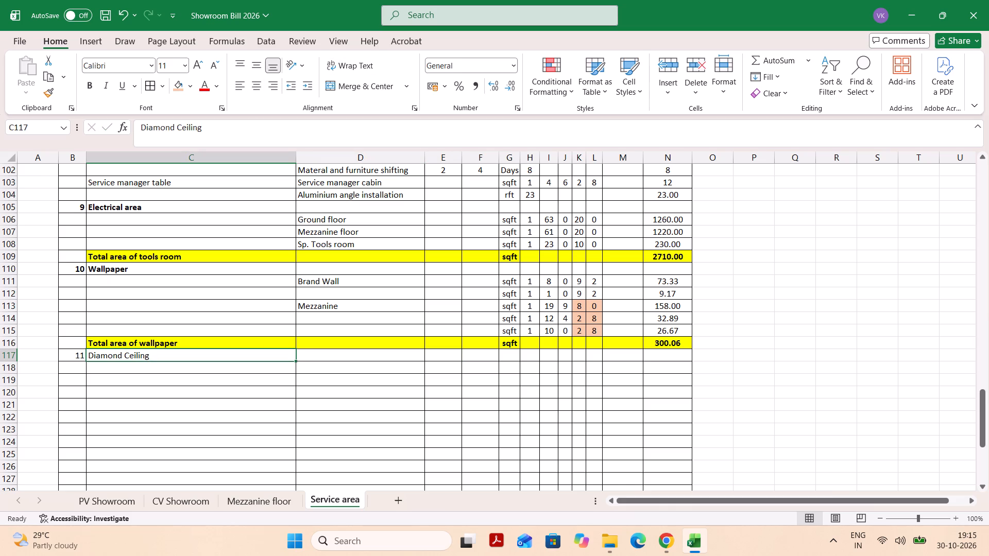
pyautogui.hotkey('ctrl', 'b')
pyautogui.press('Tab')
pyautogui.press('Tab')
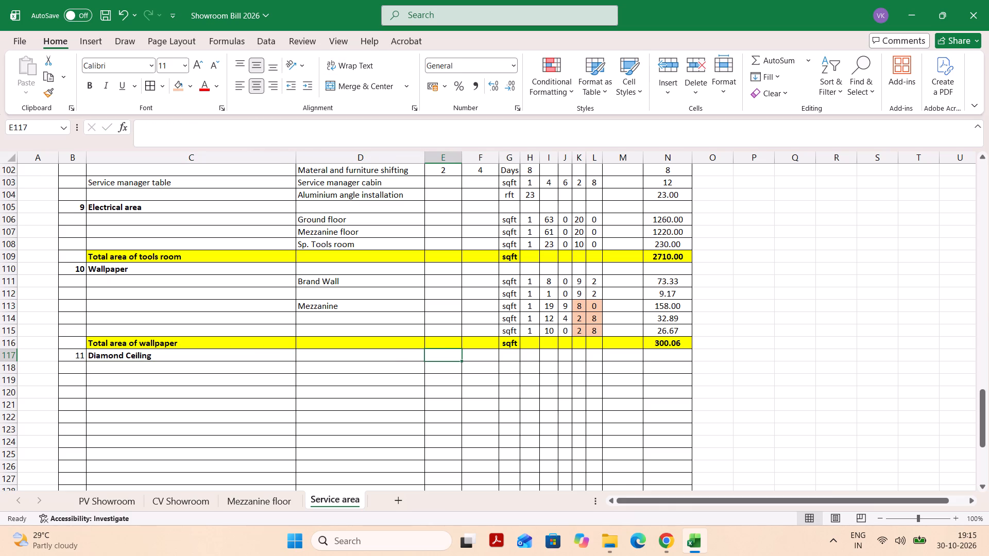
# Enter the item "Customer loung" in D118 under Diamond Ceiling, with the unit sqft in G118.
pyautogui.press('Return')
pyautogui.press('Tab')
pyautogui.press('Tab')
pyautogui.press('Tab')
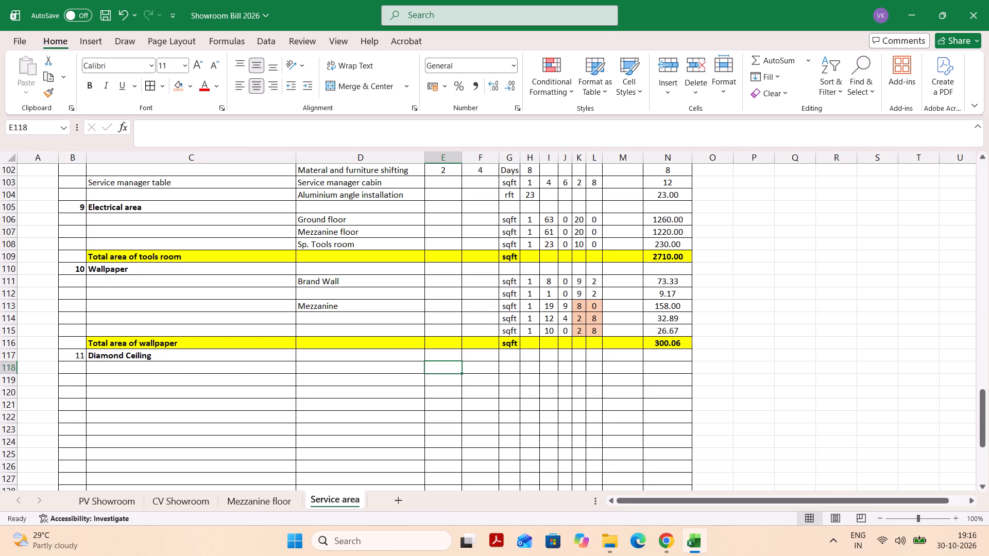
pyautogui.hotkey('shift', 'Tab')
pyautogui.write('Cut')
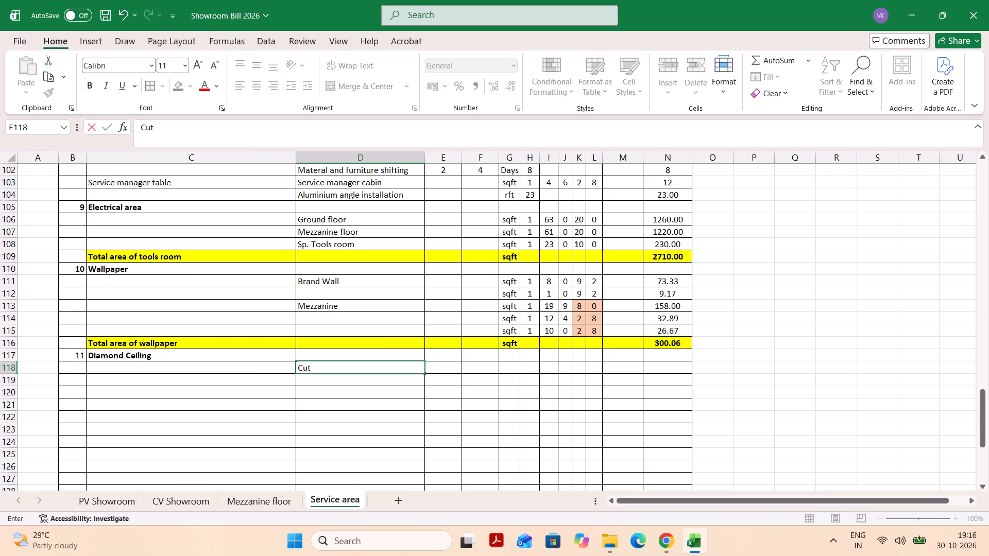
pyautogui.press('BackSpace')
pyautogui.write('stomer')
pyautogui.press('space')
pyautogui.write('loung')
pyautogui.press('Tab')
pyautogui.press('Tab')
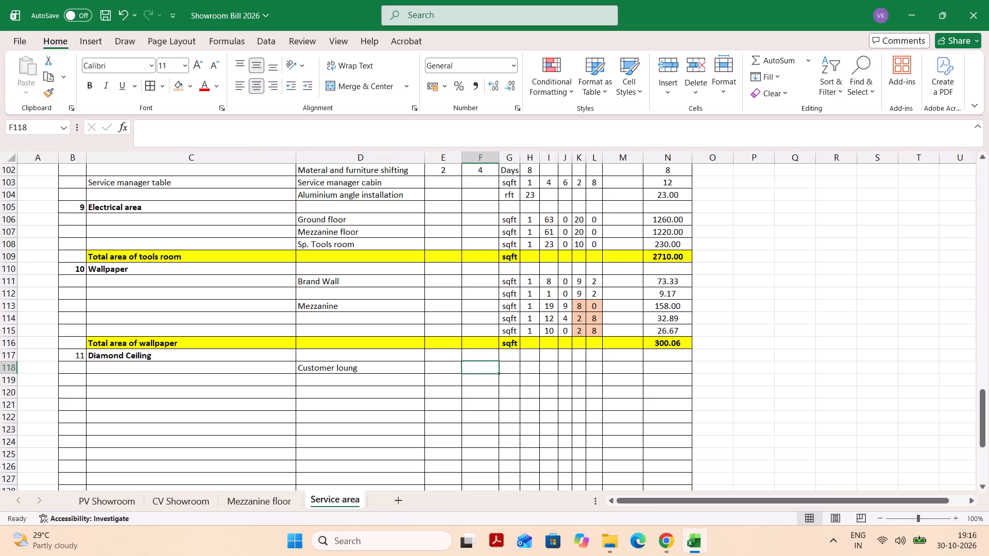
pyautogui.press('Tab')
pyautogui.write('sq')
pyautogui.press('Tab')
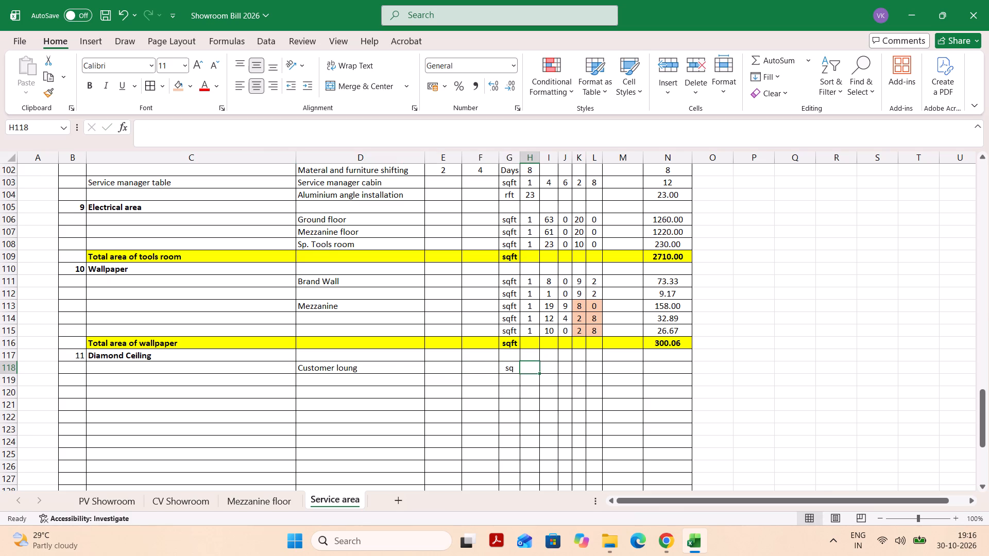
pyautogui.hotkey('shift', 'Tab')
pyautogui.write('sqft')
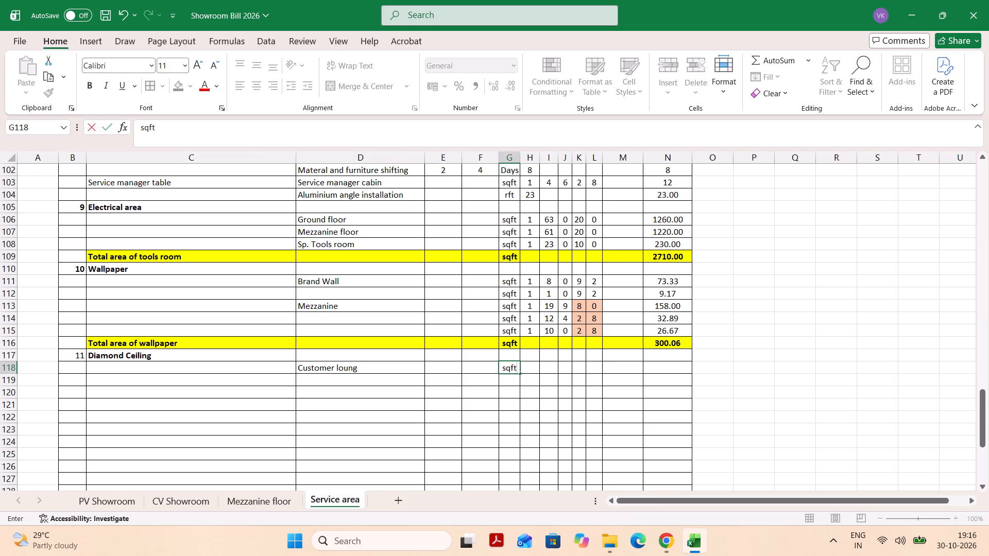
# Fill in the Customer loung quantity 1 and dimensions 12, 4, 19 and 9 across H118:L118.
pyautogui.press('Tab')
pyautogui.press('1')
pyautogui.press('Tab')
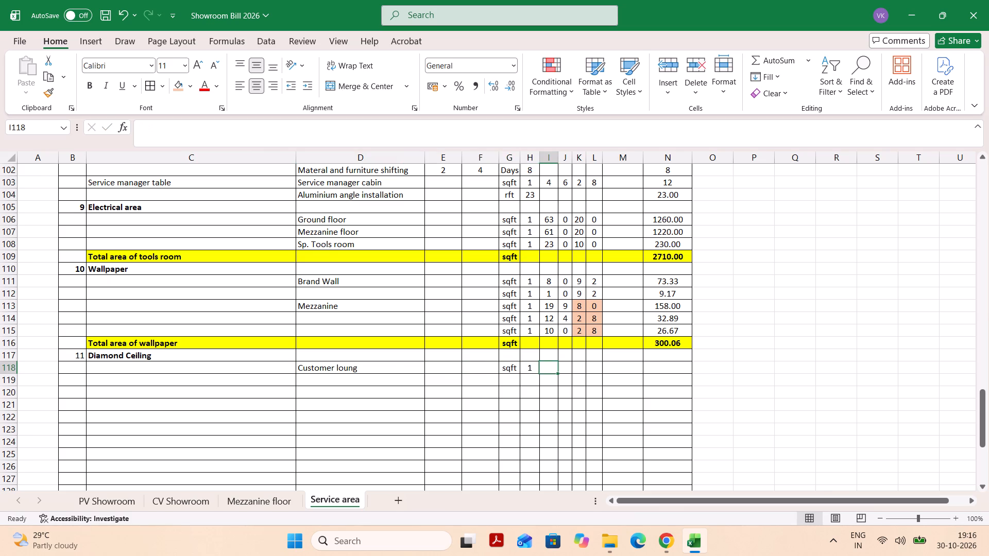
pyautogui.write('12')
pyautogui.press('Tab')
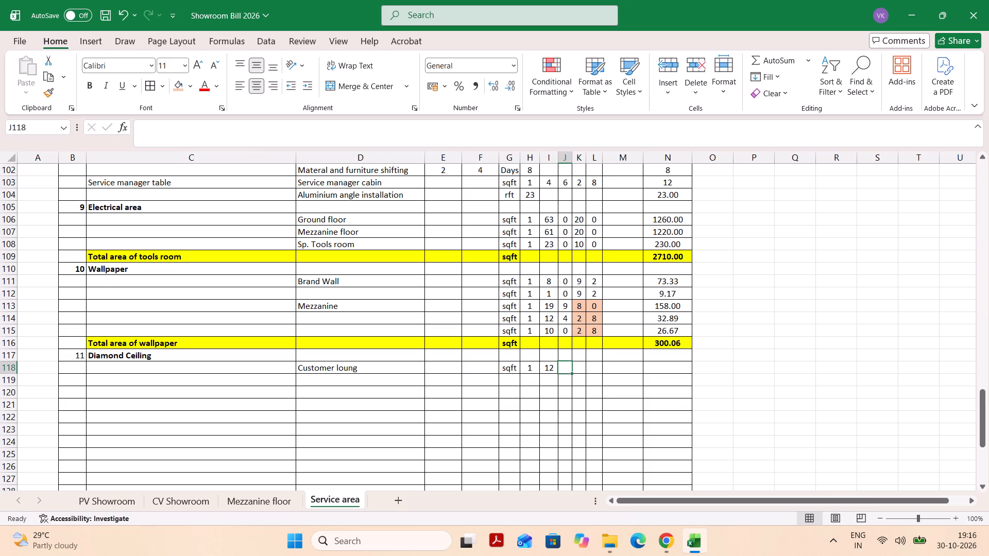
pyautogui.press('4')
pyautogui.press('Tab')
pyautogui.write('19')
pyautogui.press('Tab')
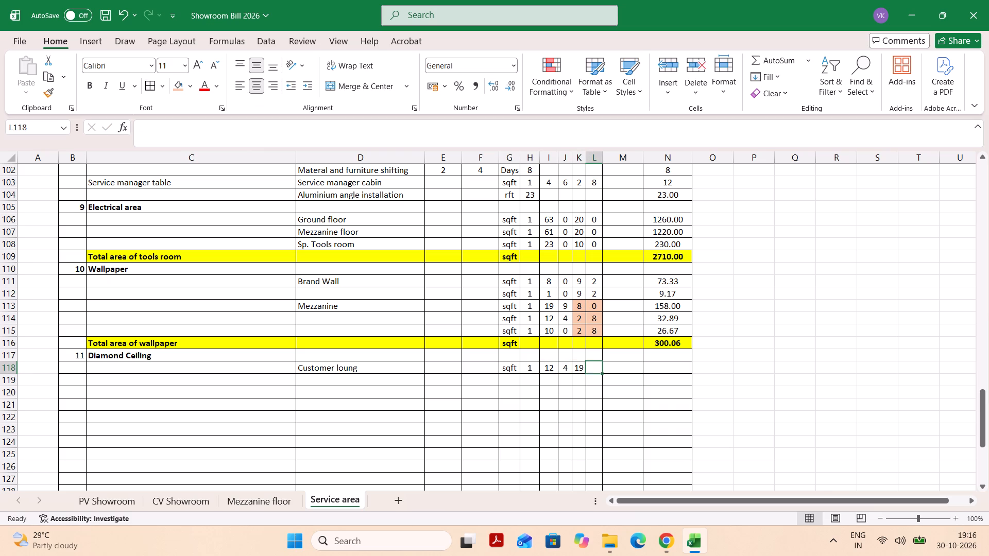
pyautogui.press('9')
pyautogui.press('Tab')
pyautogui.press('Tab')
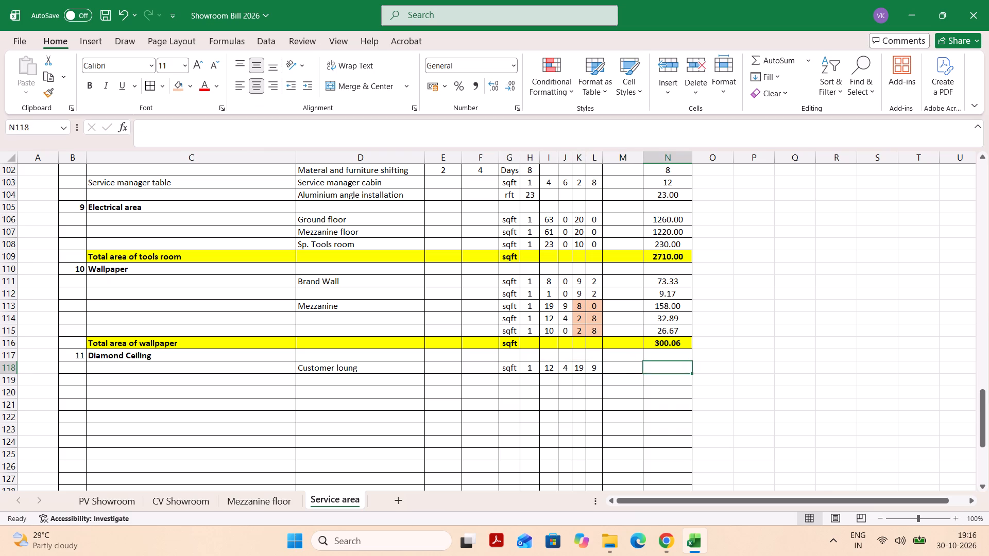
# Copy the area formula from the Mezzanine wallpaper row, N113, into N118 for the Customer loung row.
pyautogui.hotkey('shift', 'Up')
pyautogui.hotkey('shift', 'Up')
pyautogui.press('Down')
pyautogui.press('Up')
pyautogui.press('Up')
pyautogui.press('Up')
pyautogui.press('Up')
pyautogui.press('Up')
pyautogui.press('Up')
pyautogui.press('Up')
pyautogui.press('Down')
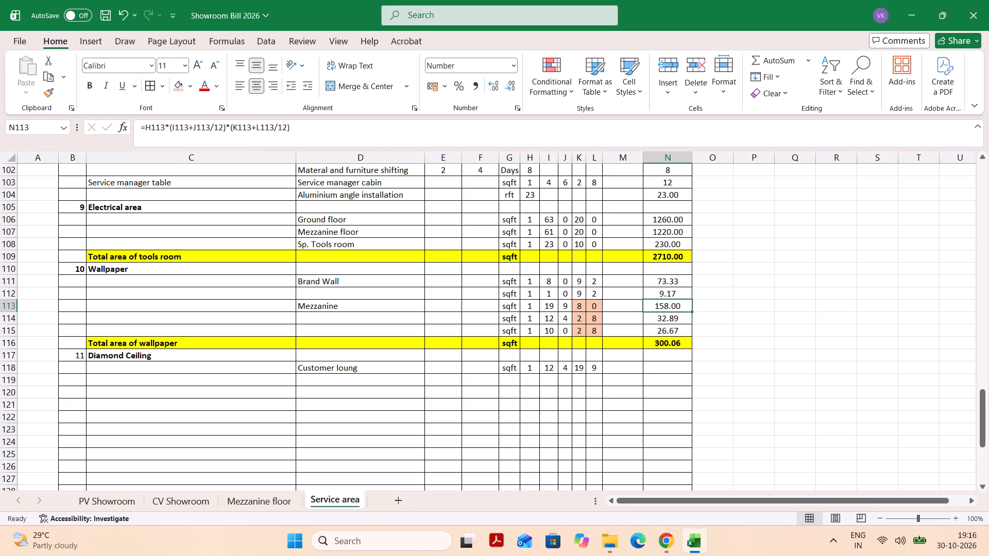
pyautogui.hotkey('ctrl', 'c')
pyautogui.hotkey('ctrl', 'Down')
pyautogui.press('Down')
pyautogui.press('Down')
pyautogui.hotkey('ctrl', 'v')
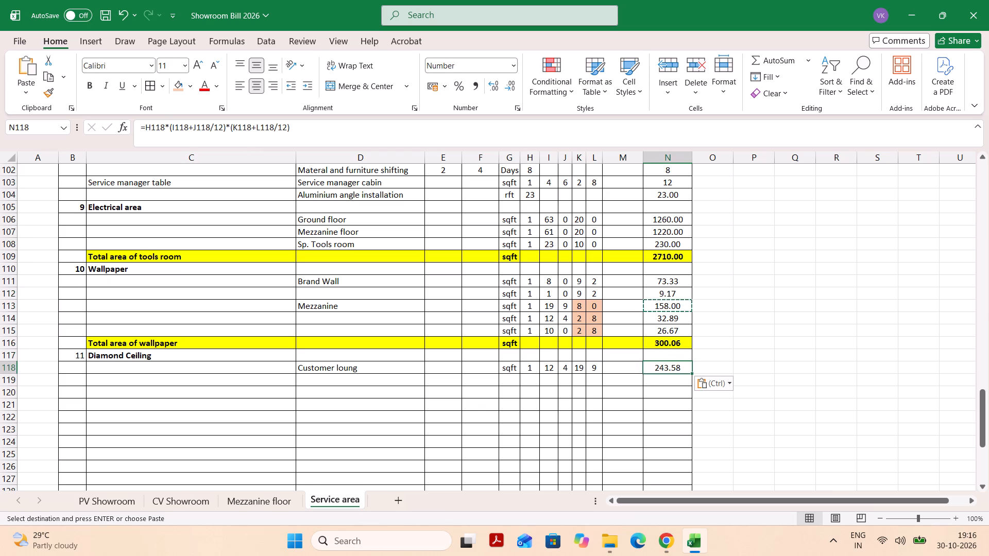
pyautogui.press('Return')
# Format C119:N119 as the section's total row with a yellow fill and bold text.
pyautogui.click(131, 385)
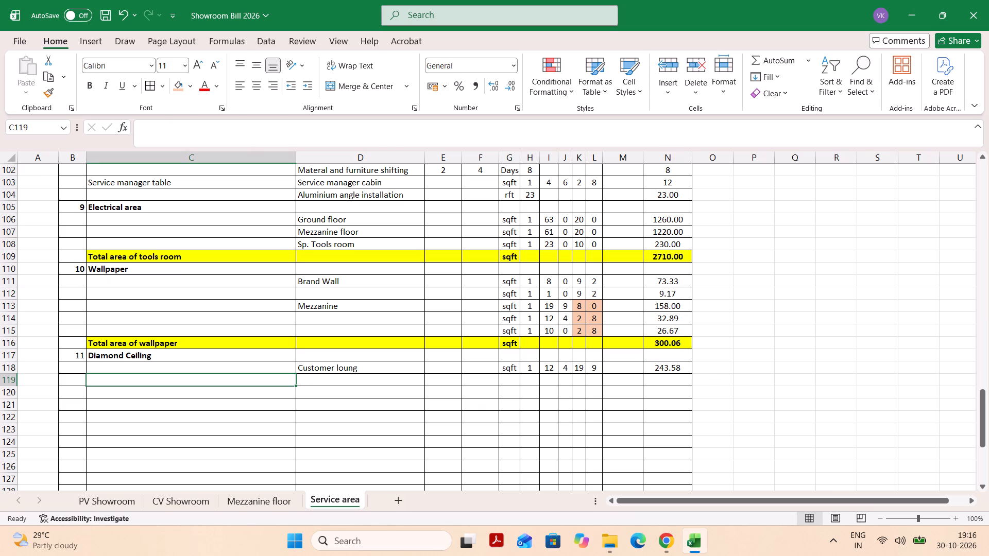
pyautogui.click(142, 370)
pyautogui.click(144, 372)
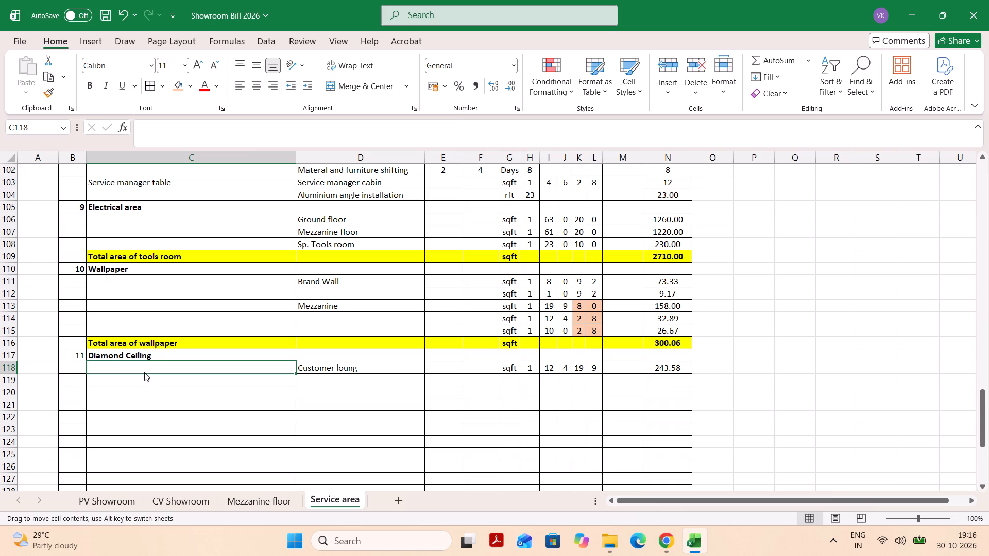
pyautogui.click(153, 374)
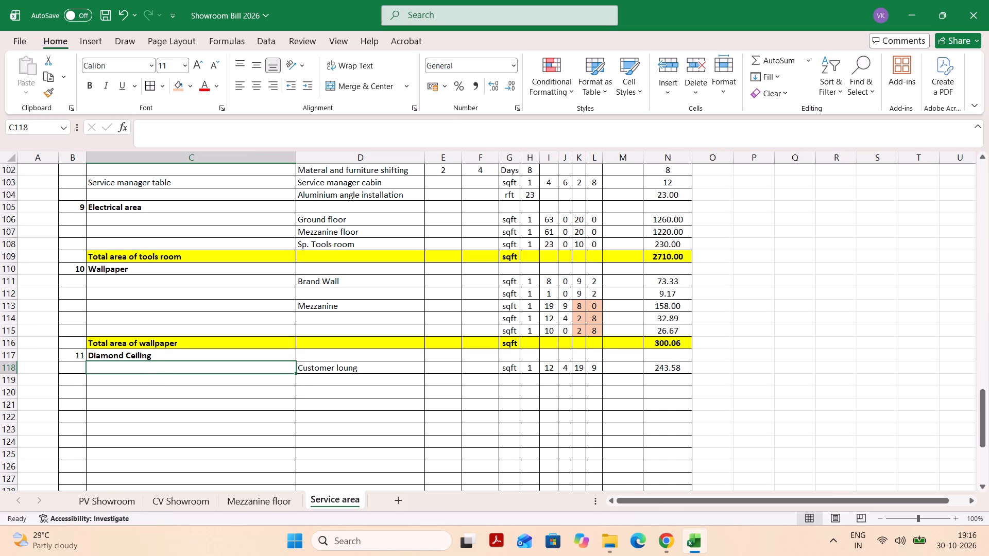
pyautogui.click(150, 383)
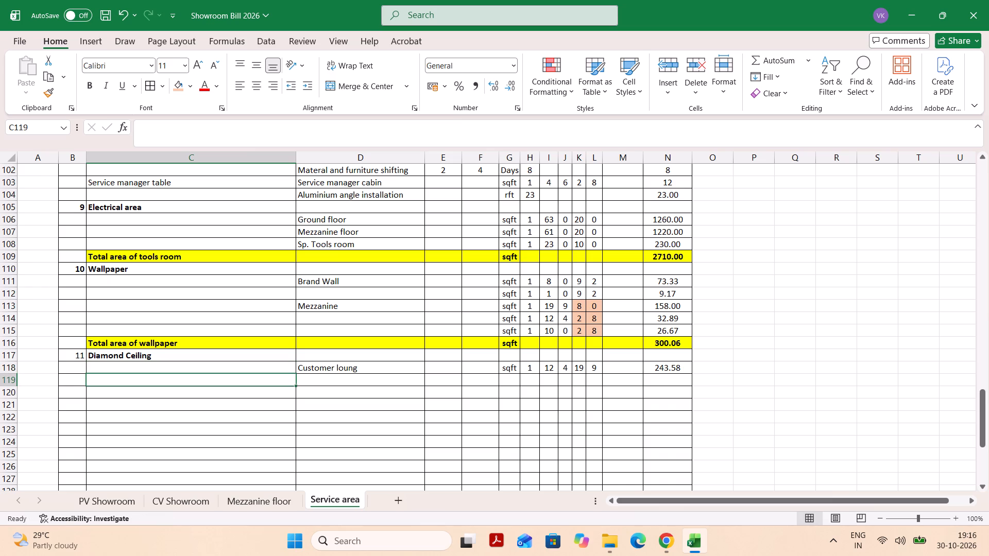
pyautogui.moveTo(161, 381); pyautogui.dragTo(486, 382)
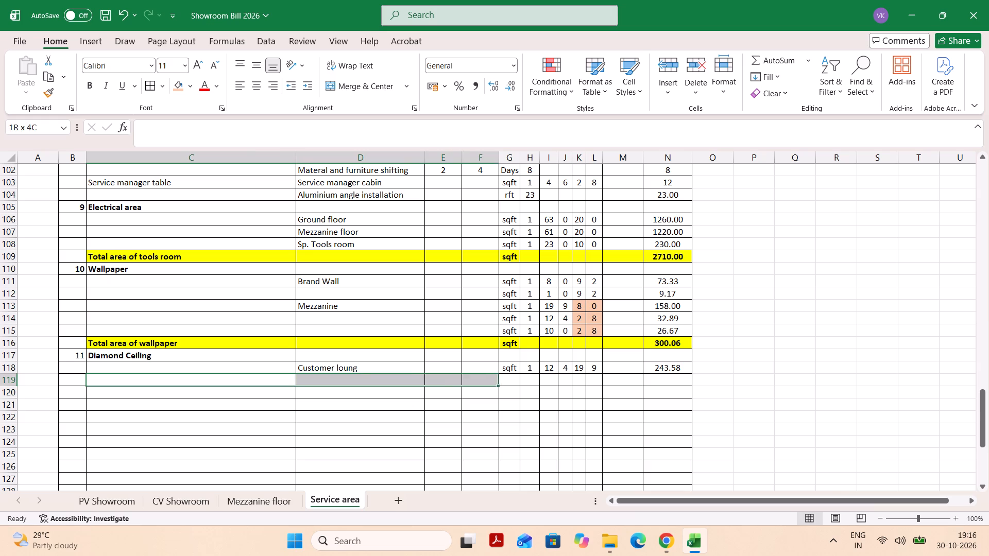
pyautogui.moveTo(486, 382); pyautogui.dragTo(671, 381)
pyautogui.hotkey('ctrl', 'v')
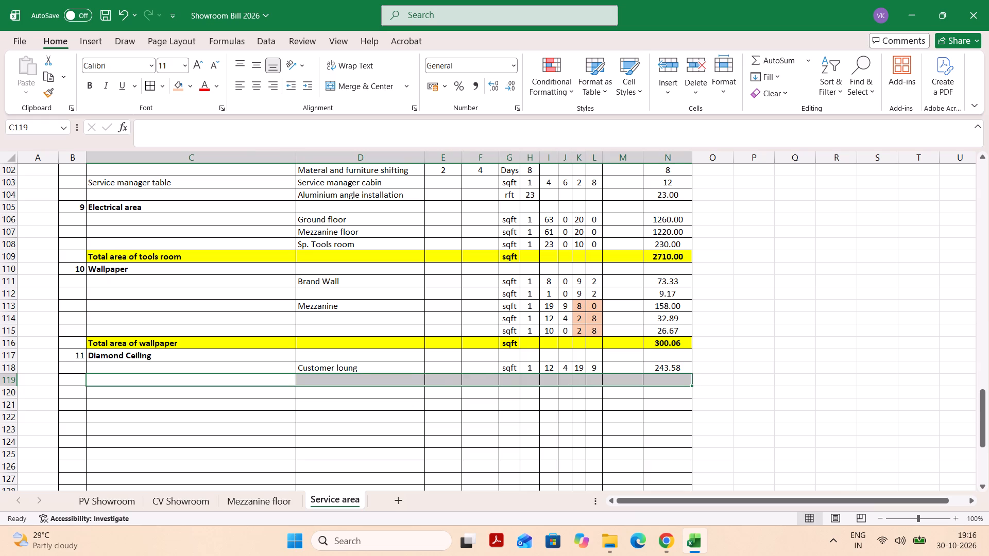
pyautogui.click(191, 88)
pyautogui.click(233, 280)
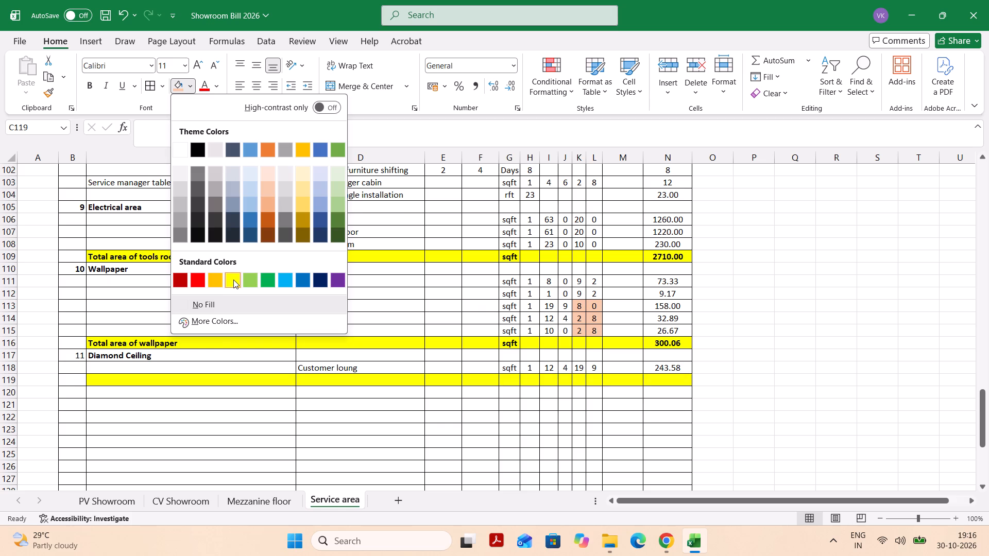
pyautogui.hotkey('ctrl', 'b')
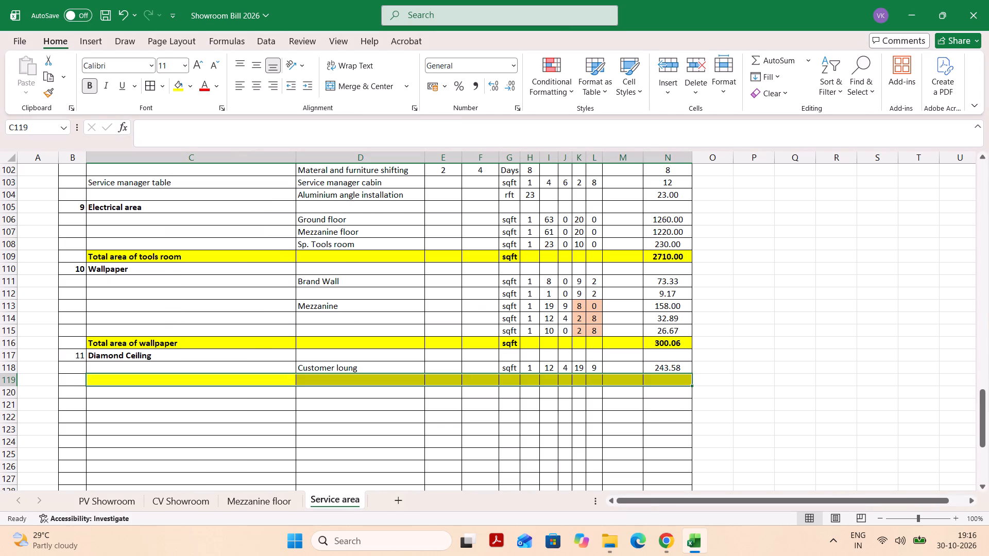
# Label the total row "Total area of diamond ceiling" in C119 with the unit sqft in G119.
pyautogui.write('Tota')
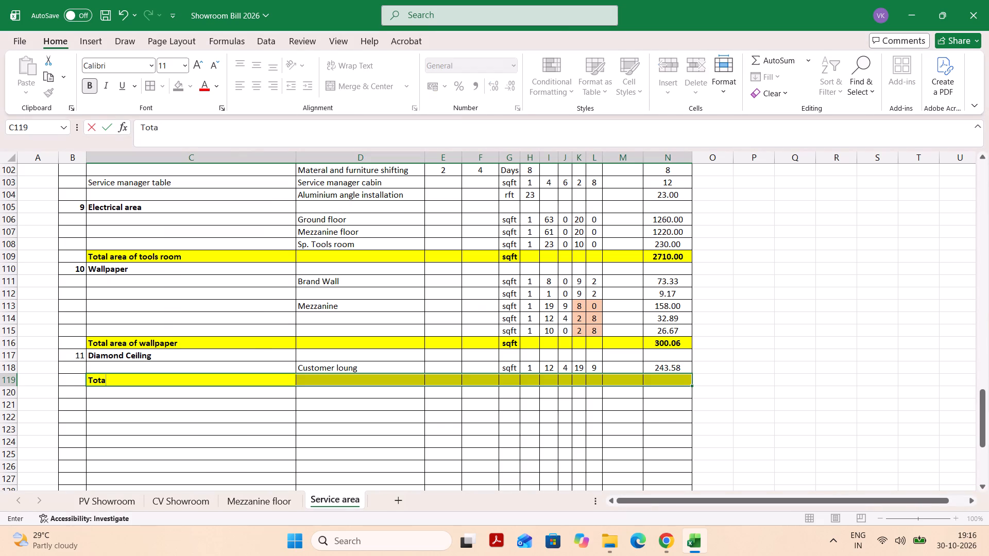
pyautogui.write('l area of diamo')
pyautogui.press('n')
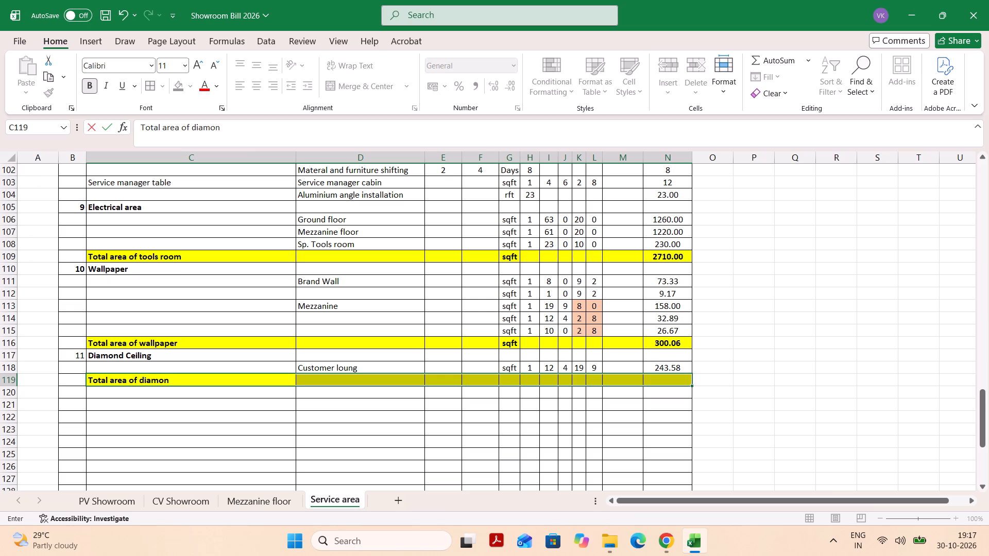
pyautogui.write('d ceiling')
pyautogui.press('Tab')
pyautogui.press('Tab')
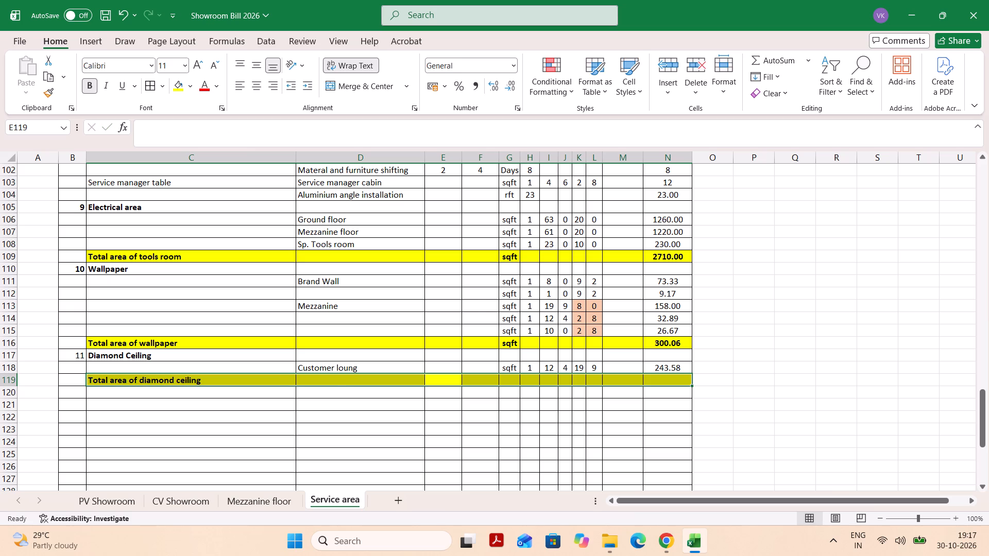
pyautogui.press('Tab')
pyautogui.press('Tab')
pyautogui.write('sq')
pyautogui.press('Tab')
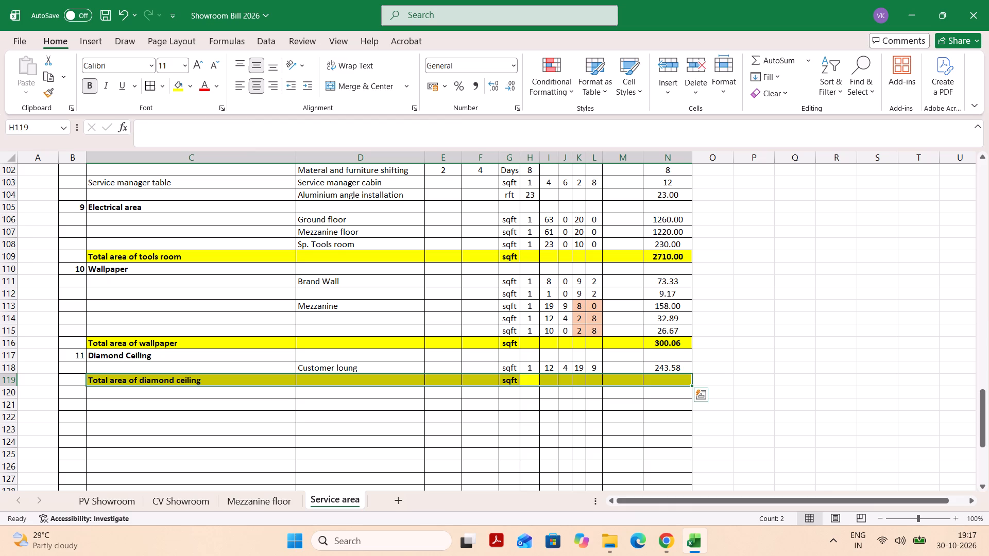
# Enter the diamond ceiling total in N119 with the formula =N118.
pyautogui.press('Tab')
pyautogui.press('Tab')
pyautogui.press('Tab')
pyautogui.press('Tab')
pyautogui.press('Tab')
pyautogui.press('Tab')
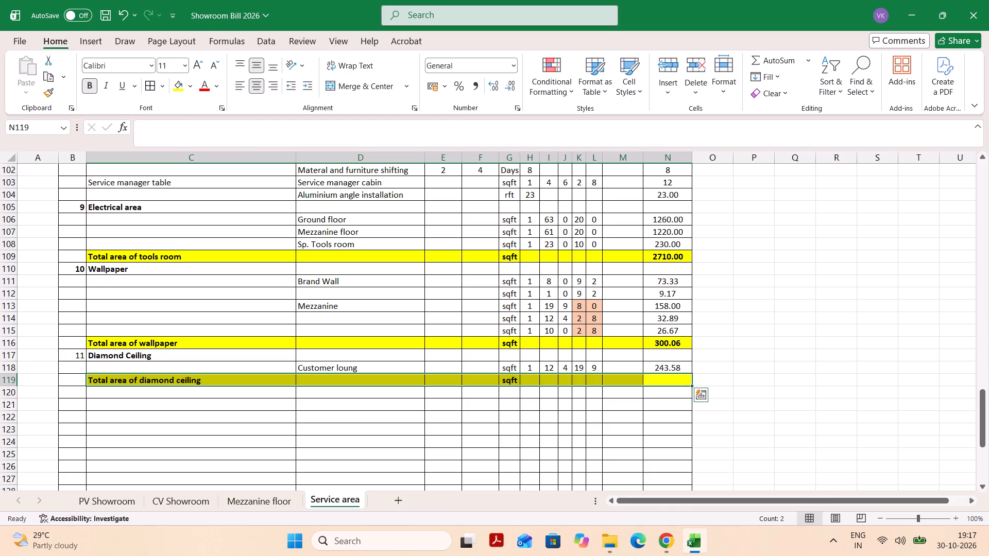
pyautogui.press('=')
pyautogui.press('Up')
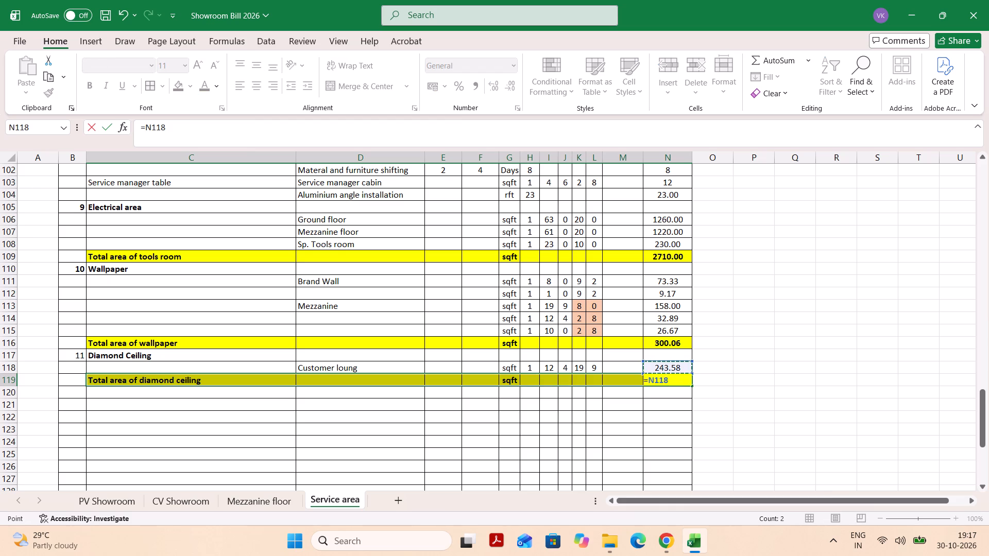
pyautogui.press('Return')
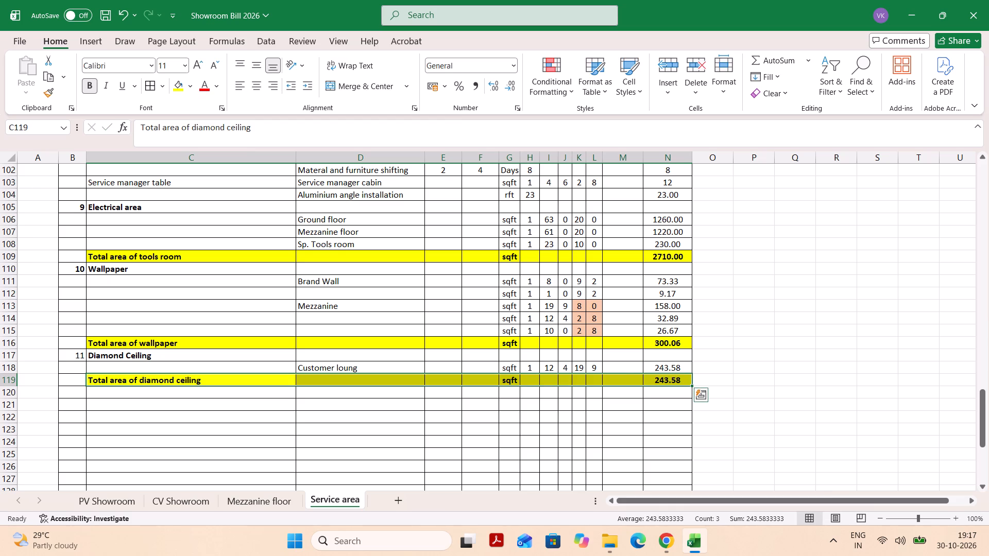
pyautogui.click(146, 410)
# Make the Diamond Ceiling section number 11 in B117 bold.
pyautogui.click(81, 359)
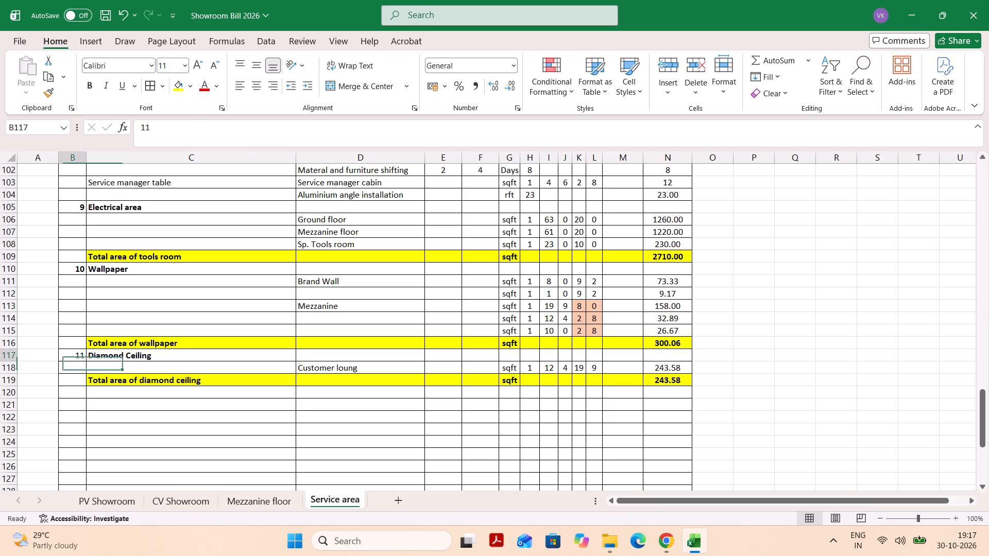
pyautogui.hotkey('ctrl', 'b')
# Start section 12 below the diamond ceiling total, with the number in B120 and heading "Wooden ceiling" in C120.
pyautogui.click(80, 394)
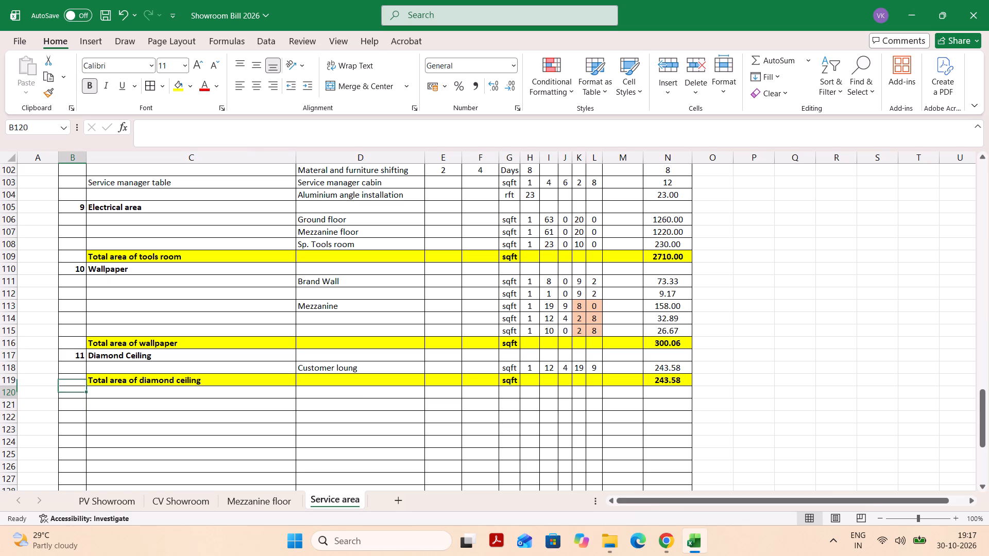
pyautogui.write('12')
pyautogui.press('Tab')
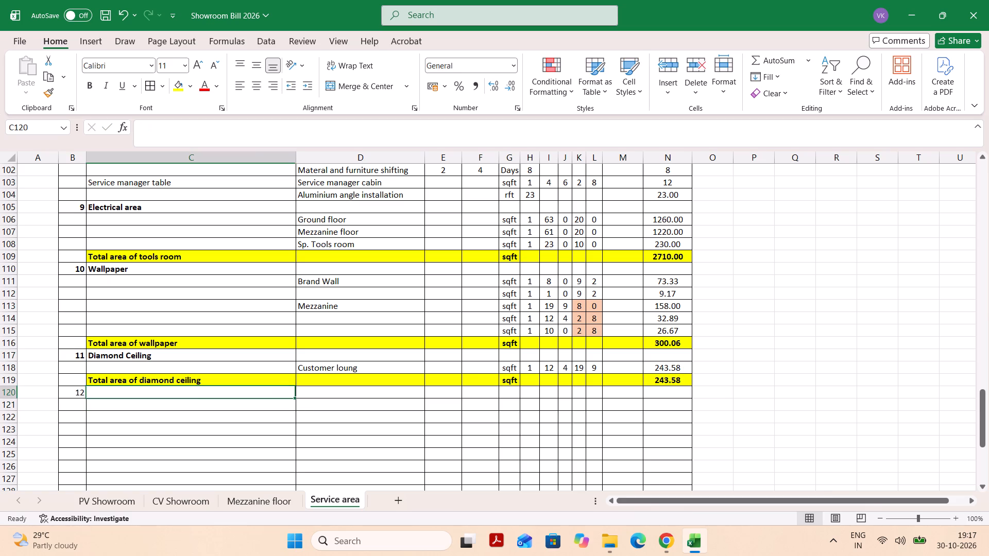
pyautogui.write('Woo')
pyautogui.write('den')
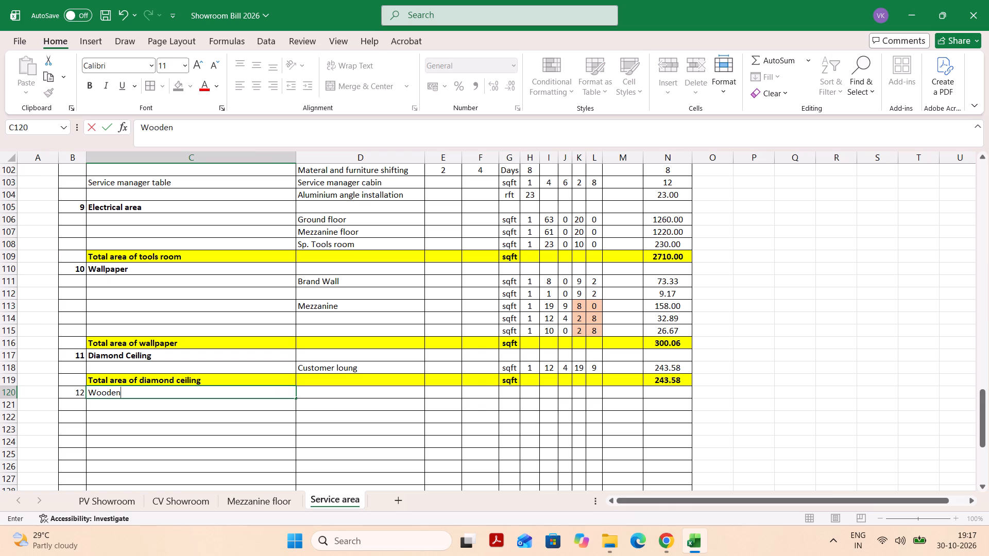
pyautogui.press('space')
pyautogui.write('ceiling')
pyautogui.press('Return')
pyautogui.press('Tab')
pyautogui.press('Tab')
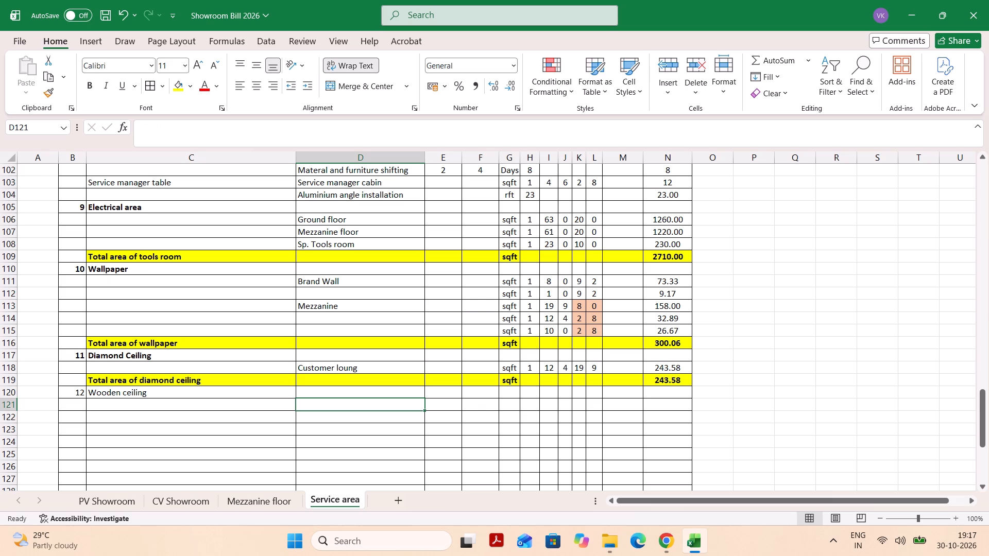
# Enter the item "Tools room" in D121 under Wooden ceiling, with the unit sqft in G121.
pyautogui.write('To')
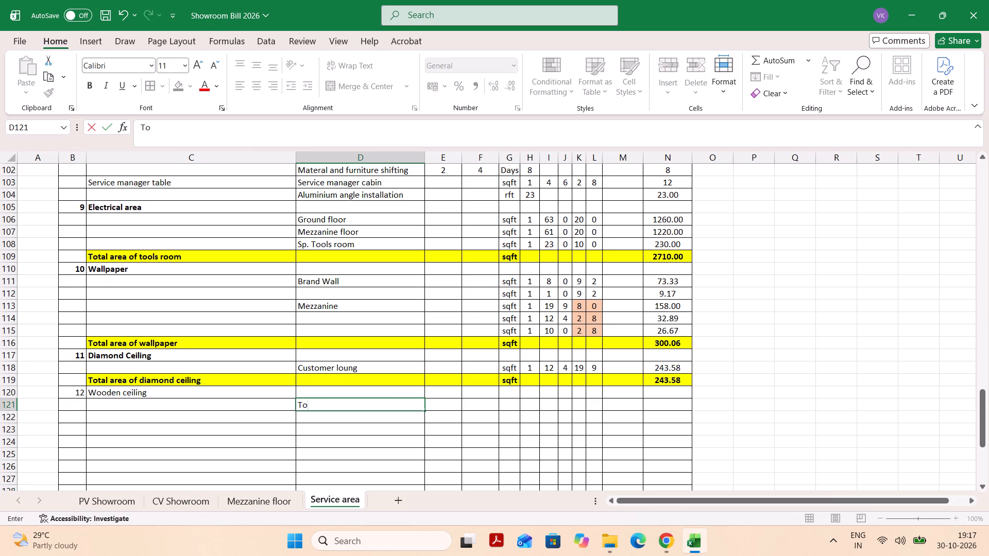
pyautogui.press('o')
pyautogui.write('ls room')
pyautogui.press('Tab')
pyautogui.press('Tab')
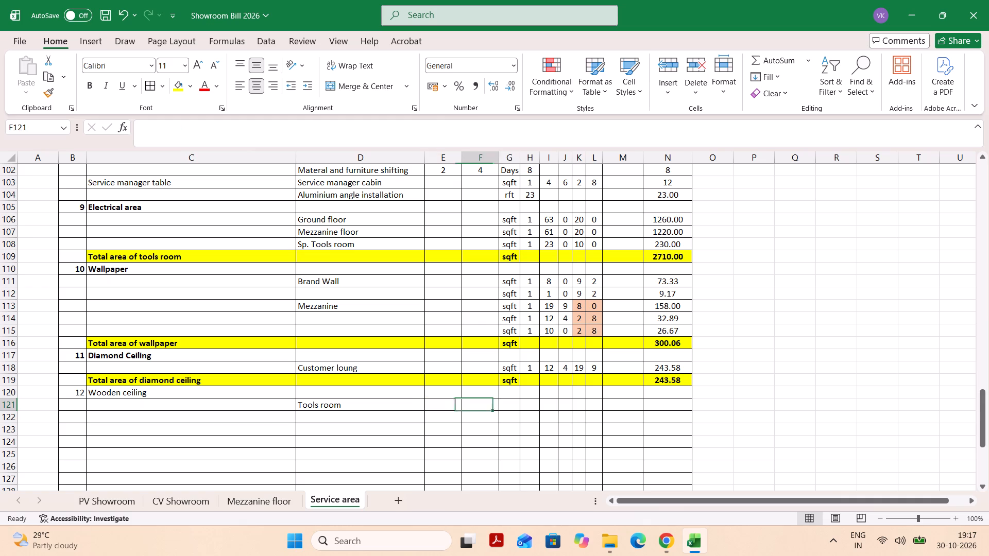
pyautogui.press('Tab')
pyautogui.write('sq')
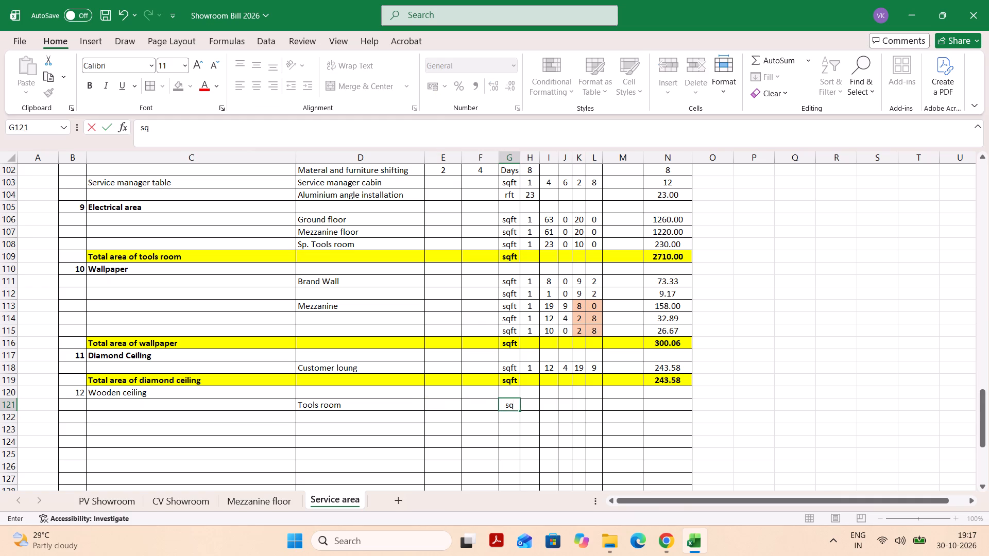
pyautogui.write('ft')
pyautogui.press('Tab')
# Enter the Tools room quantity 1 in H121 and the dimensions 16, 11, 9 and 6 in I121 to L121.
pyautogui.press('Tab')
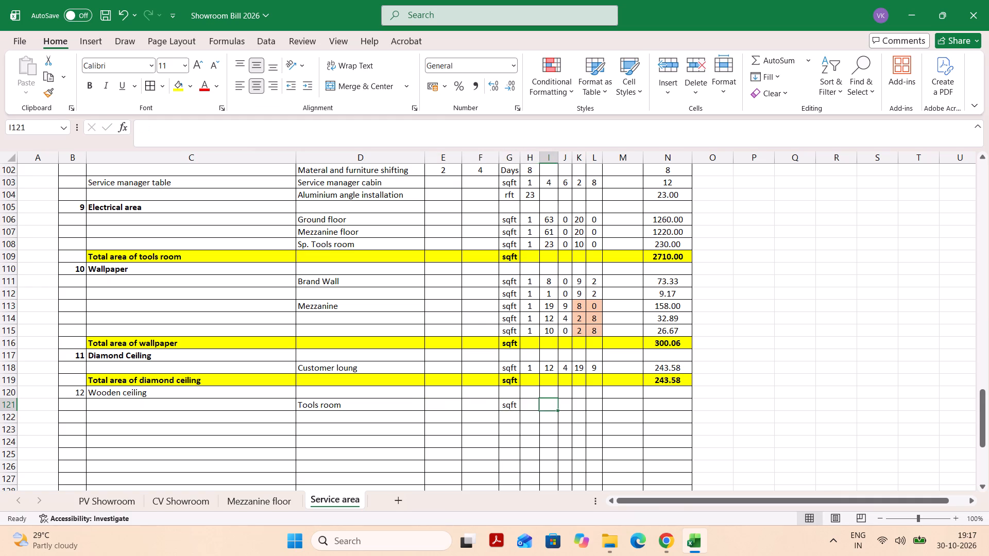
pyautogui.hotkey('shift', 'Tab')
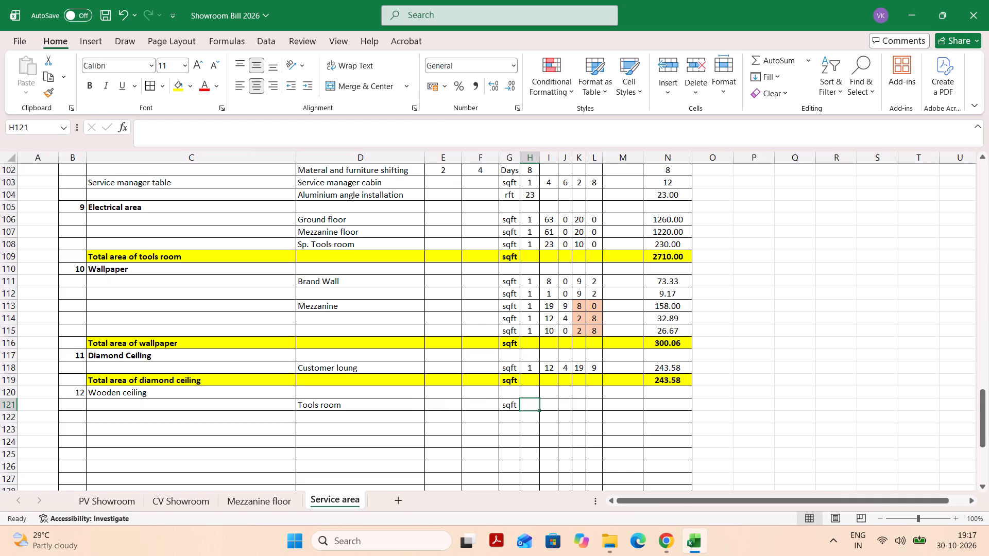
pyautogui.press('1')
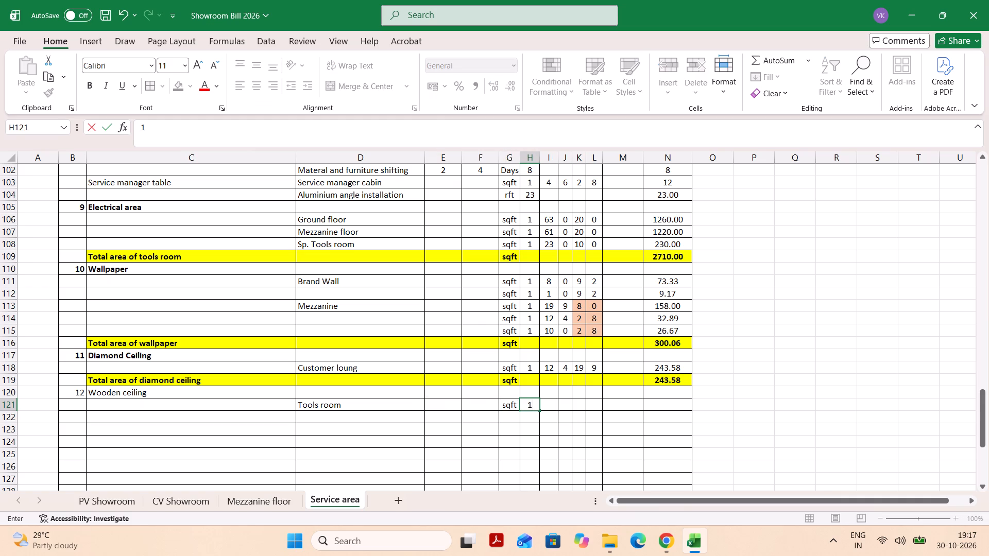
pyautogui.press('1')
pyautogui.press('BackSpace')
pyautogui.press('Tab')
pyautogui.write('16')
pyautogui.press('Tab')
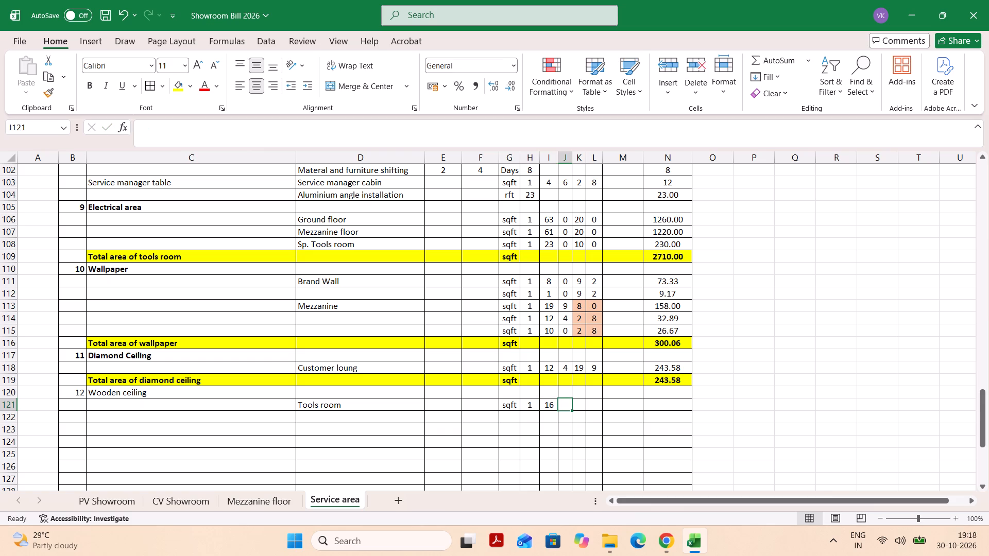
pyautogui.write('11')
pyautogui.press('Tab')
pyautogui.press('9')
pyautogui.press('Tab')
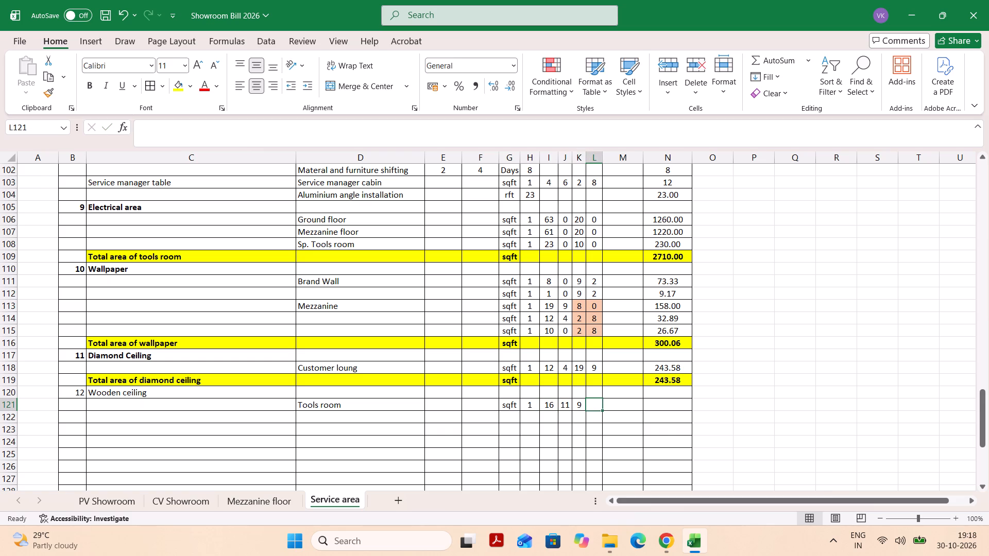
pyautogui.press('6')
pyautogui.press('Tab')
# Copy the area formula from the Customer loung row in N118 to N121 for the Tools room.
pyautogui.press('Tab')
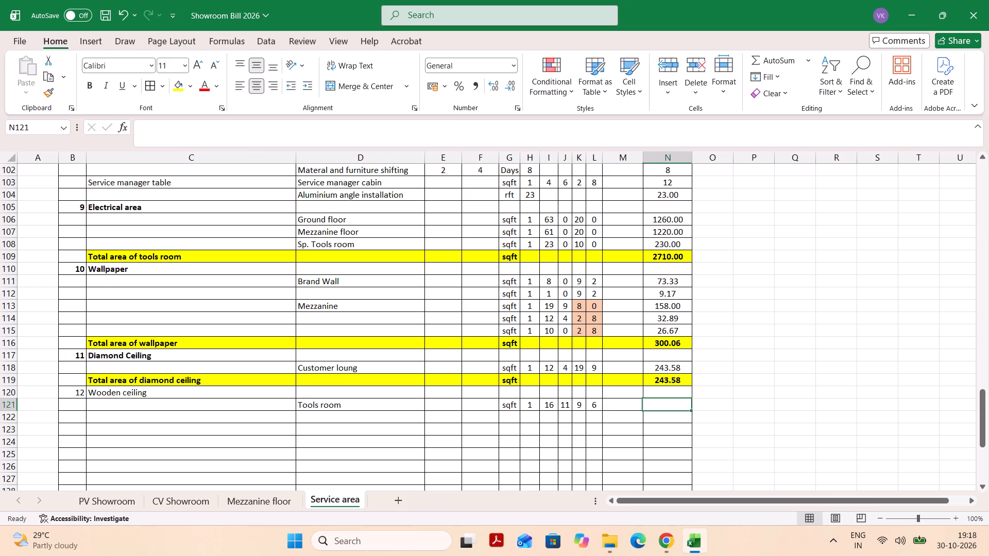
pyautogui.press('Up')
pyautogui.press('Up')
pyautogui.press('Up')
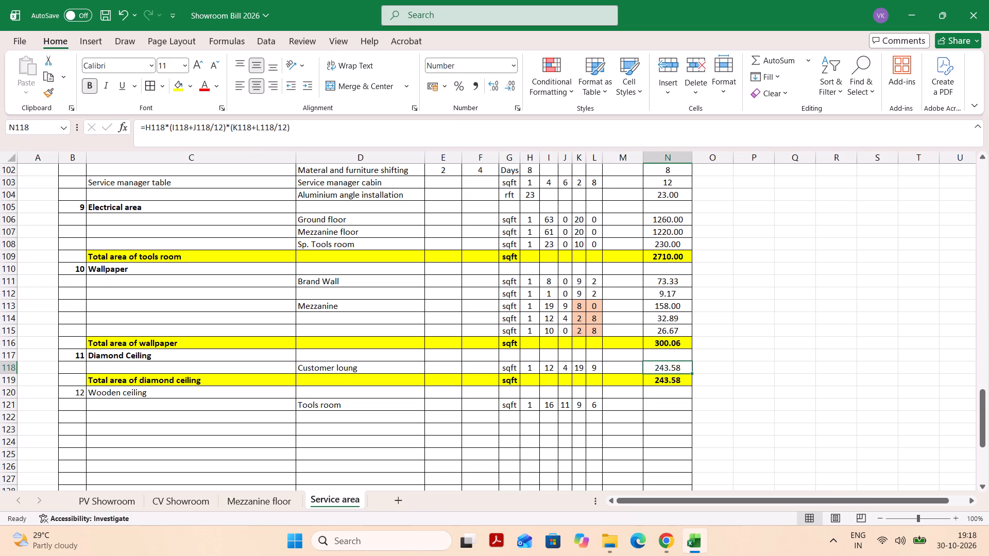
pyautogui.hotkey('ctrl', 'c')
pyautogui.press('Down')
pyautogui.press('Down')
pyautogui.press('Down')
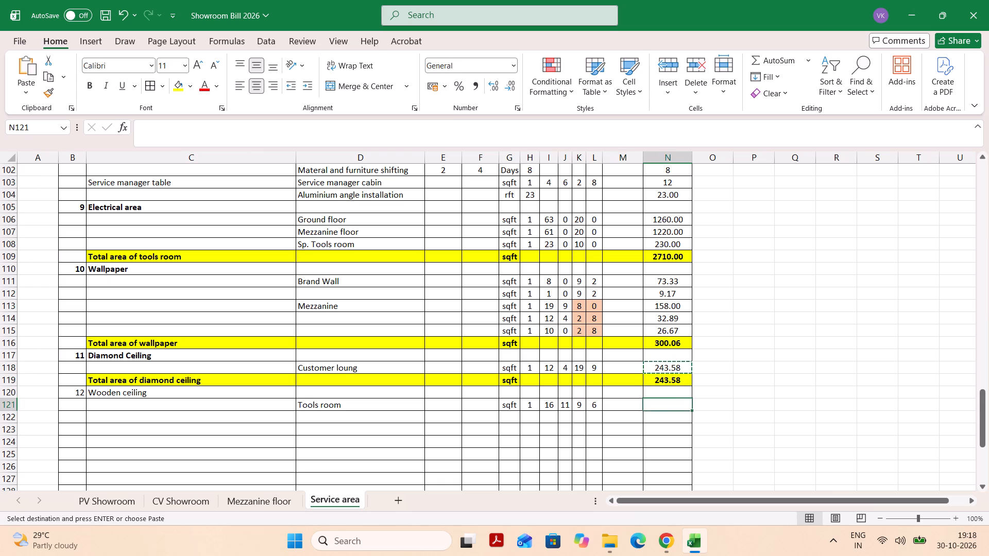
pyautogui.hotkey('ctrl', 'v')
pyautogui.press('Return')
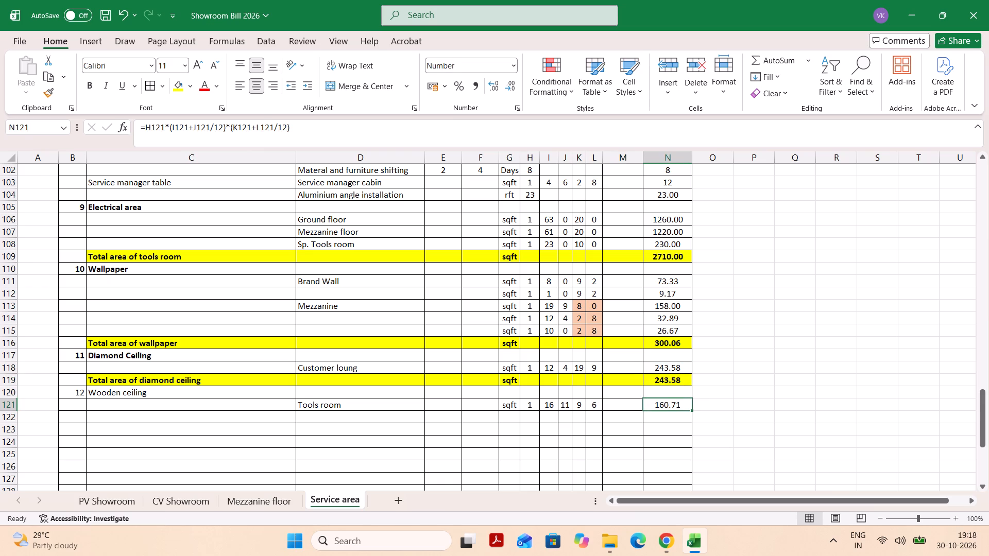
# Enter the item "Changing room" in D122 with the unit sqft in G122.
pyautogui.click(309, 418)
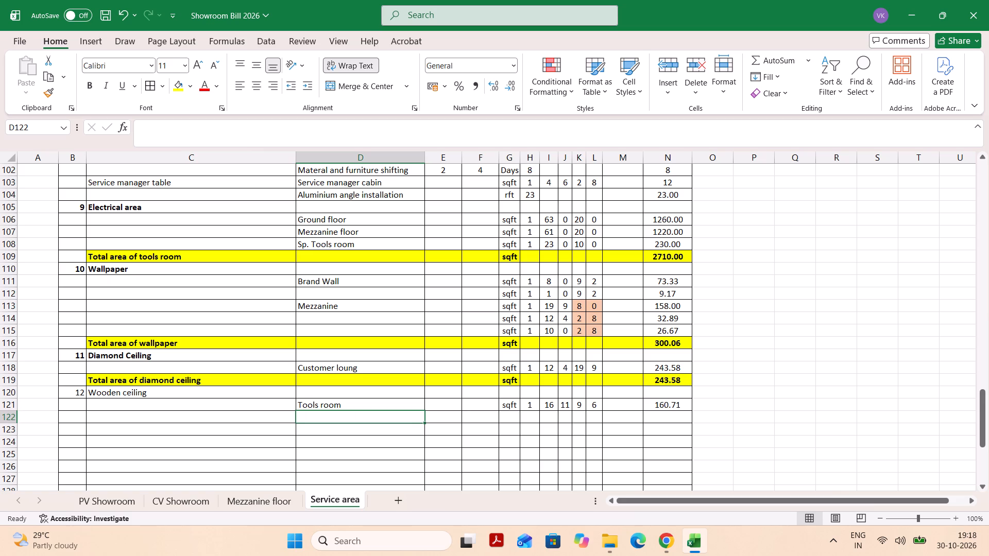
pyautogui.write('Changin')
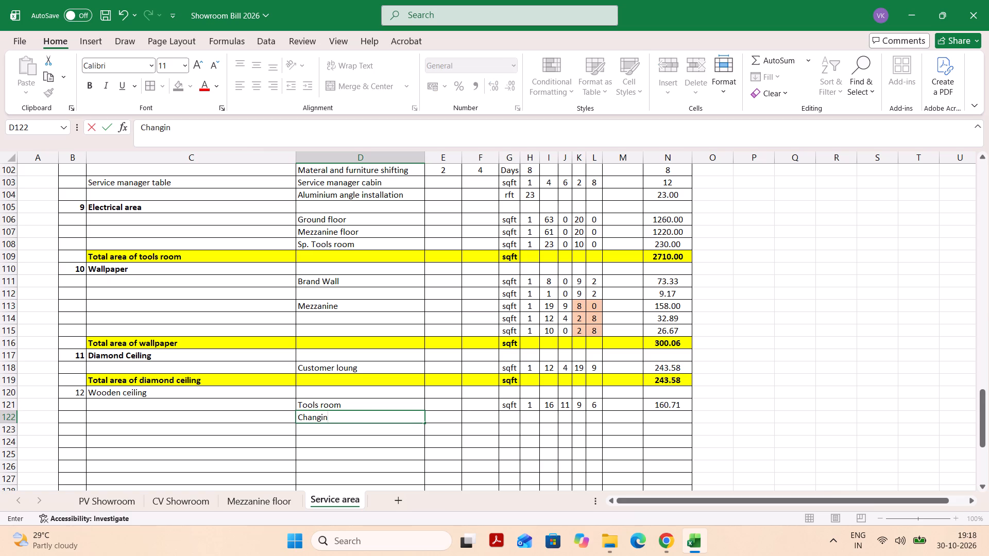
pyautogui.press('g')
pyautogui.press('space')
pyautogui.write('room')
pyautogui.press('Tab')
pyautogui.press('Tab')
pyautogui.press('Tab')
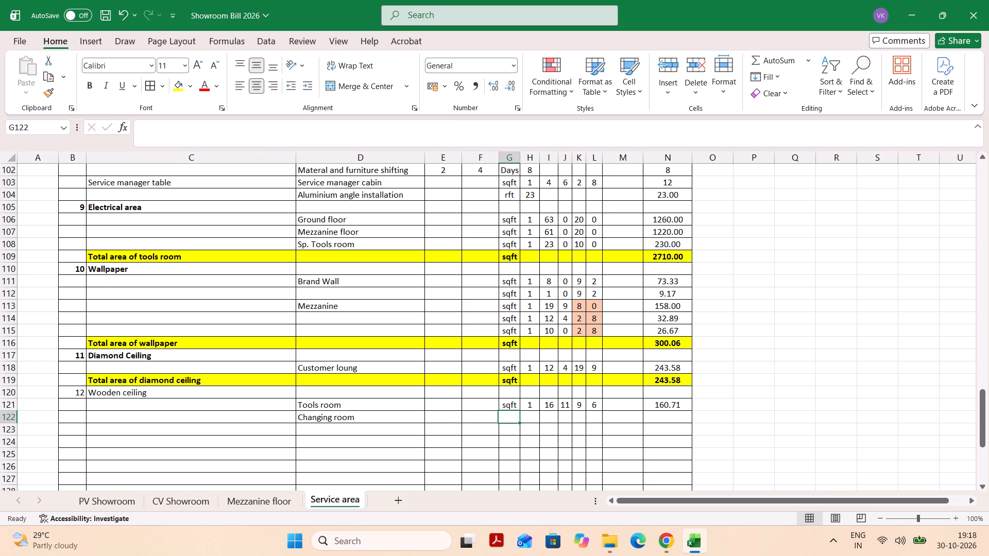
pyautogui.write('sq')
pyautogui.press('Tab')
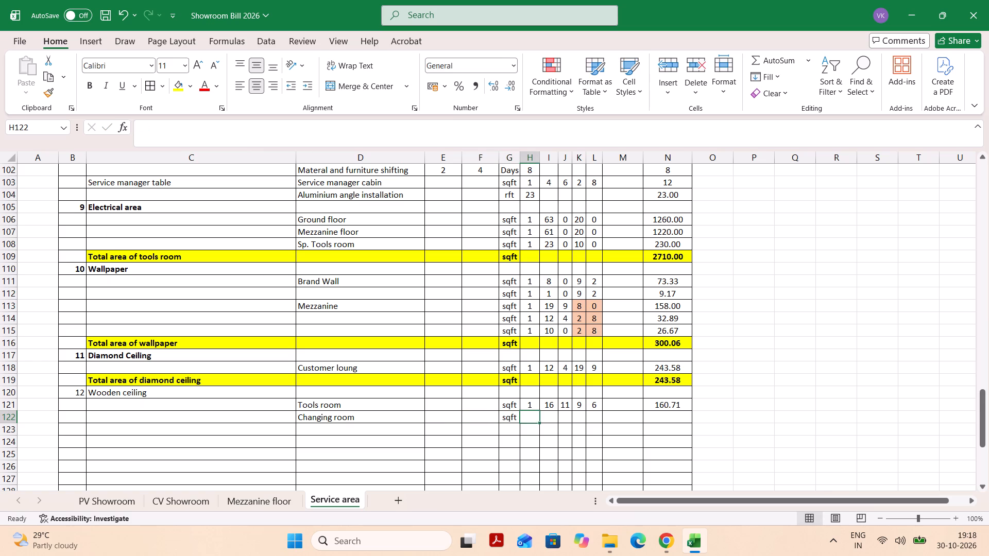
# Enter the Changing room quantity 1 in H122 and the dimensions 5, 0, 9 and 6 in I122 to L122.
pyautogui.press('1')
pyautogui.press('Tab')
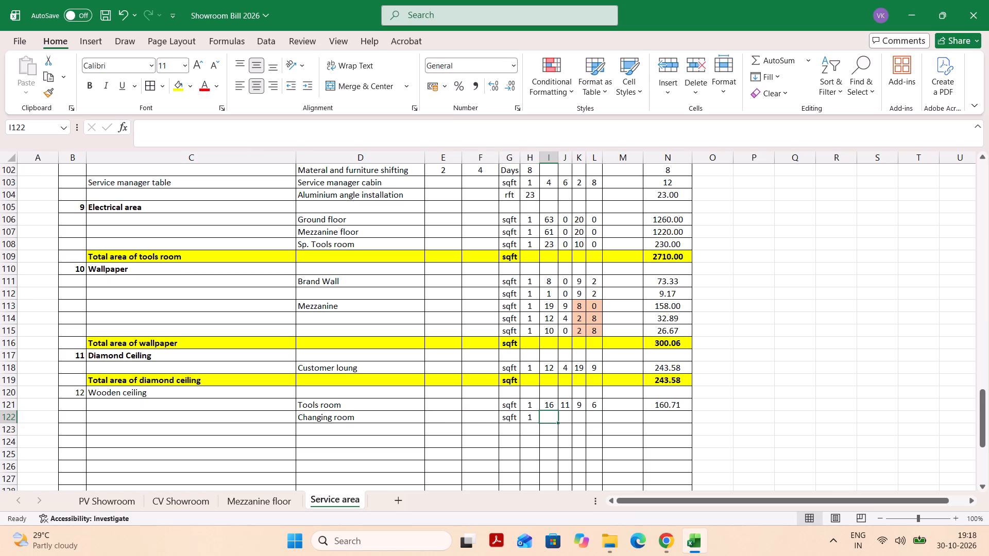
pyautogui.press('5')
pyautogui.press('Tab')
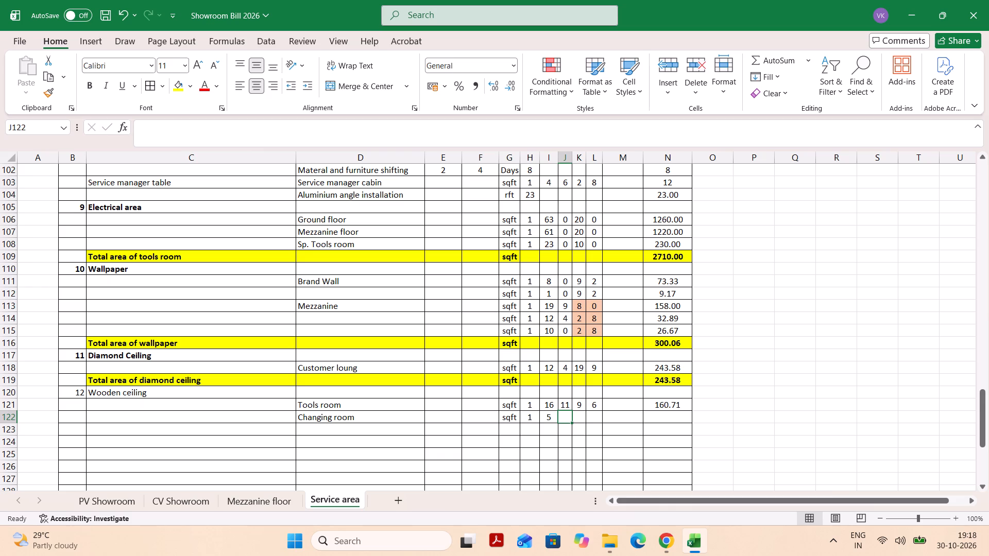
pyautogui.press('0')
pyautogui.press('Tab')
pyautogui.write('96')
pyautogui.press('Tab')
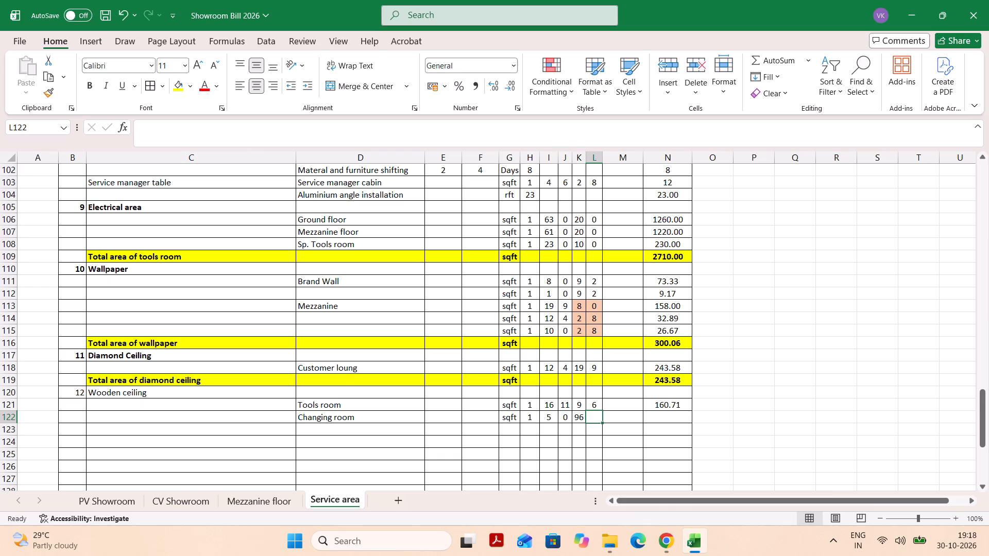
pyautogui.hotkey('shift', 'Tab')
pyautogui.write('96')
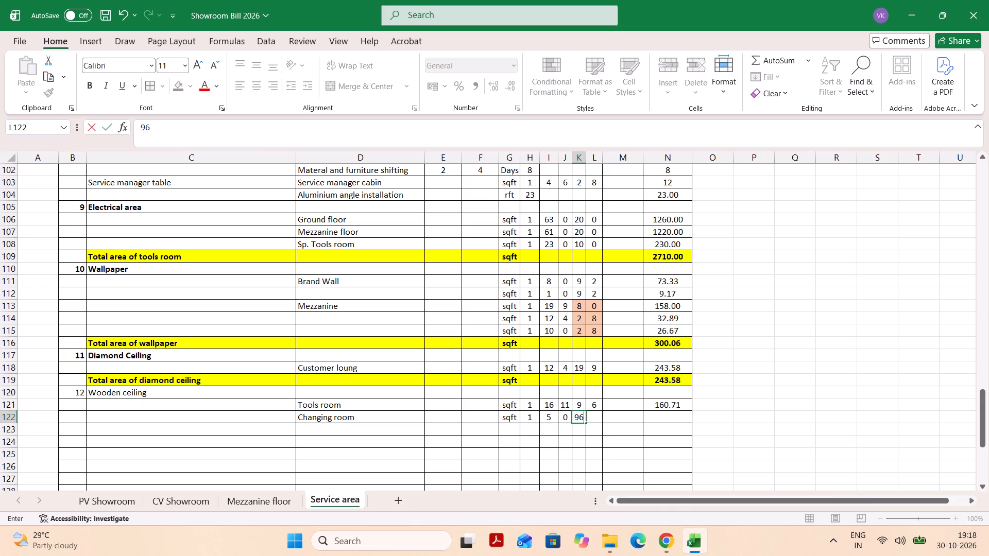
pyautogui.press('BackSpace')
pyautogui.press('Tab')
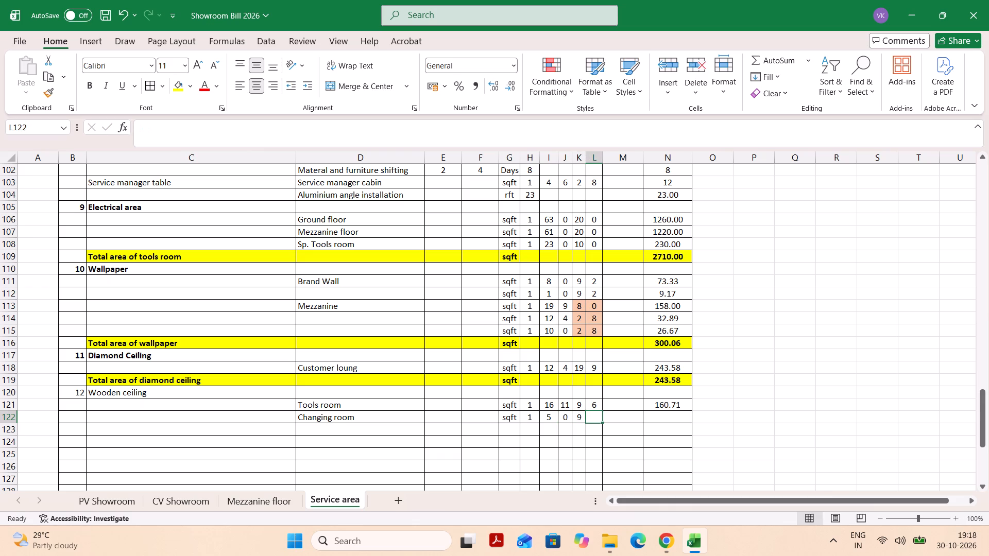
pyautogui.press('6')
pyautogui.press('Tab')
# Fill the area formula from N121 down into N122 for the Changing room.
pyautogui.press('Tab')
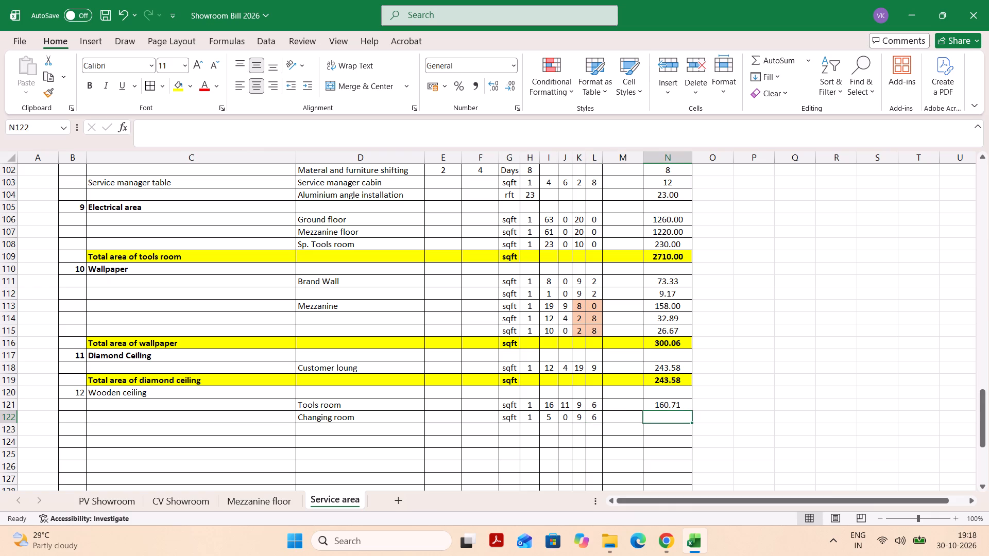
pyautogui.hotkey('ctrl', 'd')
pyautogui.press('Return')
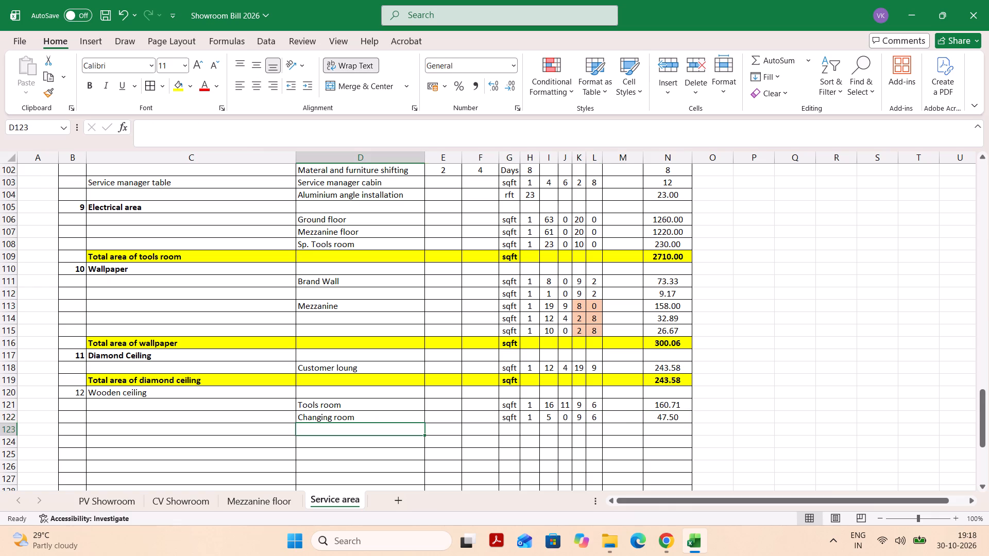
# Format C123:N123 as the wooden ceiling total row with yellow fill and bold text.
pyautogui.click(171, 425)
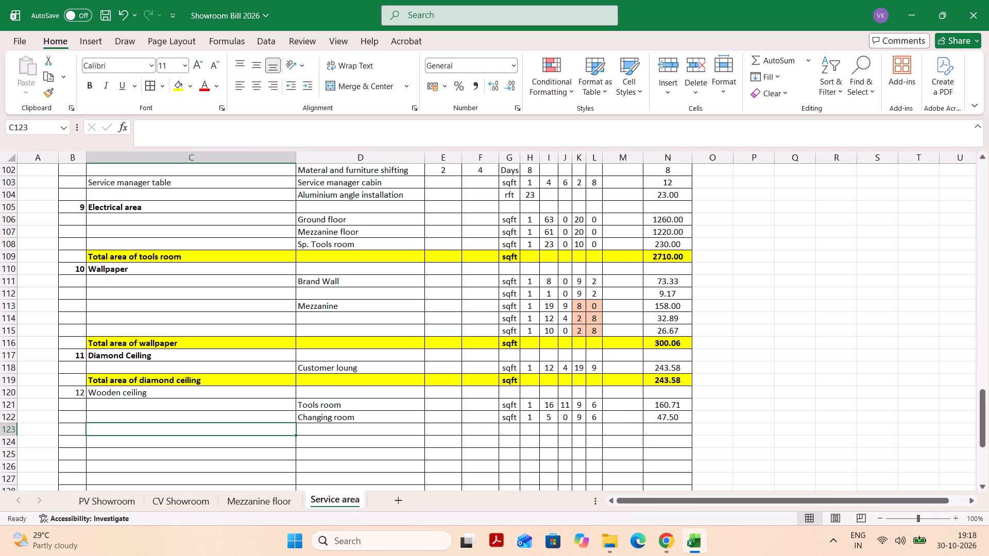
pyautogui.moveTo(154, 427); pyautogui.dragTo(634, 428)
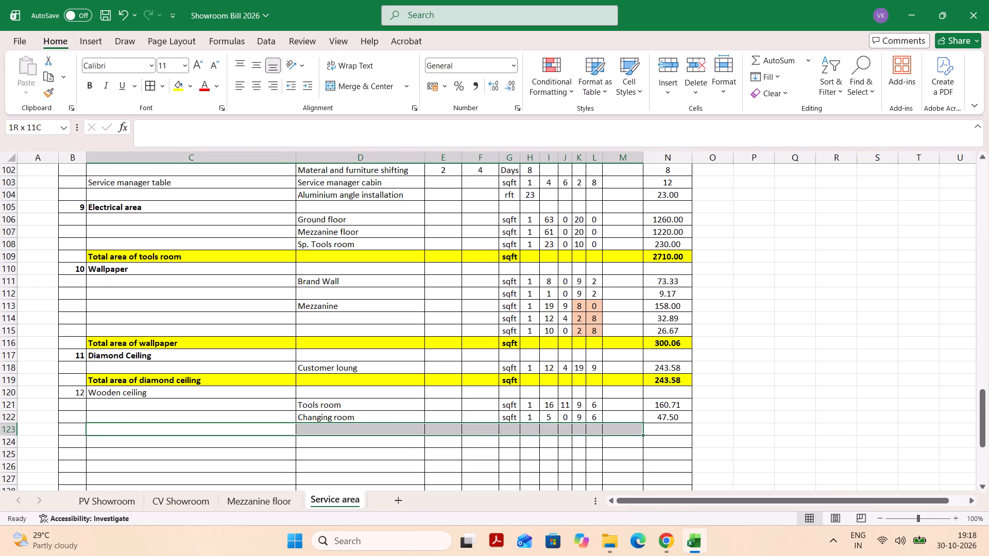
pyautogui.moveTo(634, 428); pyautogui.dragTo(682, 428)
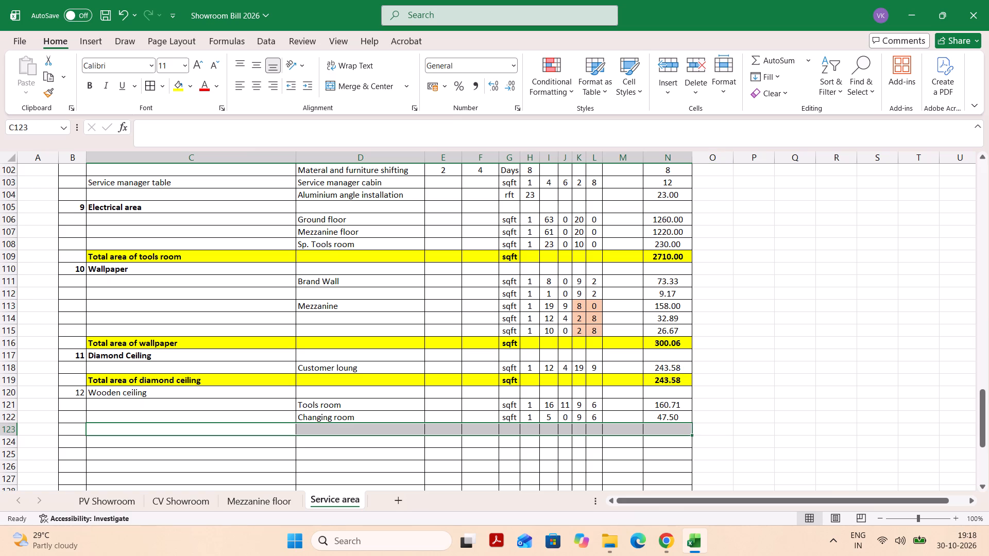
pyautogui.click(178, 80)
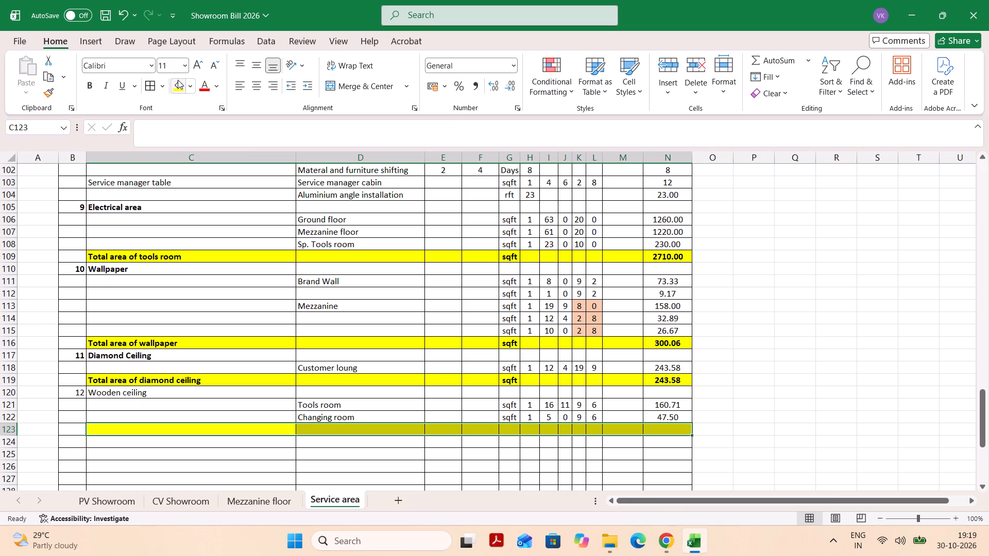
pyautogui.hotkey('ctrl', 'b')
# Make the section number 12 and the heading "Wooden ceiling" in B120:C120 bold.
pyautogui.moveTo(75, 392); pyautogui.dragTo(128, 390)
pyautogui.hotkey('ctrl', 'b')
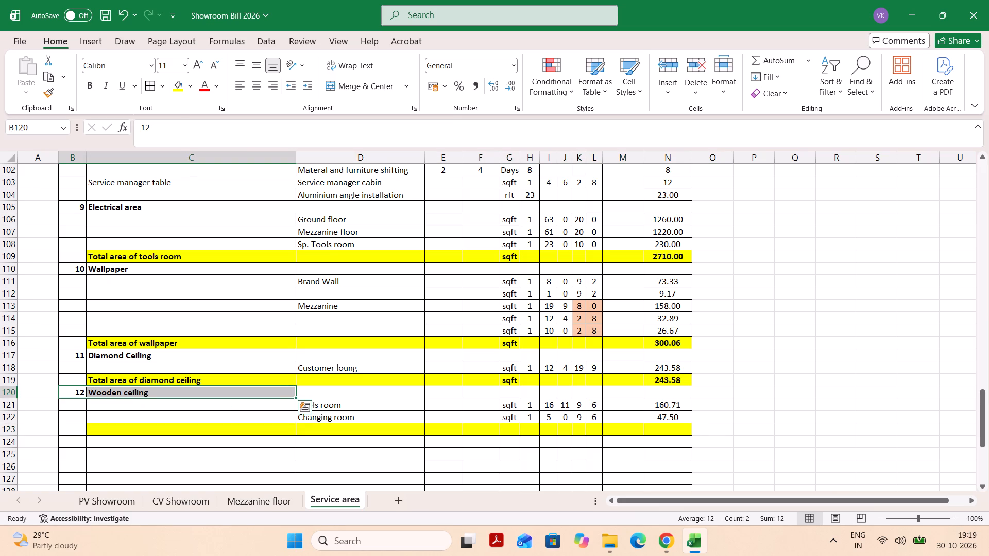
# Enter the label "Total area of wooden ceiling" in C123 of the yellow total row.
pyautogui.click(103, 427)
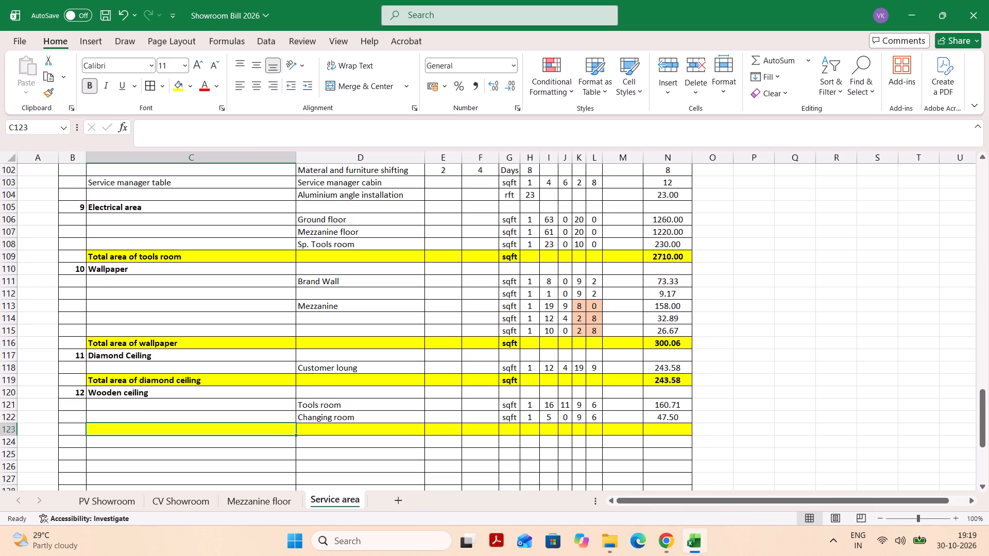
pyautogui.write('Tot')
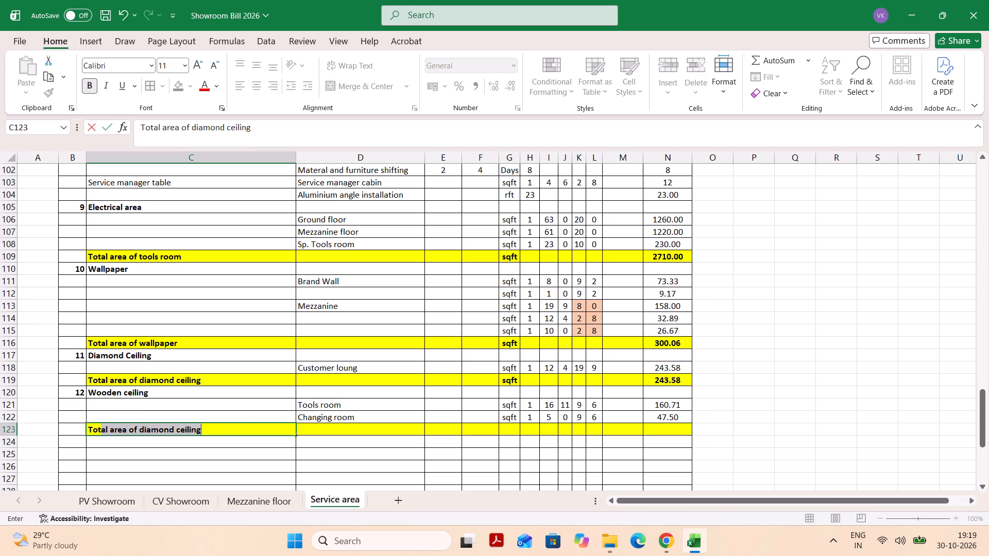
pyautogui.write('al area')
pyautogui.press('space')
pyautogui.press('o')
pyautogui.write('f wooder')
pyautogui.press('space')
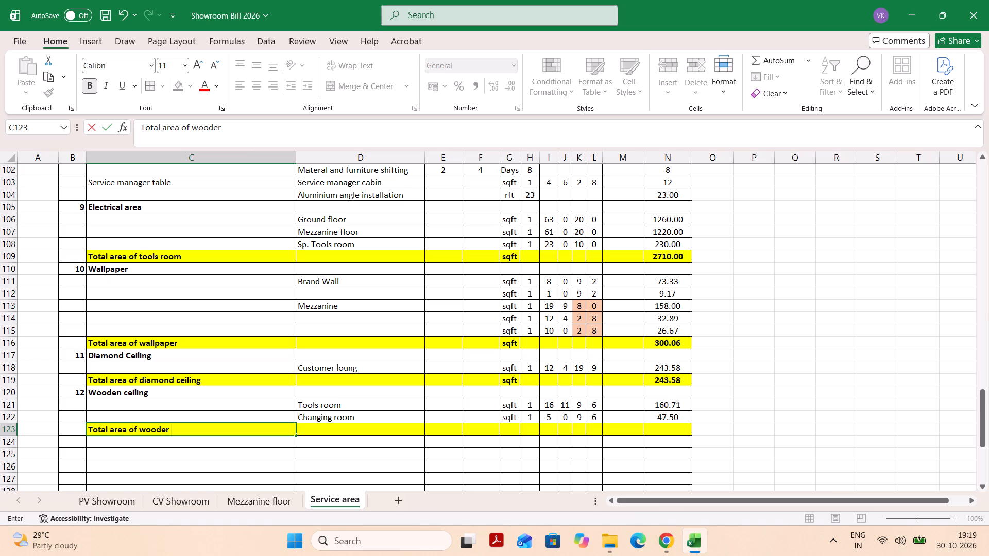
pyautogui.press('BackSpace')
pyautogui.press('BackSpace')
pyautogui.write('n')
pyautogui.press('space')
pyautogui.write('cei')
pyautogui.write('ling')
# Enter the unit sqft in G123 of the wooden ceiling total row.
pyautogui.press('Tab')
pyautogui.press('Tab')
pyautogui.press('Tab')
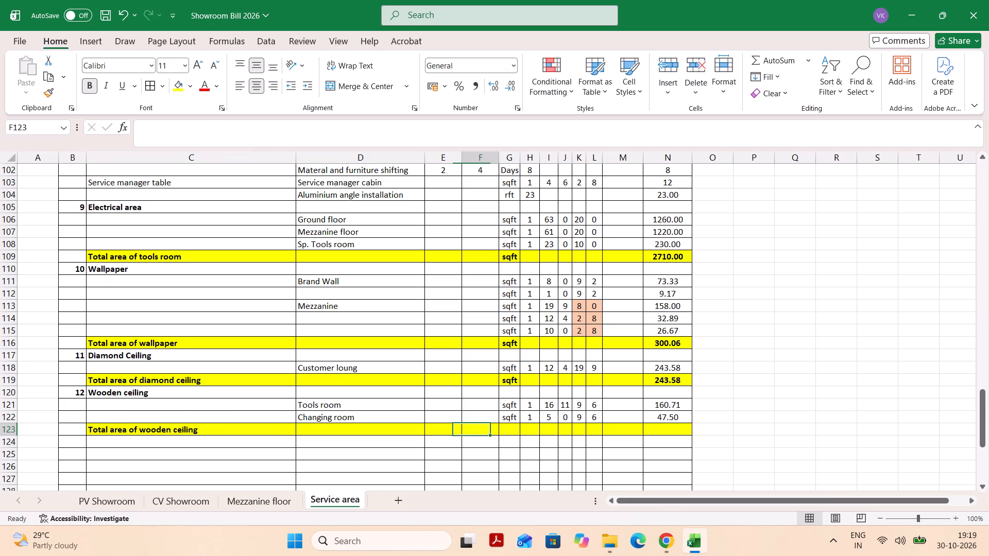
pyautogui.press('Tab')
pyautogui.write('sq')
pyautogui.press('Tab')
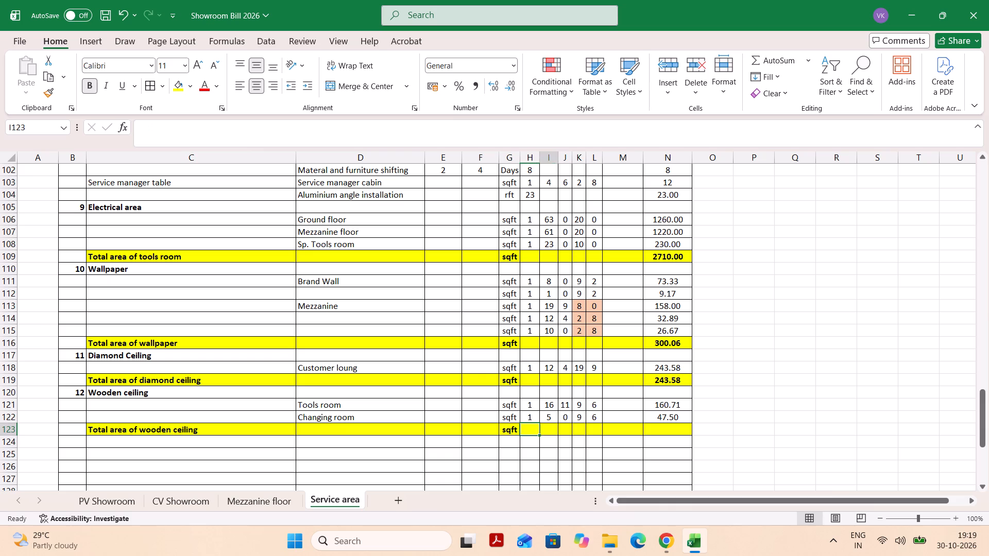
# Total the wooden ceiling areas in N123 with a SUM formula over N121:N122.
pyautogui.press('Tab')
pyautogui.press('Tab')
pyautogui.press('Tab')
pyautogui.press('Tab')
pyautogui.press('Tab')
pyautogui.press('Tab')
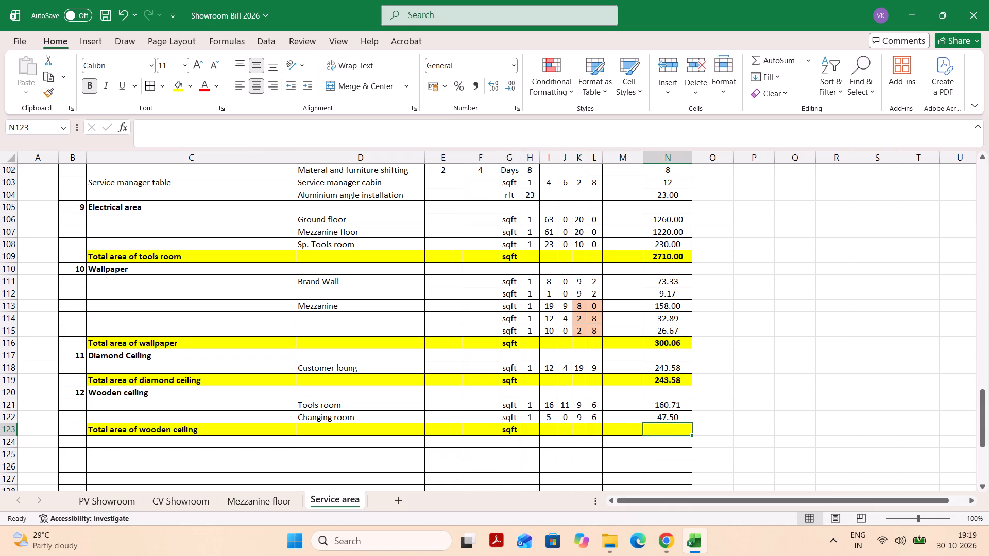
pyautogui.press('BackSpace')
pyautogui.press('BackSpace')
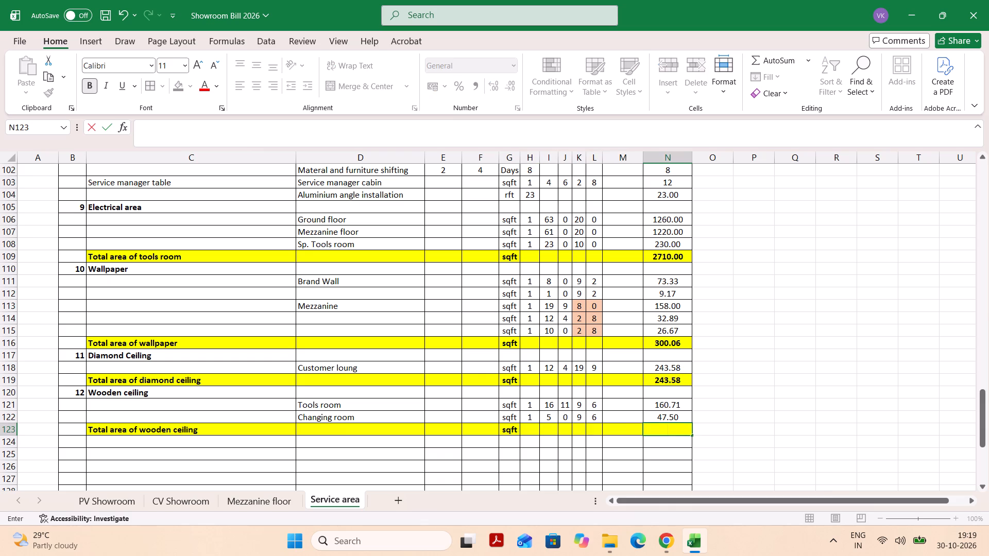
pyautogui.press('BackSpace')
pyautogui.press('BackSpace')
pyautogui.press('=')
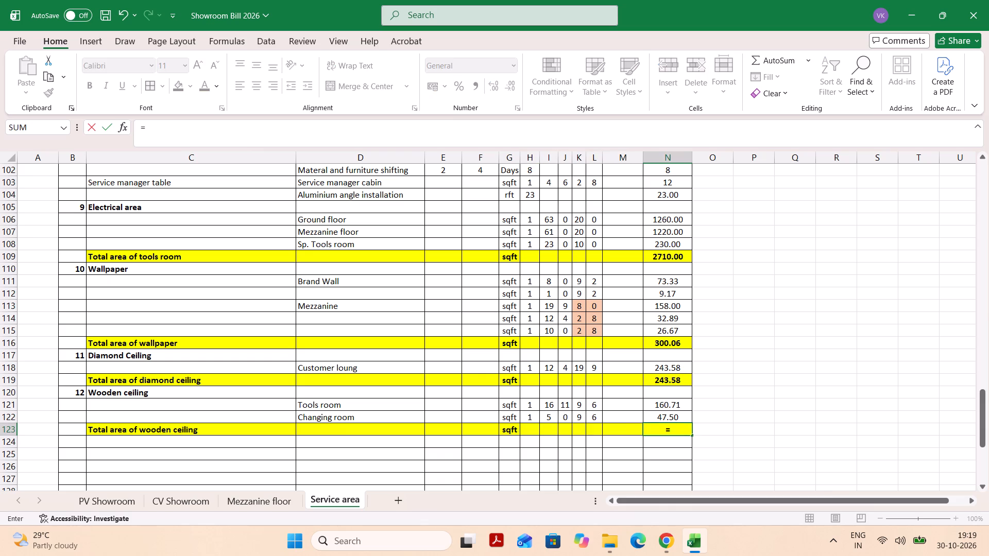
pyautogui.write('sum')
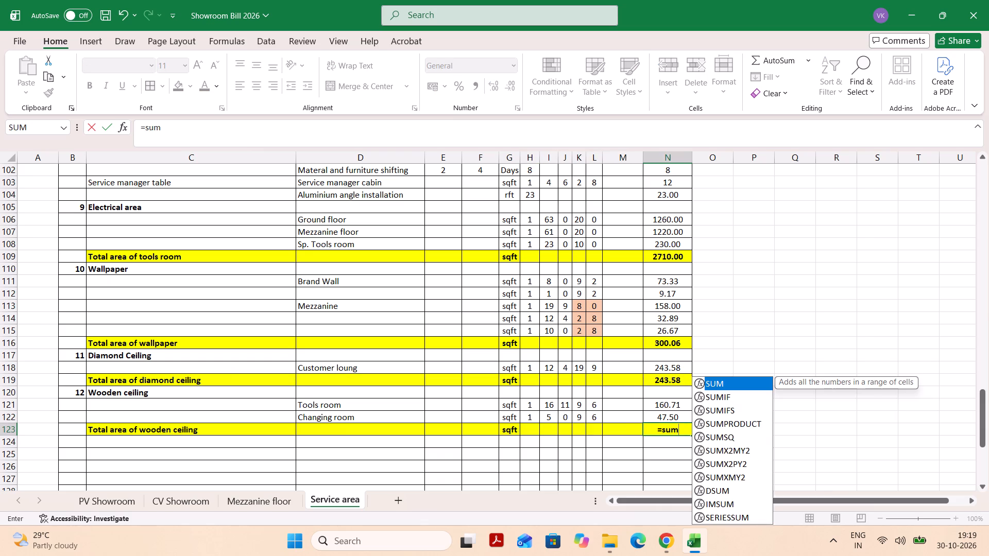
pyautogui.hotkey('shift', '(')
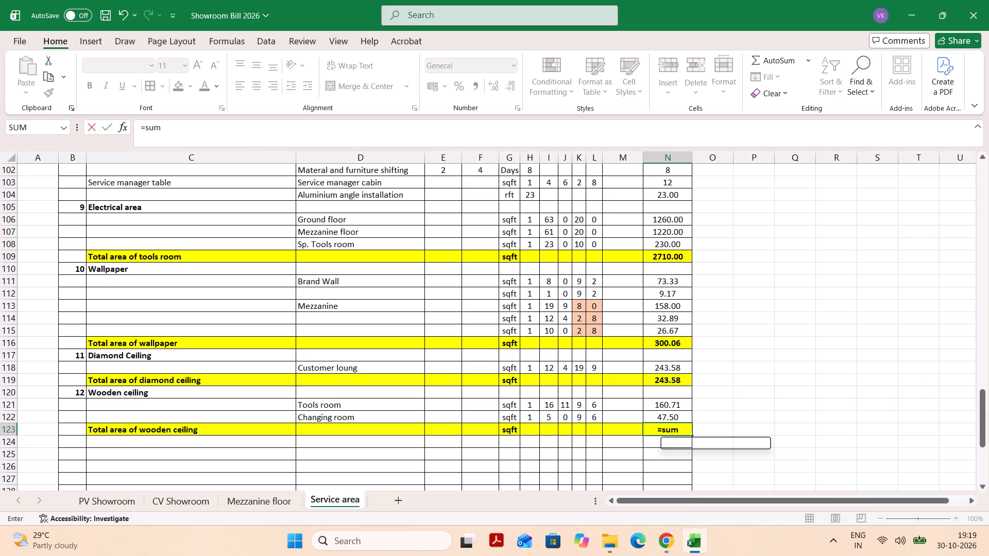
pyautogui.press('Up')
pyautogui.hotkey('shift', 'Up')
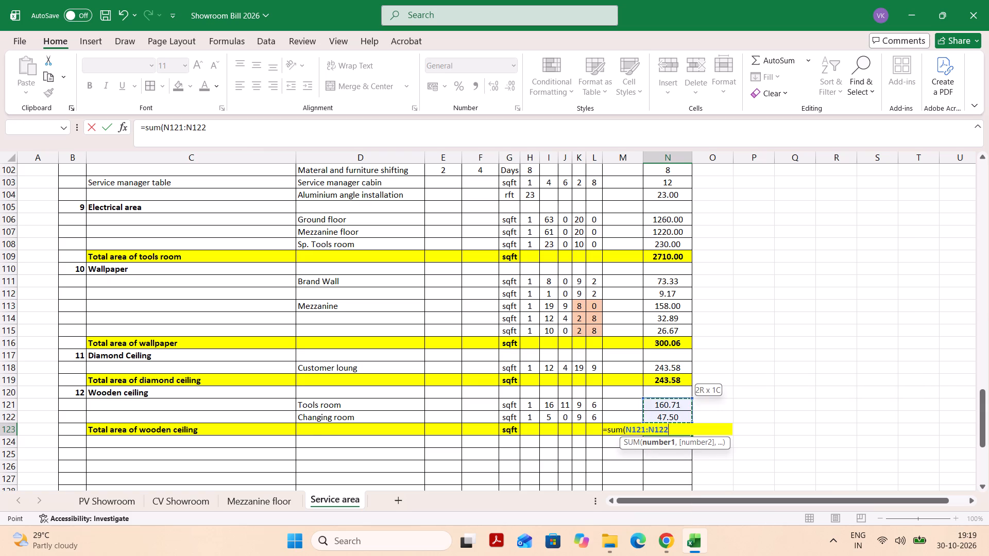
pyautogui.press('Return')
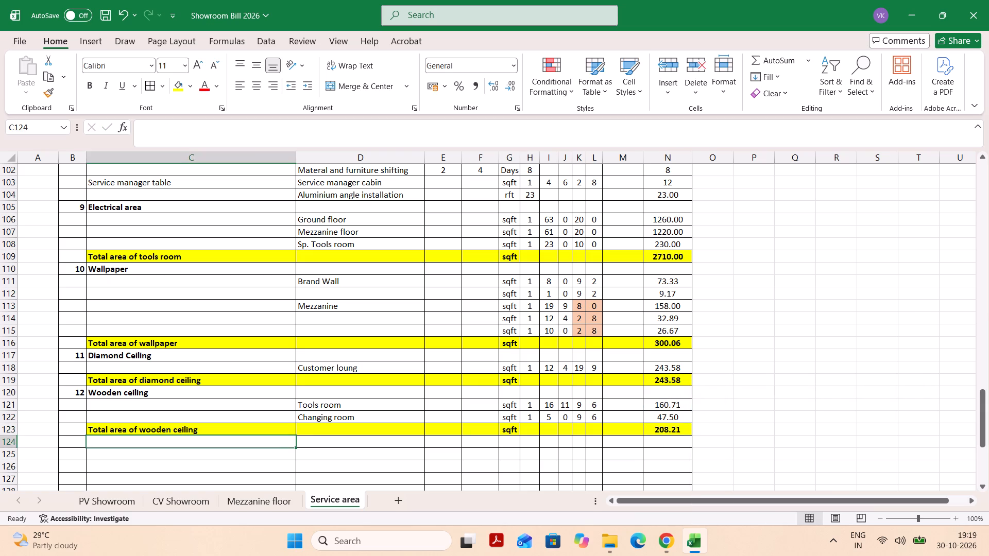
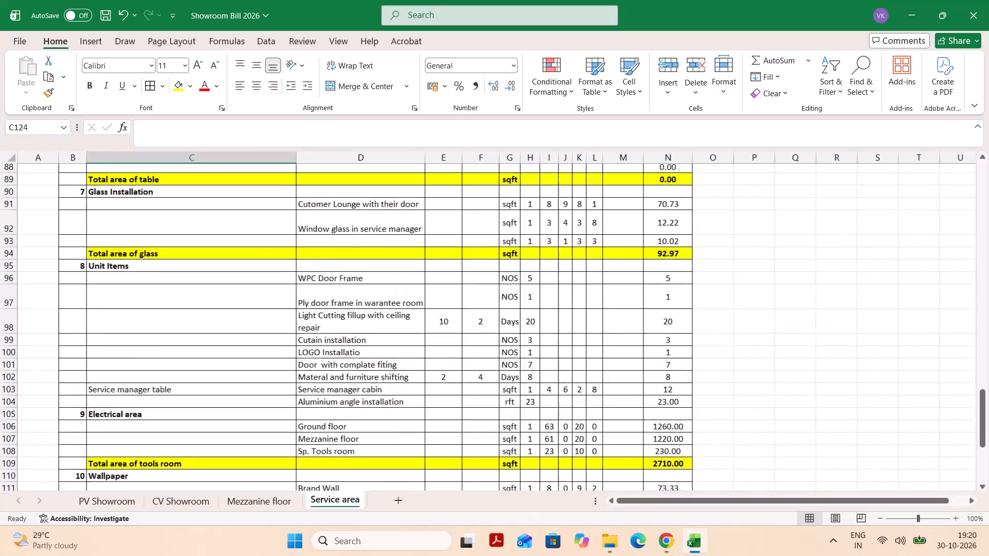
# Set the quantity of "Door with complate fiting" under Unit Items in the Service area sheet to 9.
pyautogui.scroll(4, 103, 427)
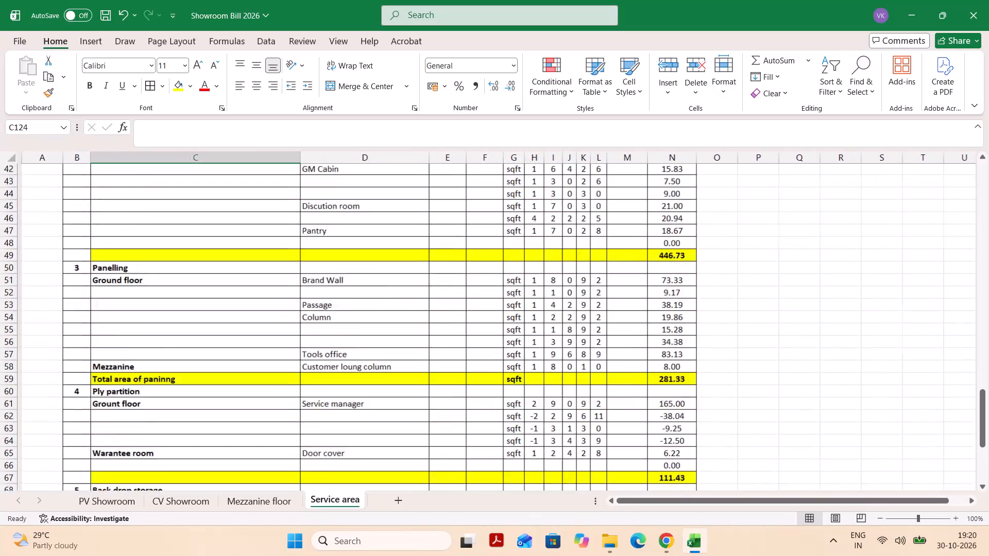
pyautogui.scroll(2, 103, 427)
pyautogui.scroll(-2, 103, 427)
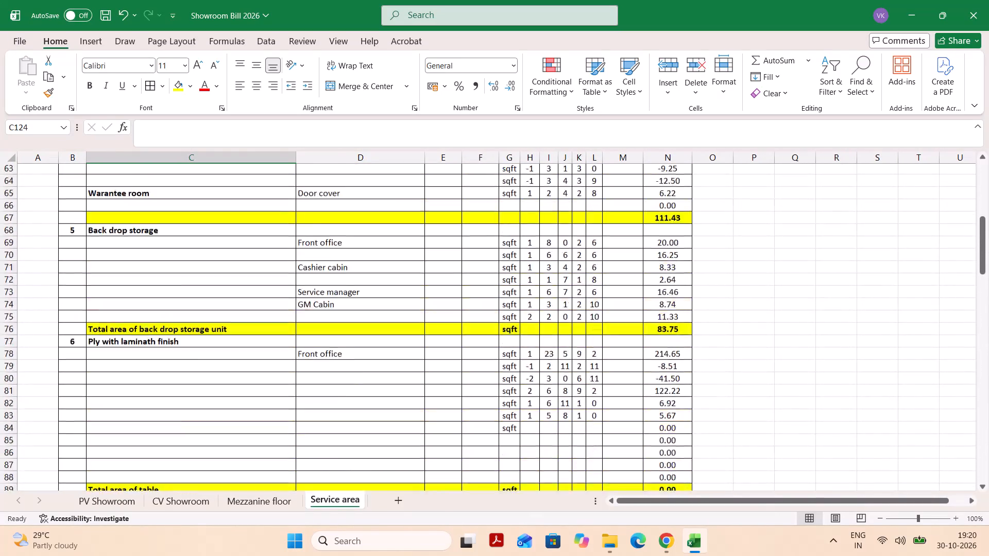
pyautogui.scroll(-2, 103, 427)
pyautogui.scroll(2, 103, 427)
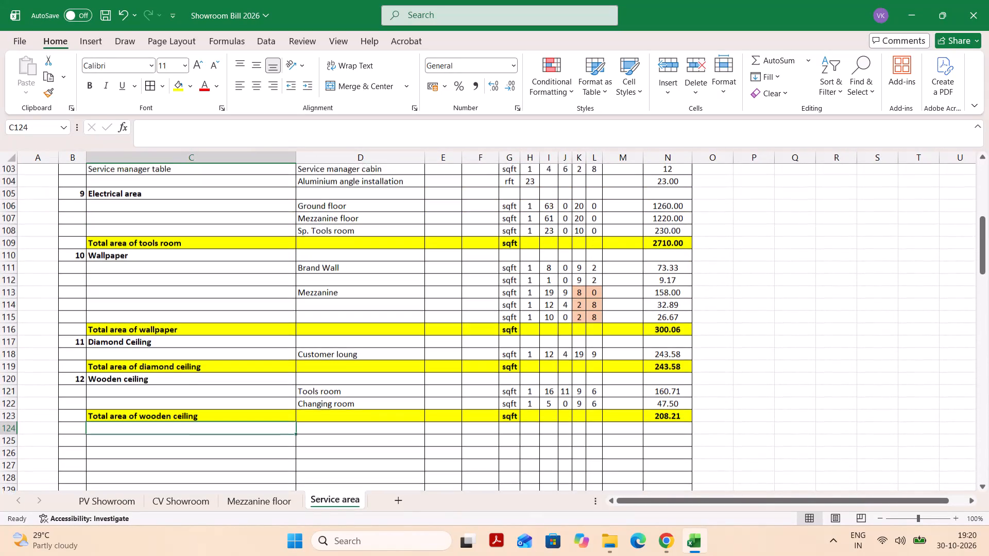
pyautogui.scroll(2, 103, 427)
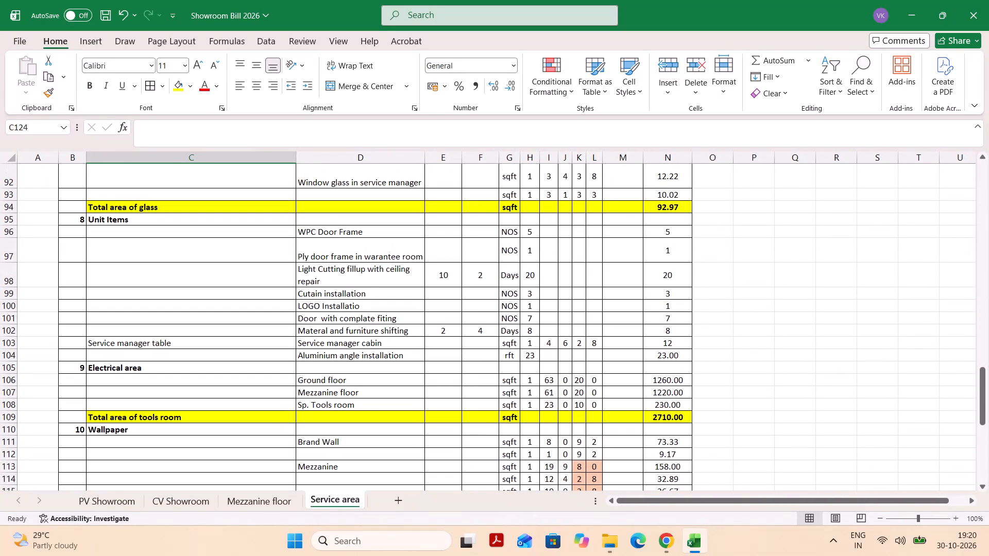
pyautogui.click(532, 319)
pyautogui.press('9')
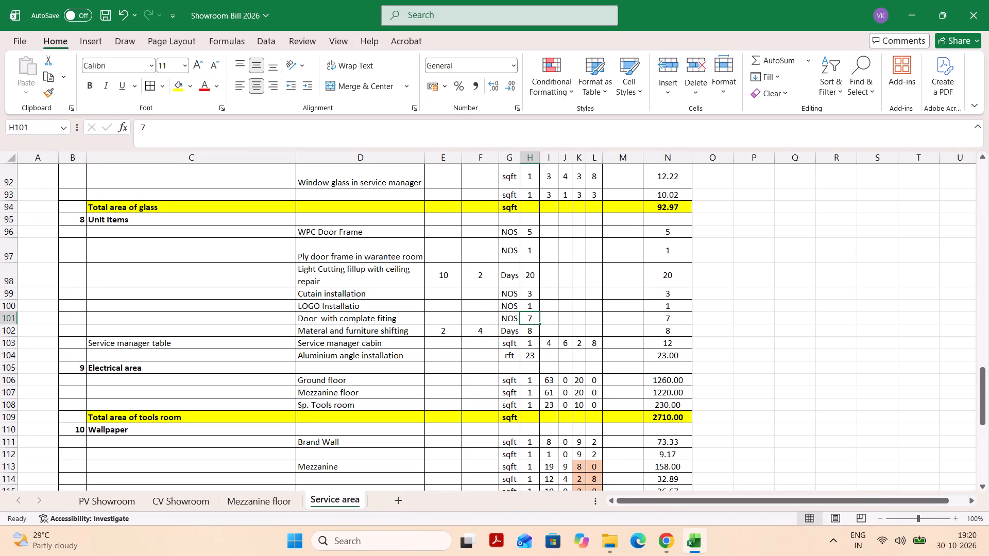
pyautogui.press('Return')
pyautogui.click(629, 419)
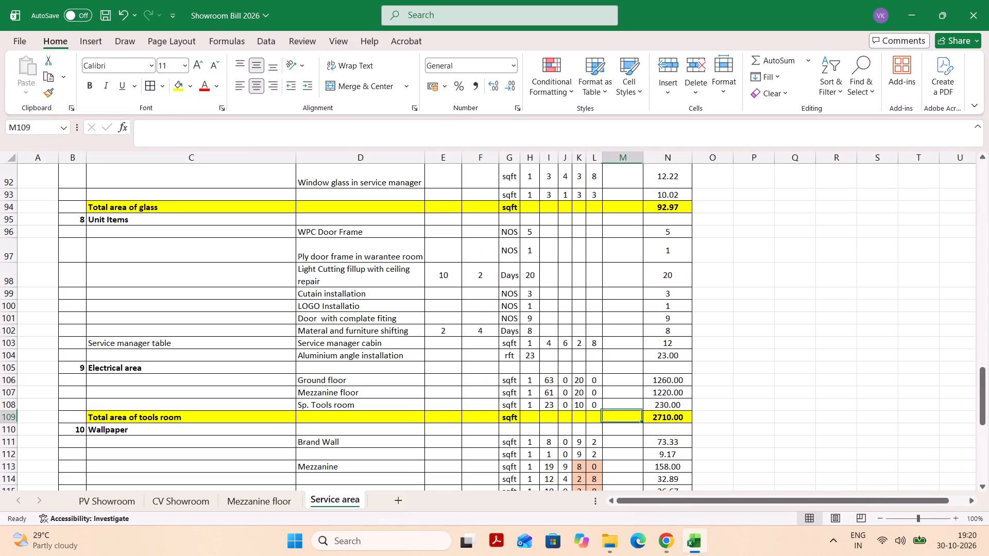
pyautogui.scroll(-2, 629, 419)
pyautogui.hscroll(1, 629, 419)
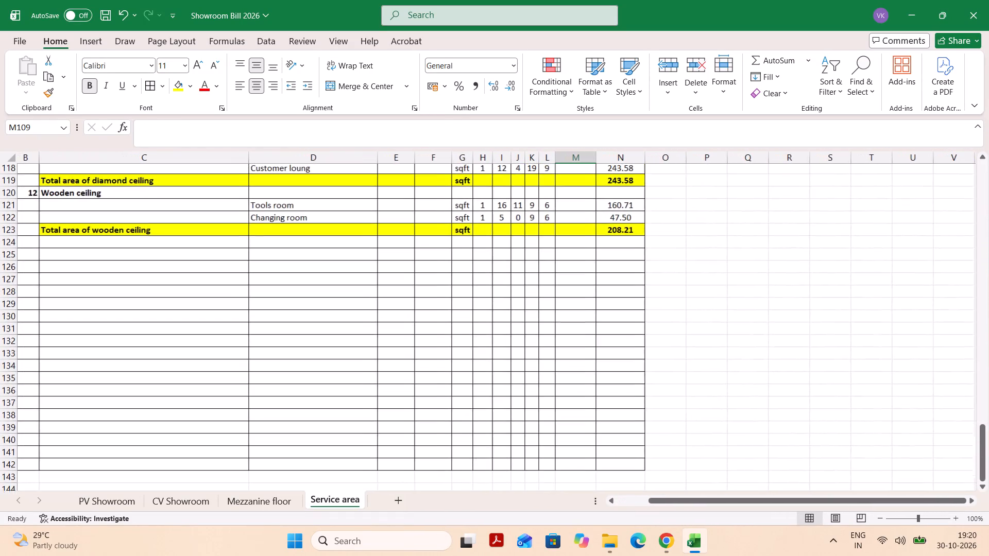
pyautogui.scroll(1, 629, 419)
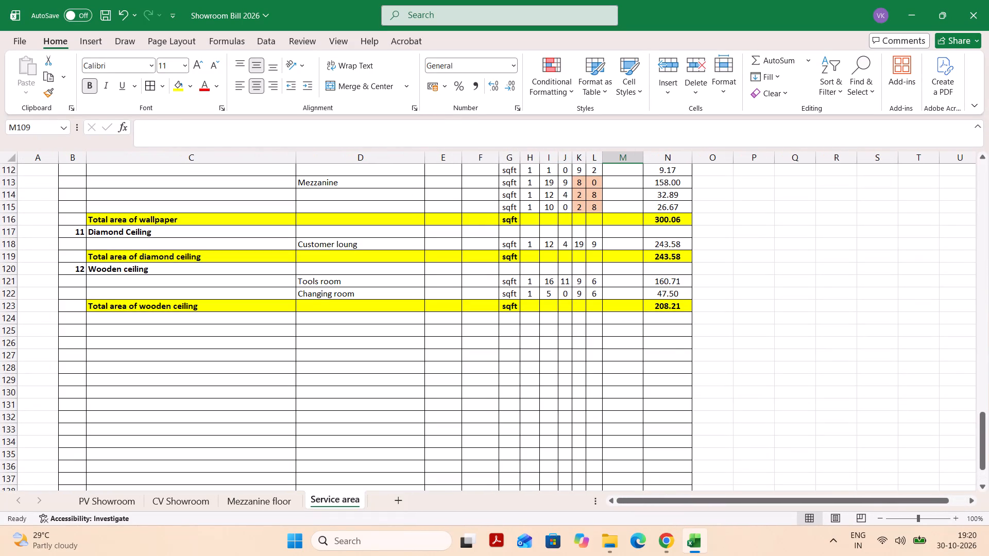
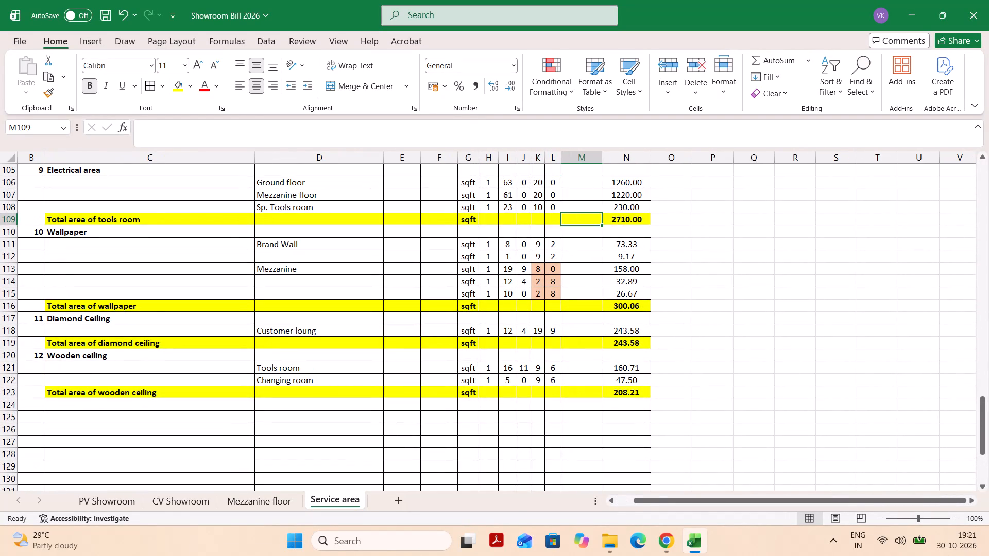
# Enter item number 13 in bold in column B of row 124, directly below the wooden ceiling total.
pyautogui.click(31, 411)
pyautogui.click(34, 403)
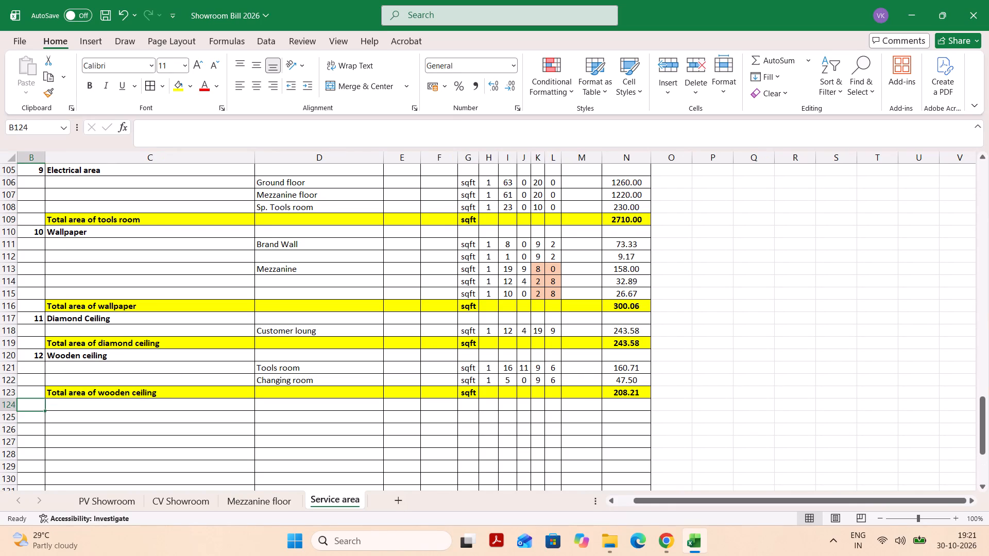
pyautogui.press('1')
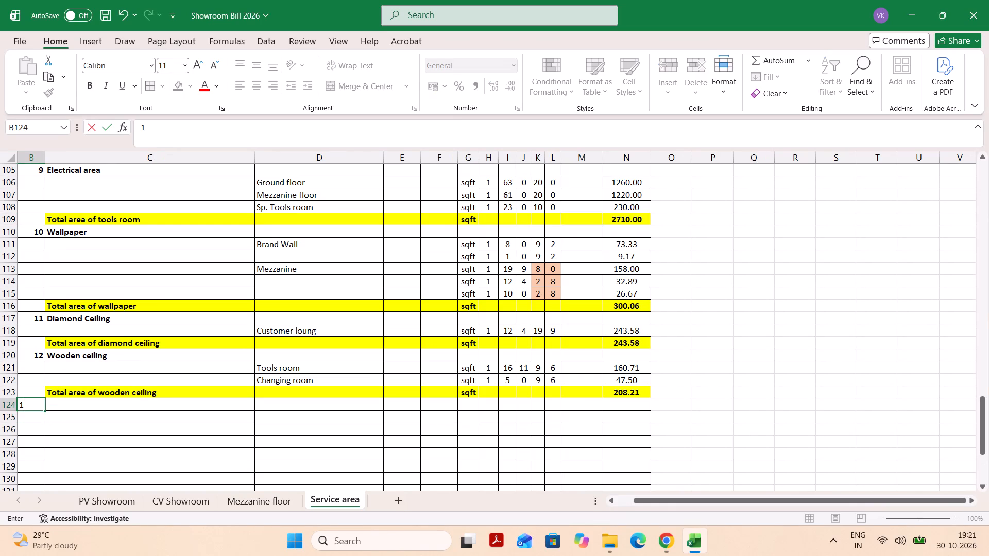
pyautogui.press('3')
pyautogui.press('Tab')
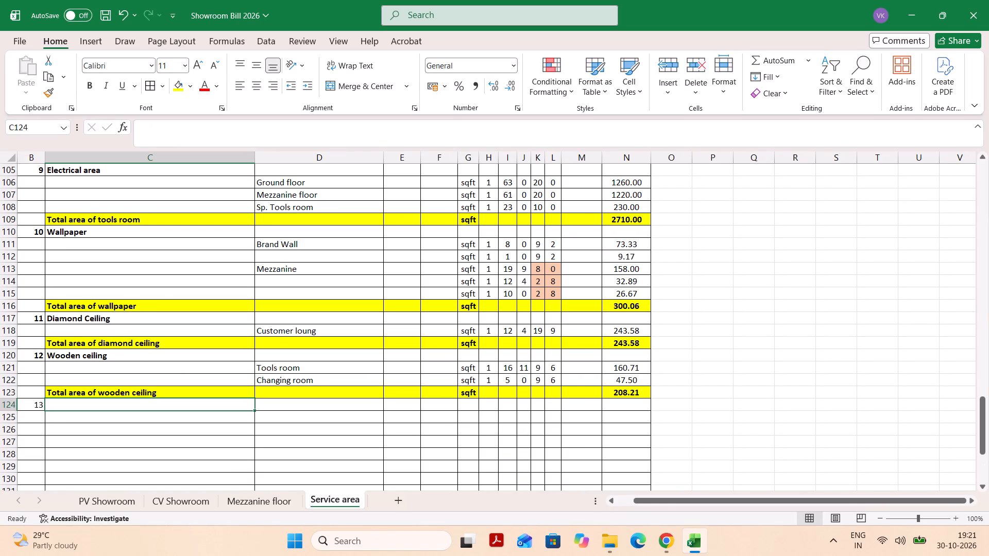
pyautogui.hotkey('ctrl', 'Tab')
pyautogui.hotkey('shift', 'Tab')
pyautogui.hotkey('ctrl', 'b')
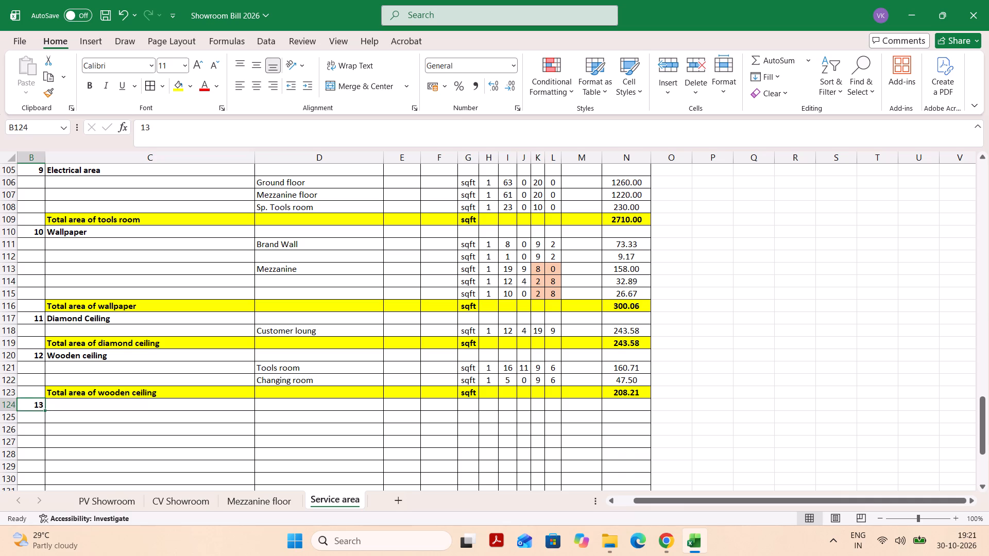
# Enter the bold section heading "Cabinate without laminate" beside item number 13 in column C.
pyautogui.press('Tab')
pyautogui.hotkey('ctrl', 'b')
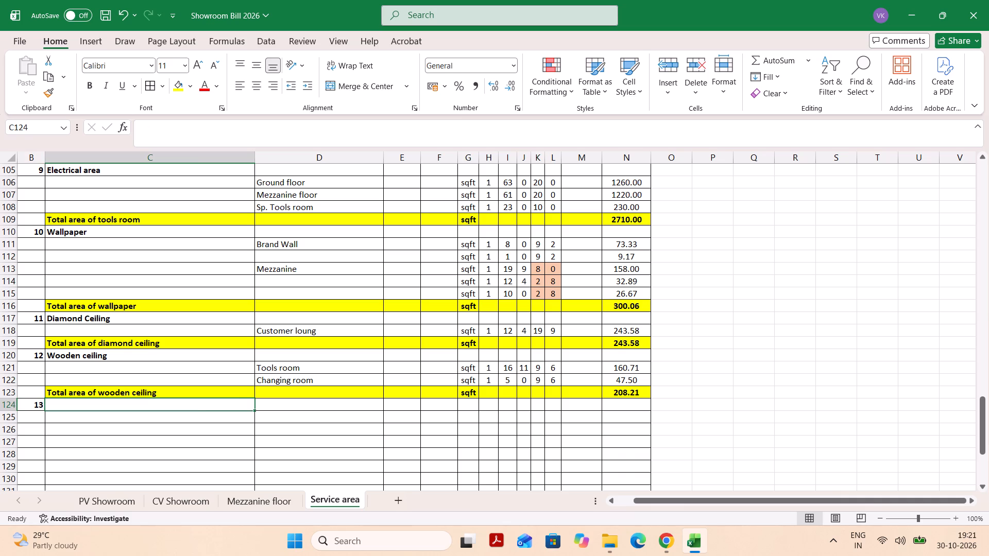
pyautogui.write('Ca')
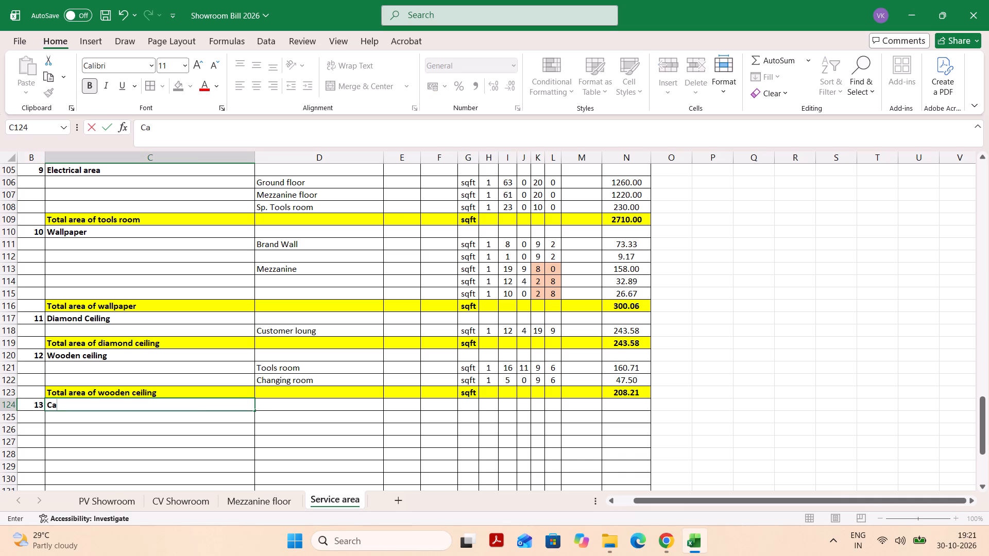
pyautogui.write('binath')
pyautogui.press('BackSpace')
pyautogui.write('e withou')
pyautogui.press('t')
pyautogui.press('space')
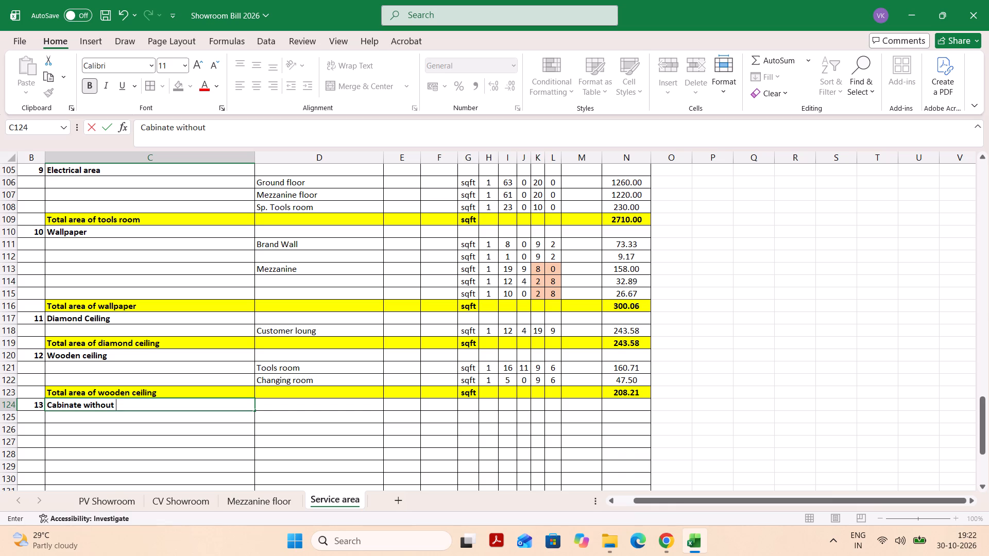
pyautogui.write('laminat')
pyautogui.press('e')
pyautogui.press('Tab')
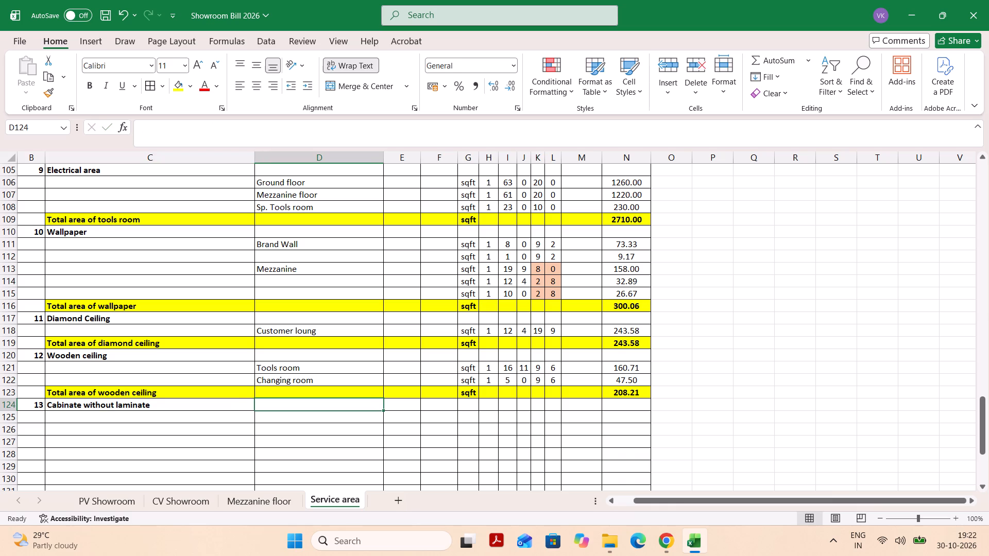
# Start the section's first entry in row 125 with location "Tools room" in column D and unit "sqft" in column G.
pyautogui.press('Tab')
pyautogui.press('Return')
pyautogui.press('Tab')
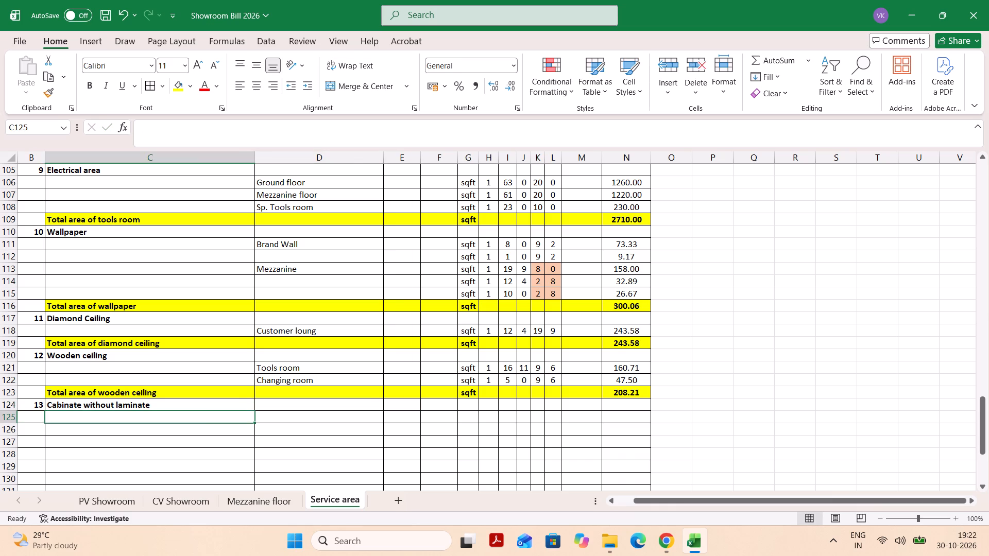
pyautogui.press('Tab')
pyautogui.write('TOt')
pyautogui.press('BackSpace')
pyautogui.press('BackSpace')
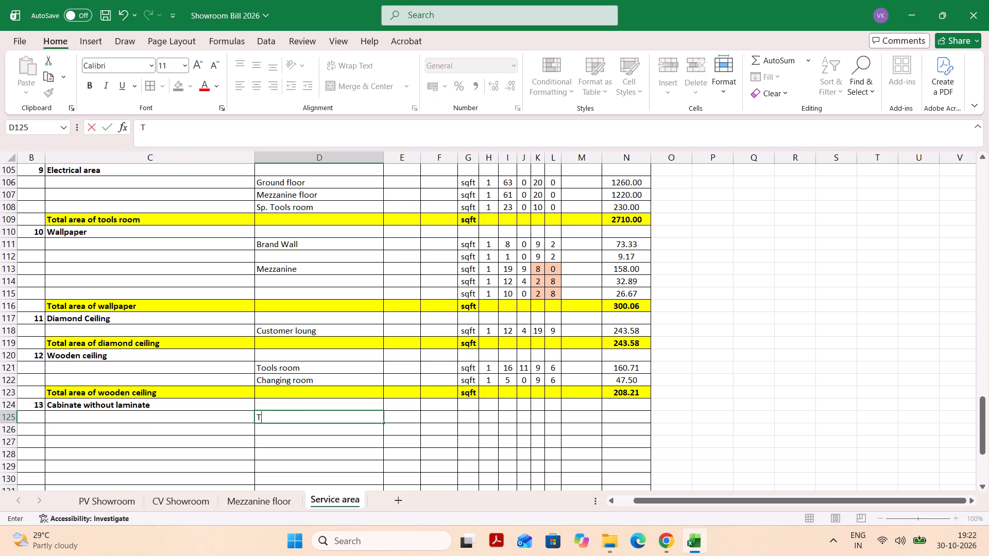
pyautogui.write('too')
pyautogui.press('BackSpace')
pyautogui.press('BackSpace')
pyautogui.press('BackSpace')
pyautogui.write('ool')
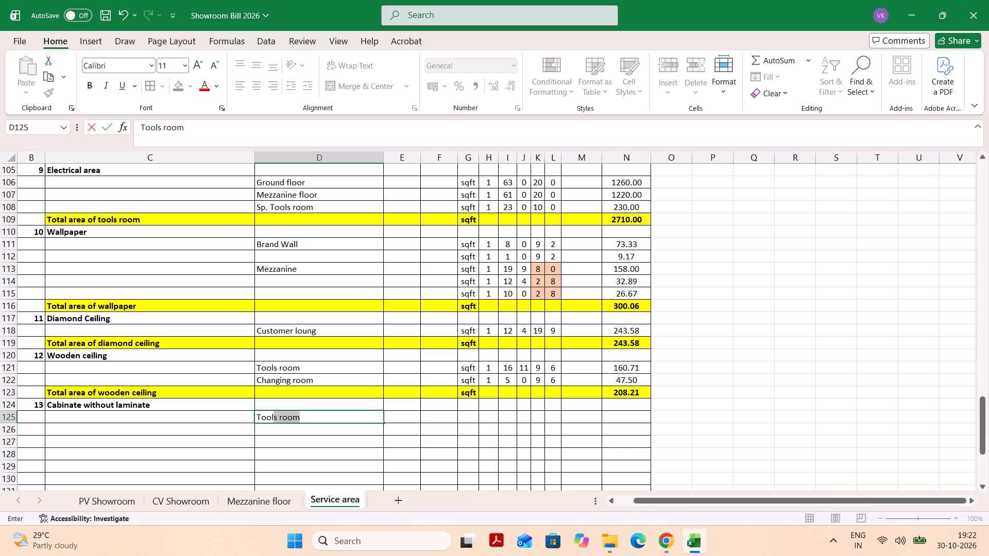
pyautogui.press('Tab')
pyautogui.press('Tab')
pyautogui.press('Tab')
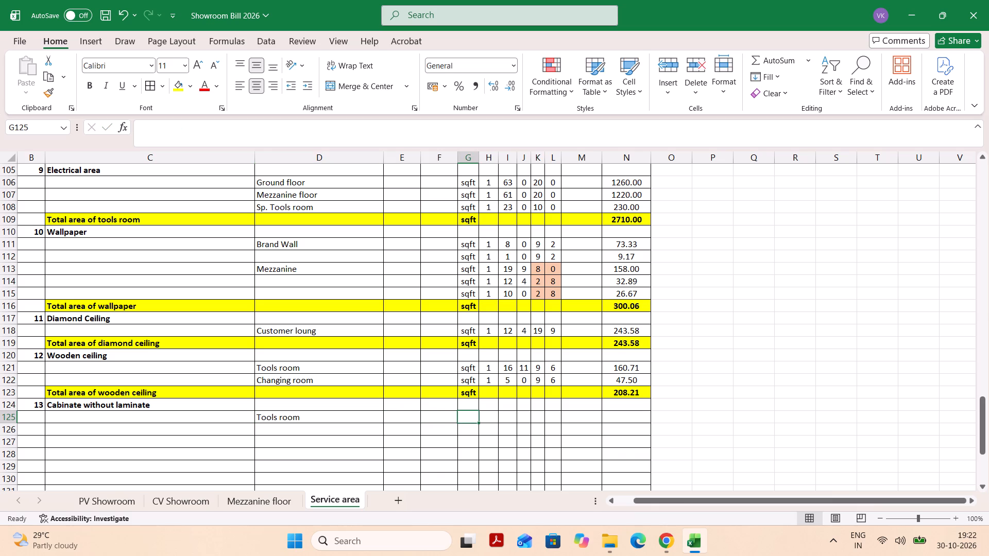
pyautogui.press('s')
pyautogui.press('Tab')
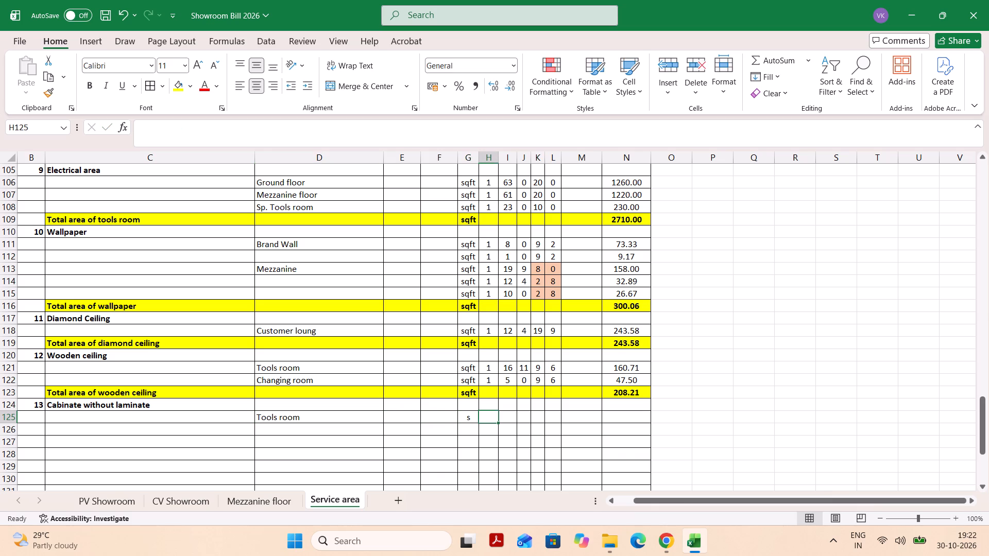
pyautogui.hotkey('shift', 'Tab')
pyautogui.write('sq')
pyautogui.write('ft')
pyautogui.press('Tab')
# Set the Tools room entry in row 125 to quantity 2, with dimensions 16, 0, 2 and 6 in columns I to L.
pyautogui.press('1')
pyautogui.press('Tab')
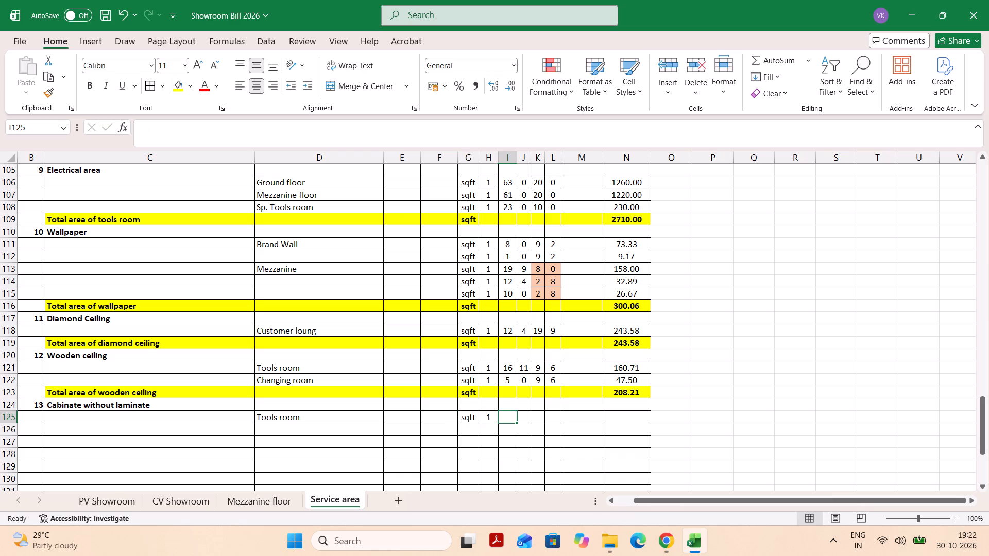
pyautogui.hotkey('shift', 'Tab')
pyautogui.press('2')
pyautogui.press('Tab')
pyautogui.write('16')
pyautogui.press('Tab')
pyautogui.press('0')
pyautogui.press('Tab')
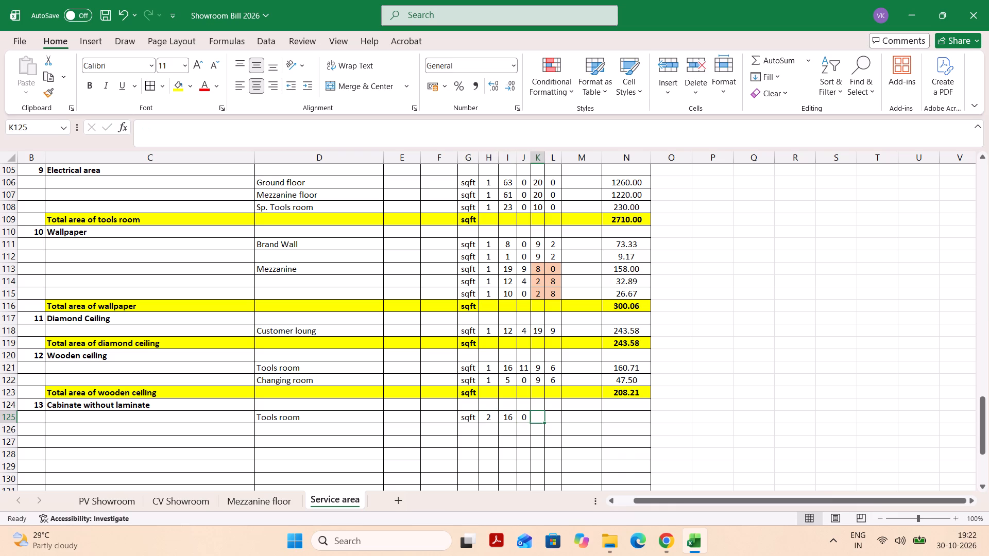
pyautogui.press('2')
pyautogui.press('Tab')
pyautogui.press('6')
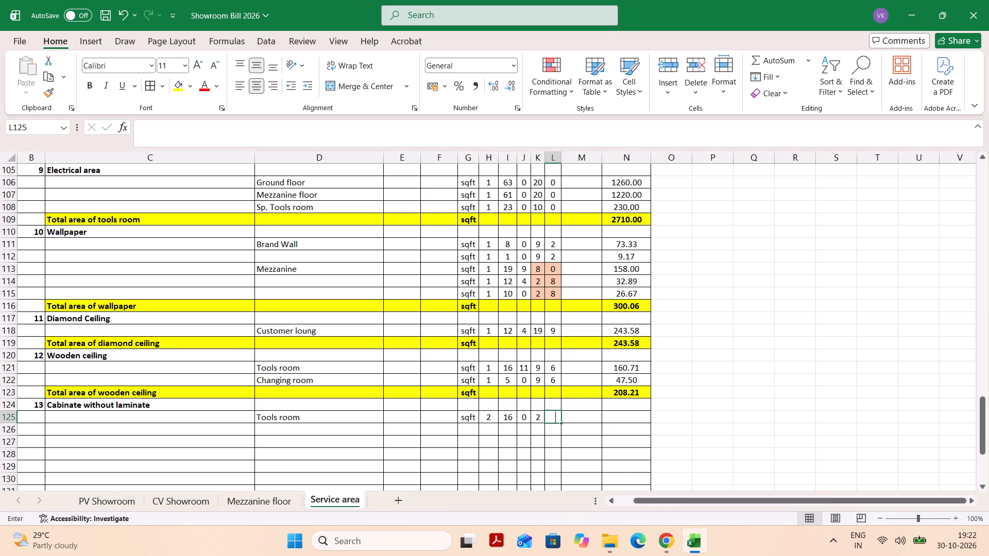
pyautogui.press('Tab')
pyautogui.press('Tab')
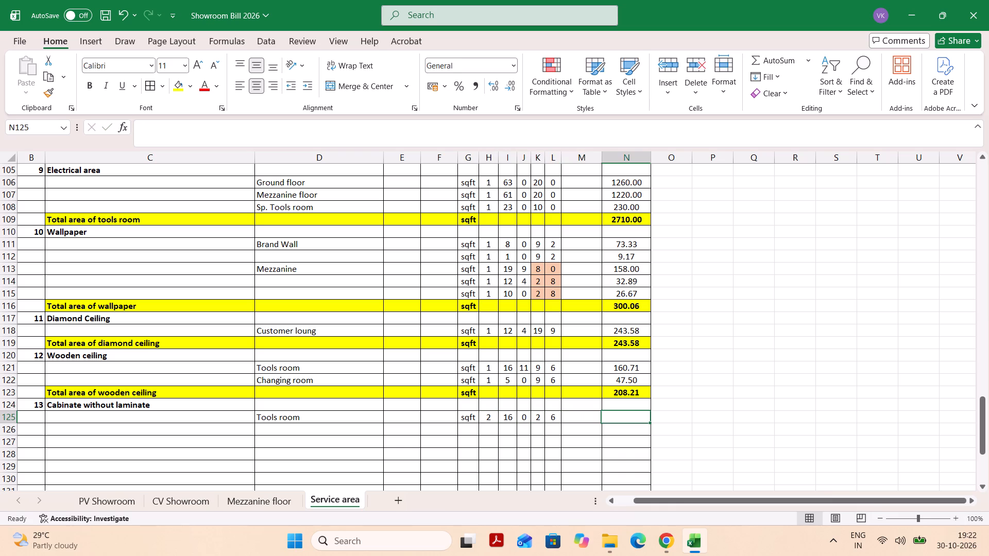
# Copy the area formula from the wooden ceiling's Tools room row into column N of row 125.
pyautogui.hotkey('ctrl', 'Up')
pyautogui.press('Up')
pyautogui.press('Up')
pyautogui.hotkey('ctrl', 'c')
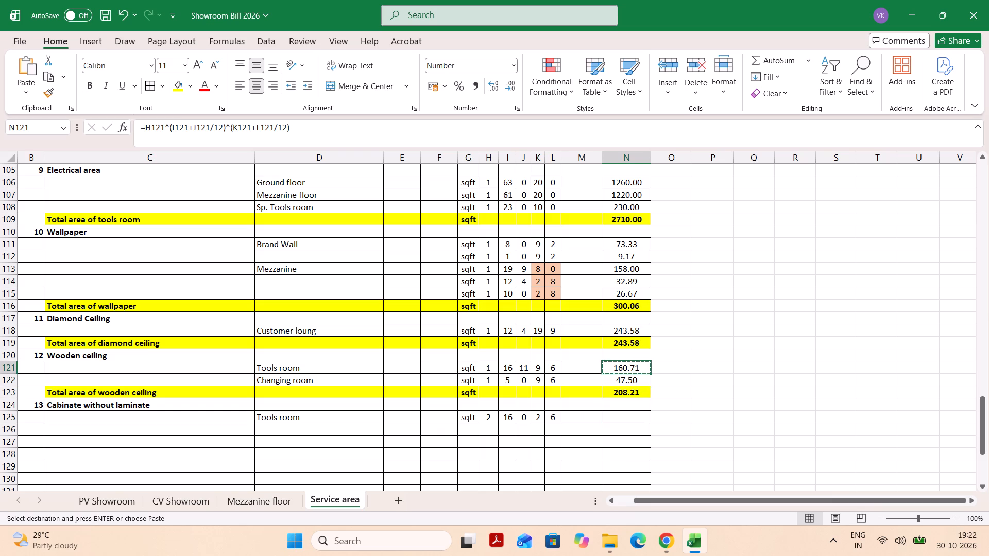
pyautogui.press('Down')
pyautogui.press('Down')
pyautogui.press('Down')
pyautogui.press('Down')
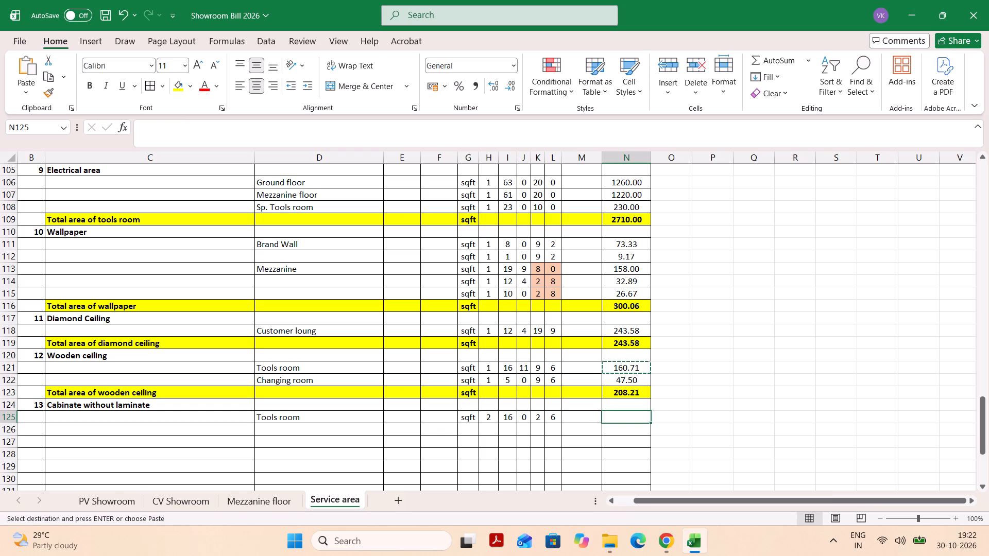
pyautogui.hotkey('ctrl', 'v')
pyautogui.press('Return')
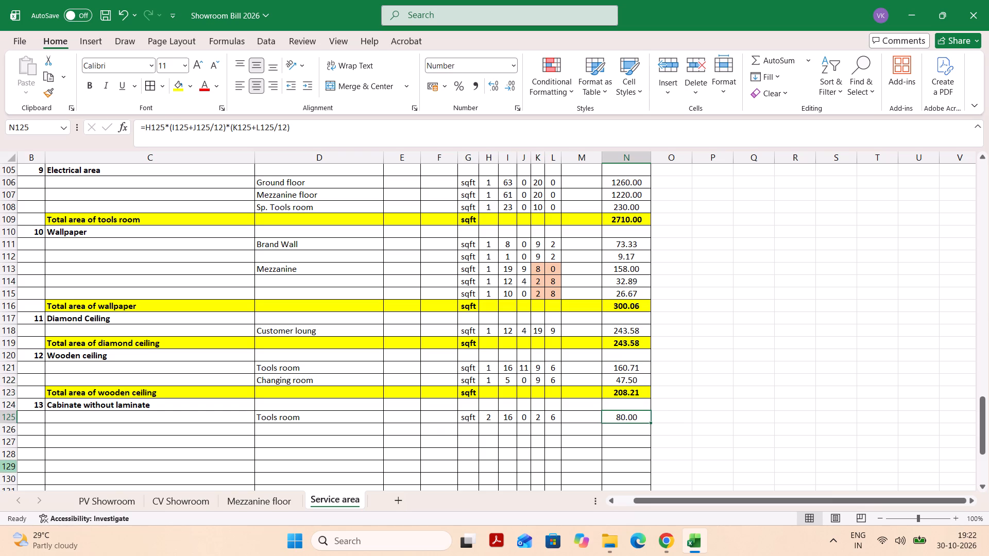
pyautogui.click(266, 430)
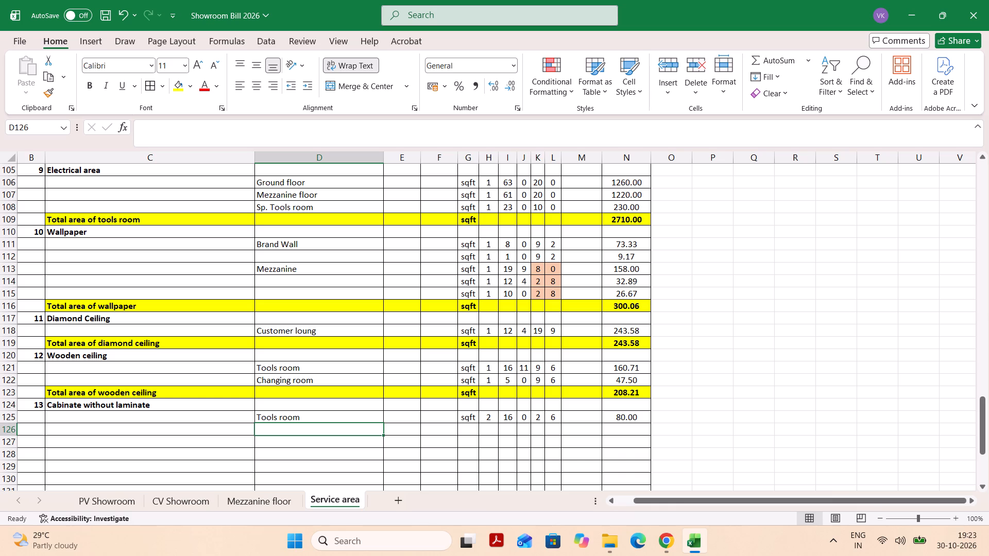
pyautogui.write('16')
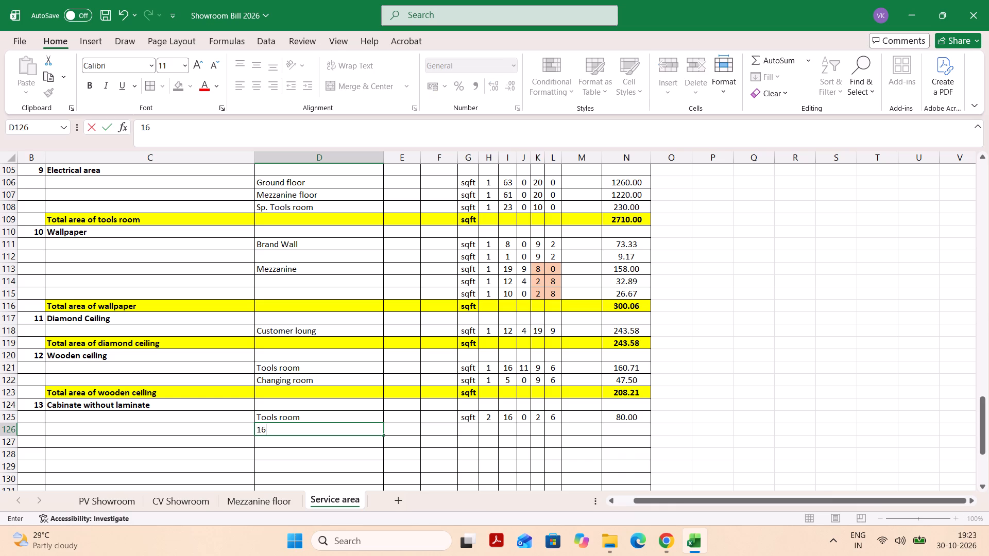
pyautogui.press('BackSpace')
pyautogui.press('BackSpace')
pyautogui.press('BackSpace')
# Add a second entry in row 126 with unit "sqft", quantity 1, and dimensions 6, 2, 2 and 6 in columns I to L.
pyautogui.press('Tab')
pyautogui.press('Tab')
pyautogui.press('Tab')
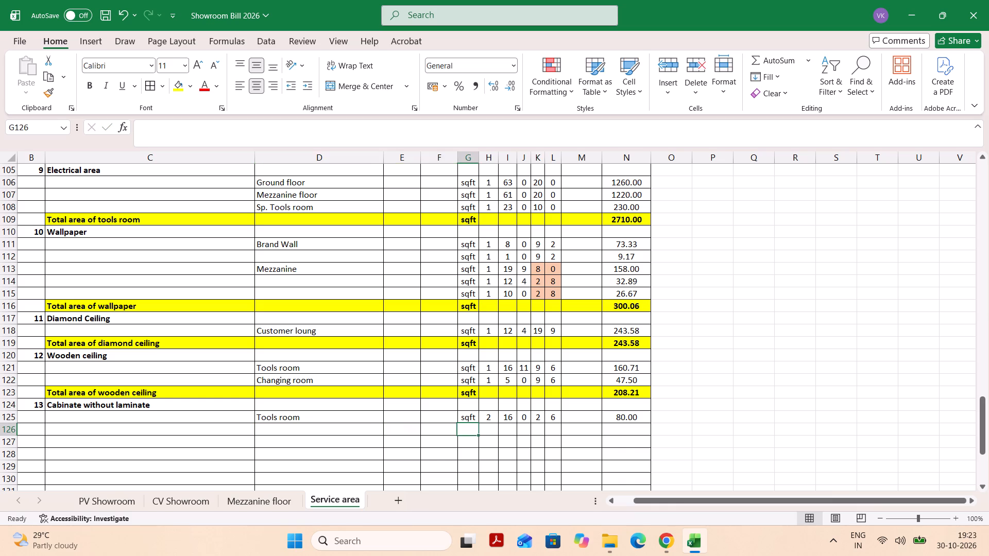
pyautogui.write('sq')
pyautogui.press('Tab')
pyautogui.press('1')
pyautogui.press('Tab')
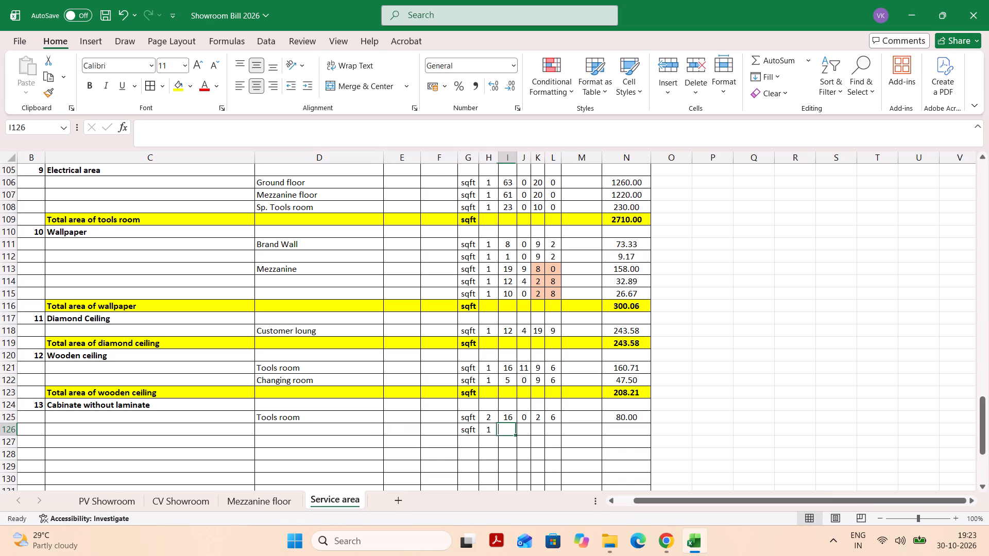
pyautogui.press('6')
pyautogui.press('Tab')
pyautogui.press('2')
pyautogui.press('Tab')
pyautogui.press('2')
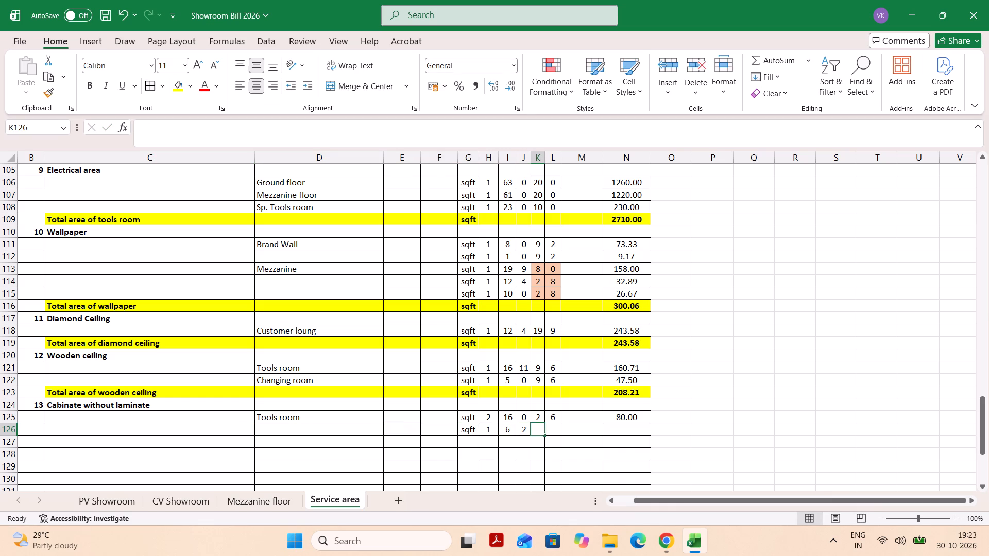
pyautogui.press('Tab')
pyautogui.press('6')
pyautogui.press('Tab')
pyautogui.press('Tab')
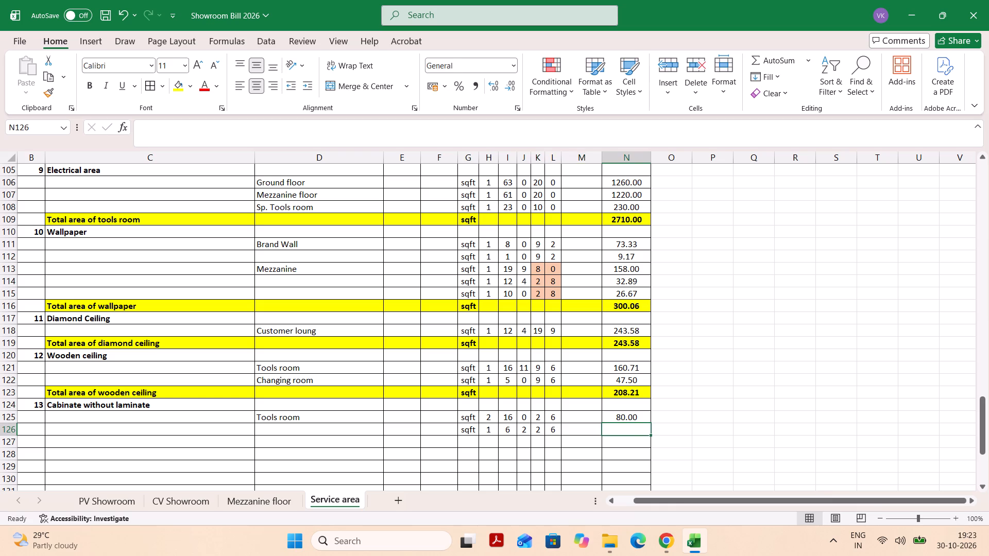
# Fill the area formula in column N down from row 125 into row 126.
pyautogui.hotkey('ctrl', 'd')
pyautogui.press('Return')
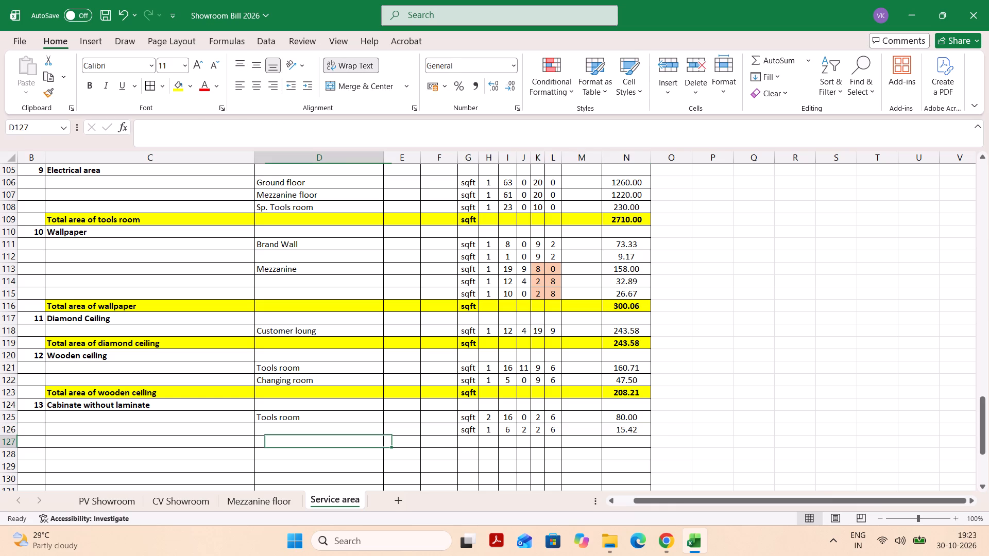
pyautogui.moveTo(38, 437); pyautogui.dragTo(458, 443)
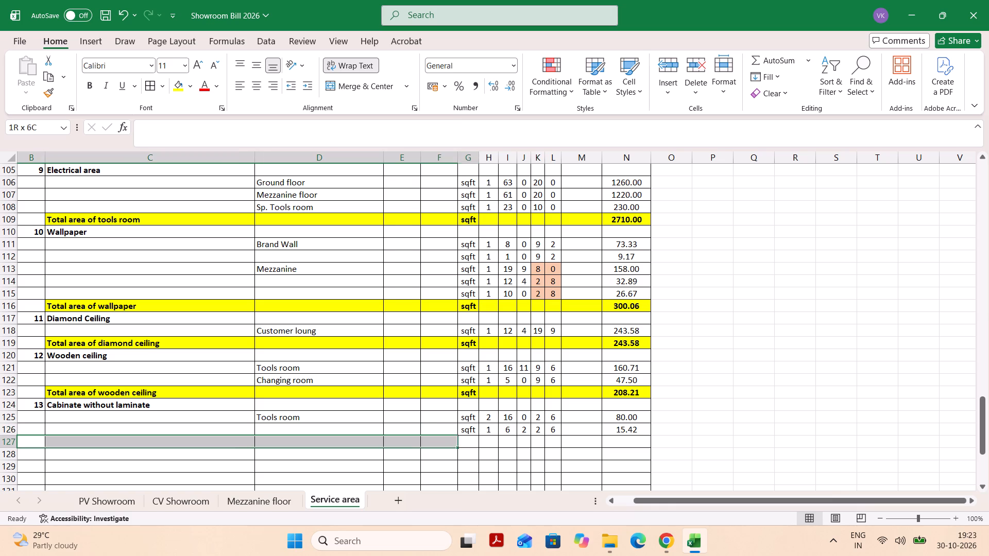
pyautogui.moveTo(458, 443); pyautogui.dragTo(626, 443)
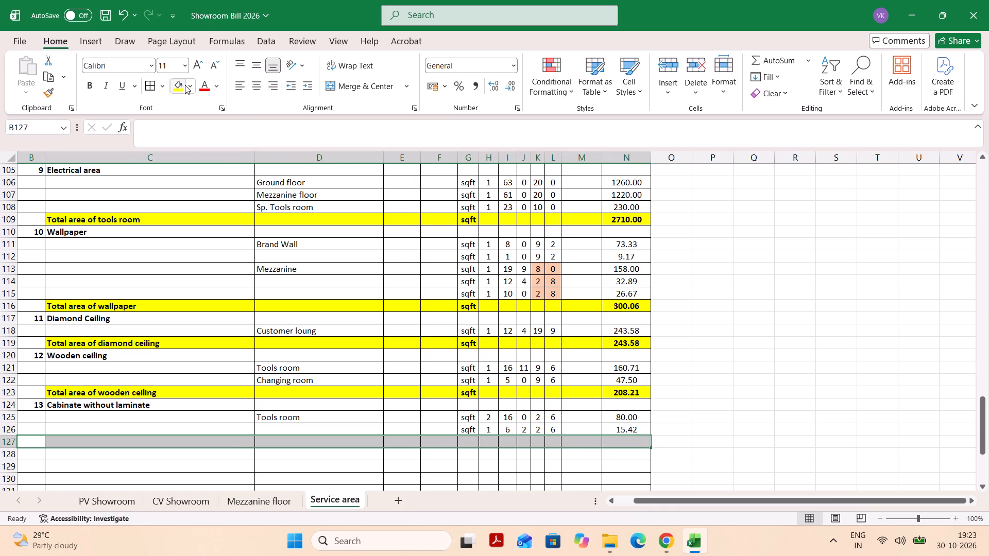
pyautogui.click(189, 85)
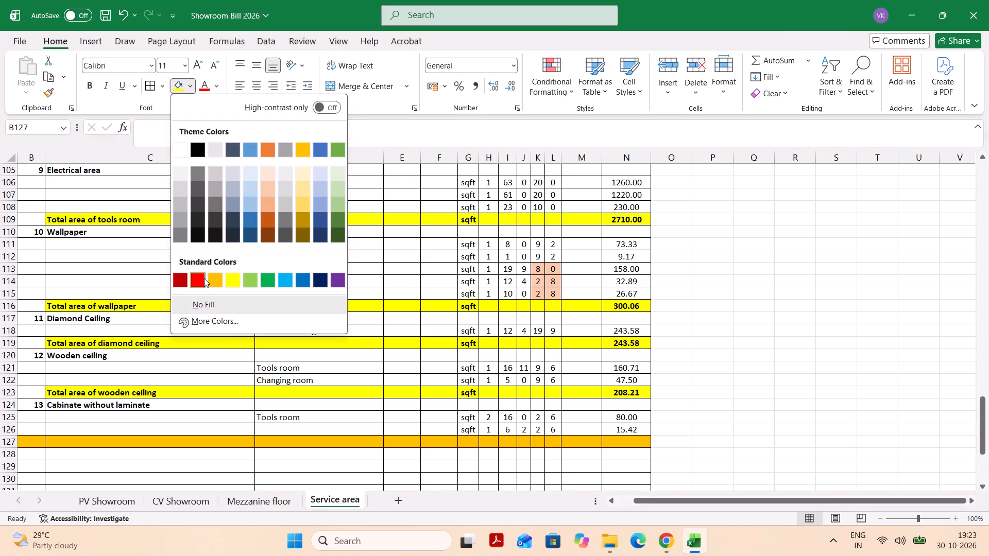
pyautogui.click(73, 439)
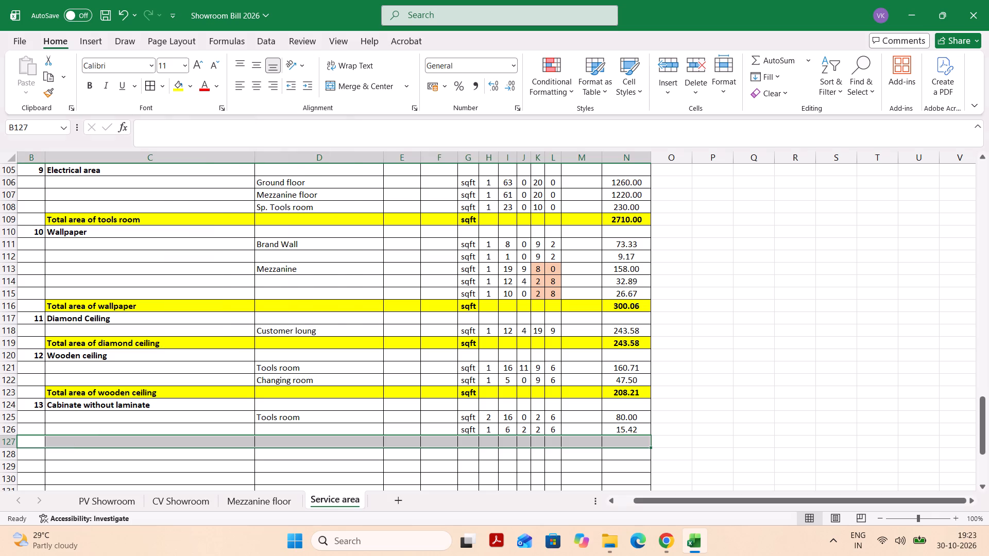
# Fill row 127 with yellow from column C through column N as the total row for item 13.
pyautogui.click(73, 439)
pyautogui.moveTo(95, 441); pyautogui.dragTo(634, 441)
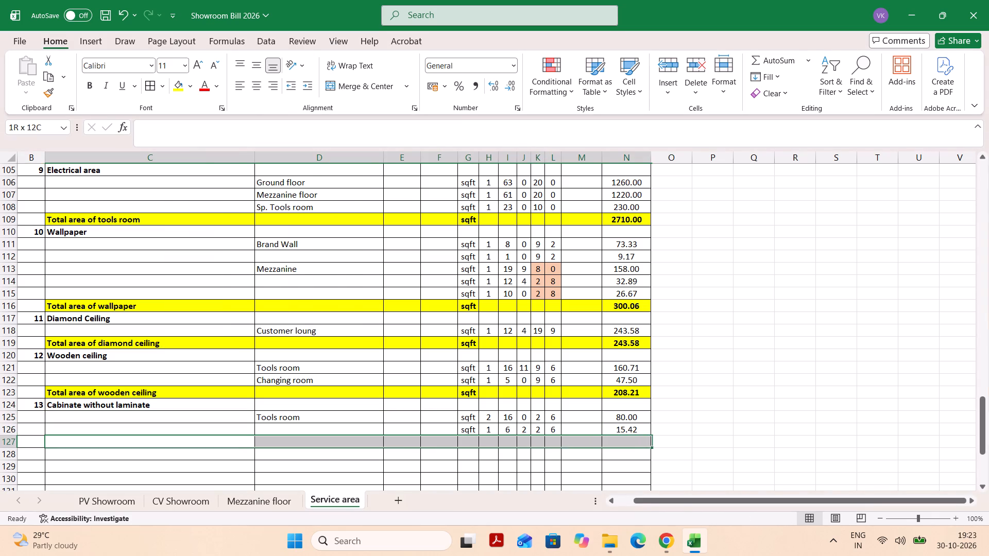
pyautogui.moveTo(634, 441); pyautogui.dragTo(633, 441)
pyautogui.click(184, 87)
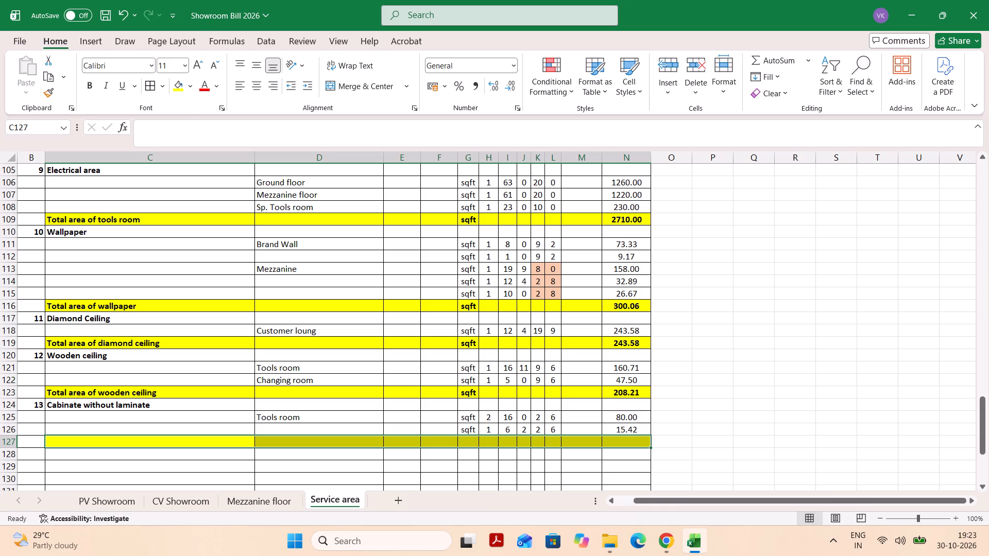
# Enter the label "Total area of cabinate storage" in column C of row 127.
pyautogui.write('Tot')
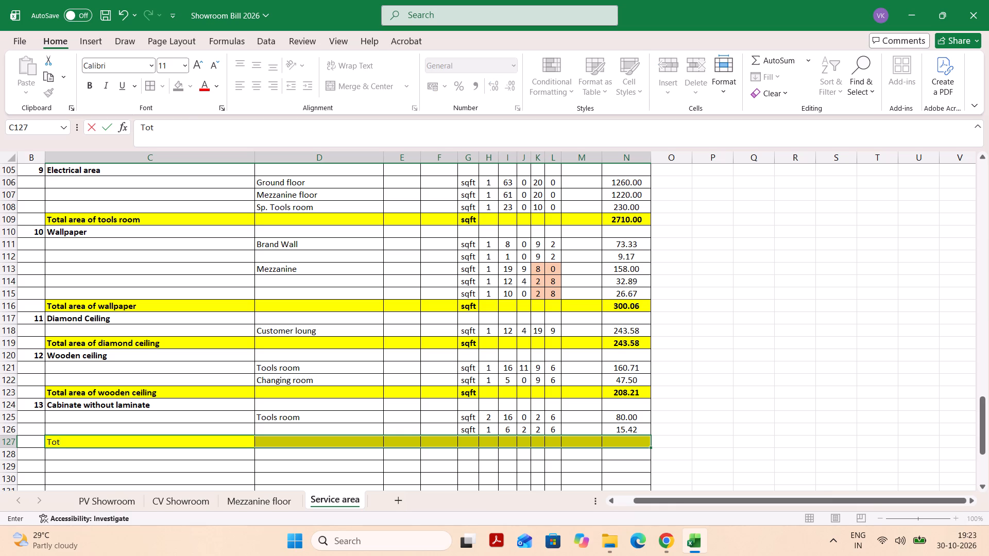
pyautogui.write('al area of')
pyautogui.press('space')
pyautogui.write('ca')
pyautogui.write('ninat')
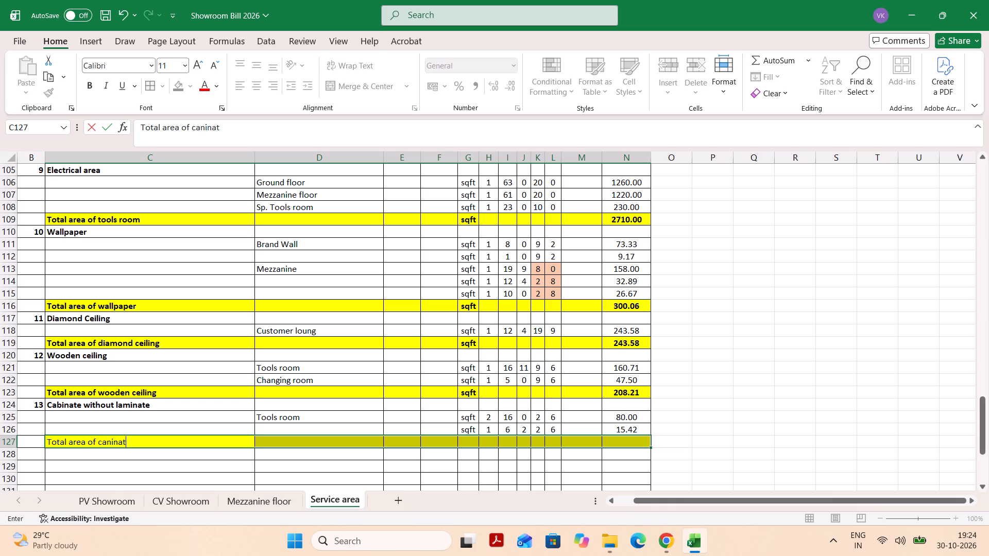
pyautogui.write('e sot')
pyautogui.press('BackSpace')
pyautogui.press('BackSpace')
pyautogui.press('BackSpace')
pyautogui.press('BackSpace')
pyautogui.press('BackSpace')
pyautogui.press('BackSpace')
pyautogui.press('BackSpace')
pyautogui.press('BackSpace')
pyautogui.press('BackSpace')
pyautogui.press('BackSpace')
pyautogui.write('binate')
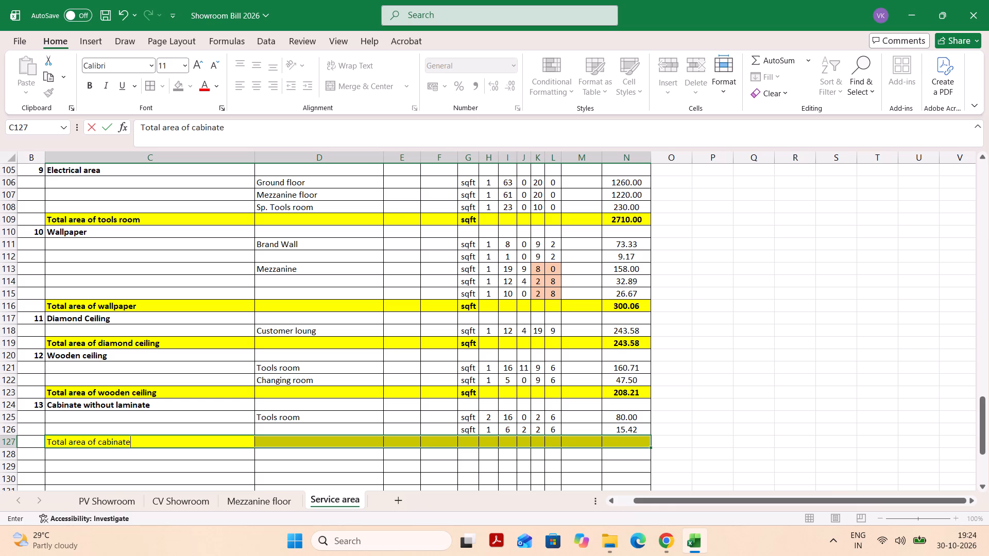
pyautogui.press('space')
pyautogui.press('w')
pyautogui.press('BackSpace')
pyautogui.write('stor')
pyautogui.press('a')
pyautogui.write('ge')
pyautogui.press('Tab')
# Enter the unit "sqft" in column G of the cabinate storage total row.
pyautogui.press('Tab')
pyautogui.press('Tab')
pyautogui.press('Tab')
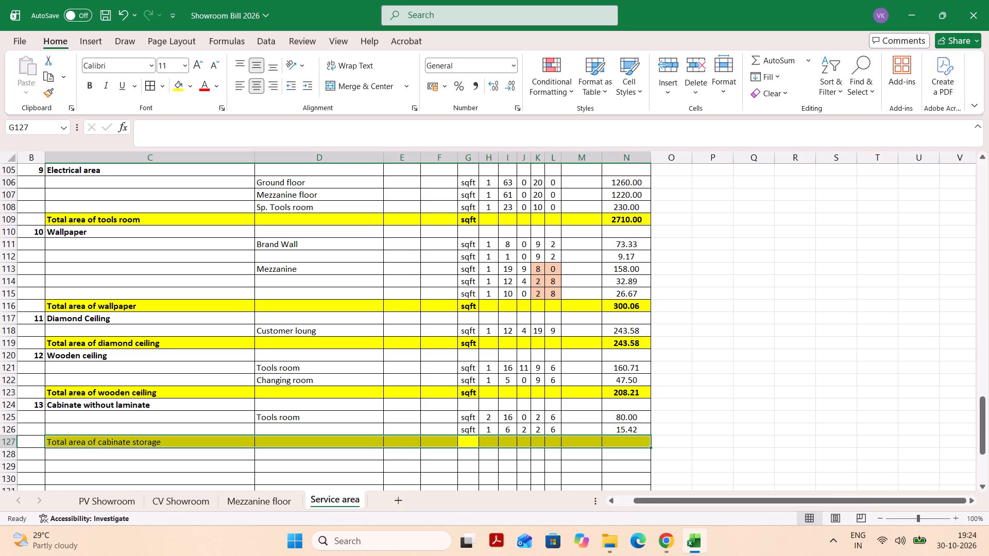
pyautogui.write('sq')
pyautogui.press('Tab')
# Add a SUM formula in column N of row 127 totalling the two cabinate areas in rows 125 and 126.
pyautogui.press('Tab')
pyautogui.press('Tab')
pyautogui.press('Tab')
pyautogui.press('Tab')
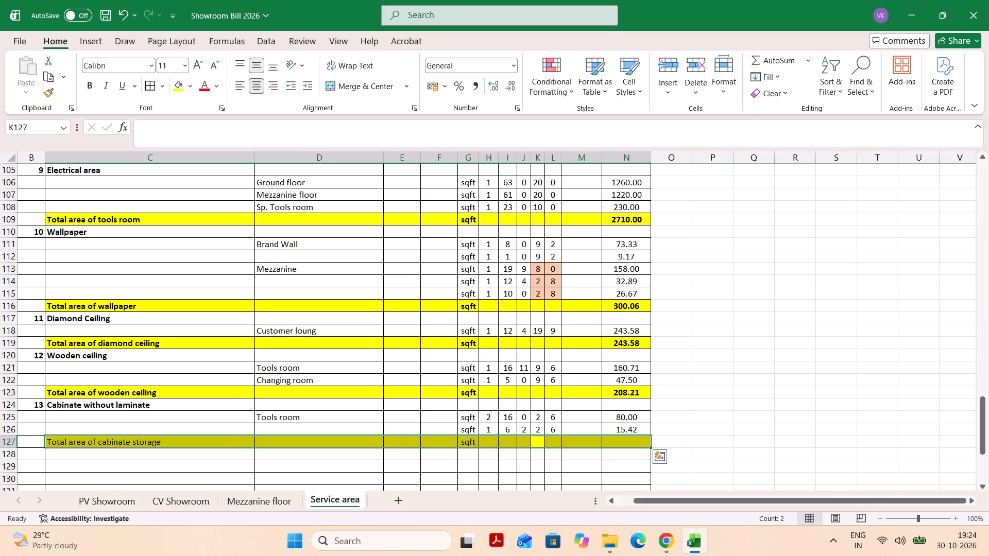
pyautogui.press('Tab')
pyautogui.press('Tab')
pyautogui.write('=su')
pyautogui.press('space')
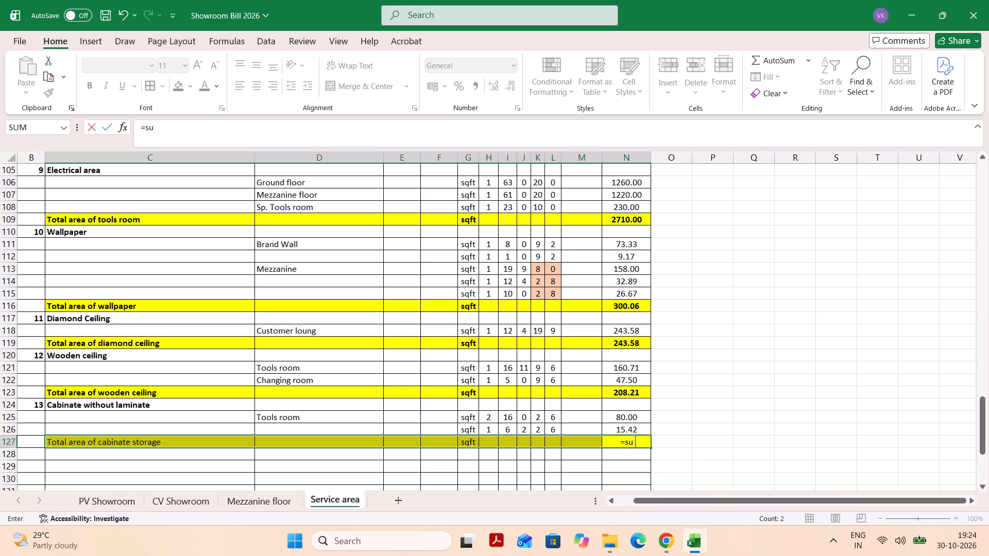
pyautogui.press('BackSpace')
pyautogui.press('m')
pyautogui.hotkey('shift', '(')
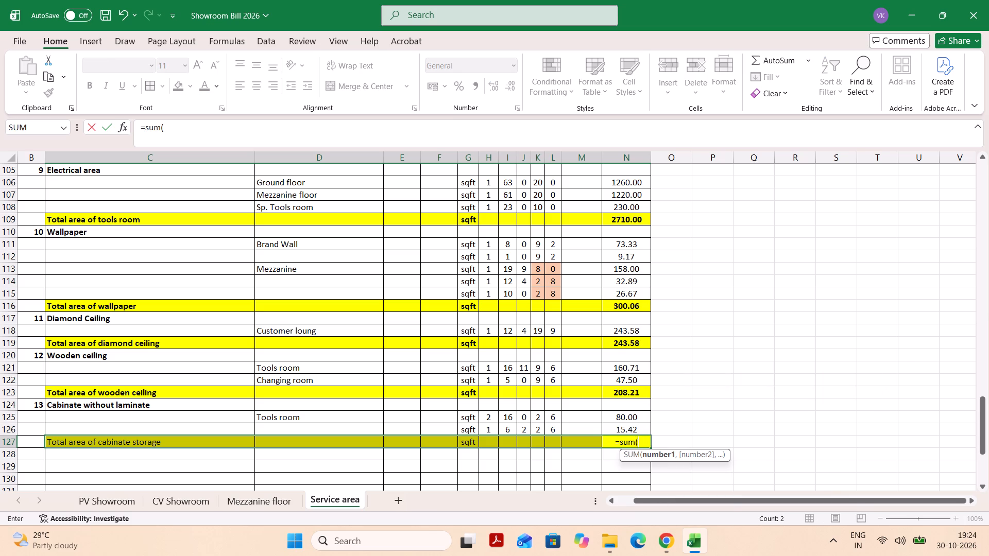
pyautogui.press('Up')
pyautogui.hotkey('shift', 'Up')
pyautogui.hotkey('shift', 'Return')
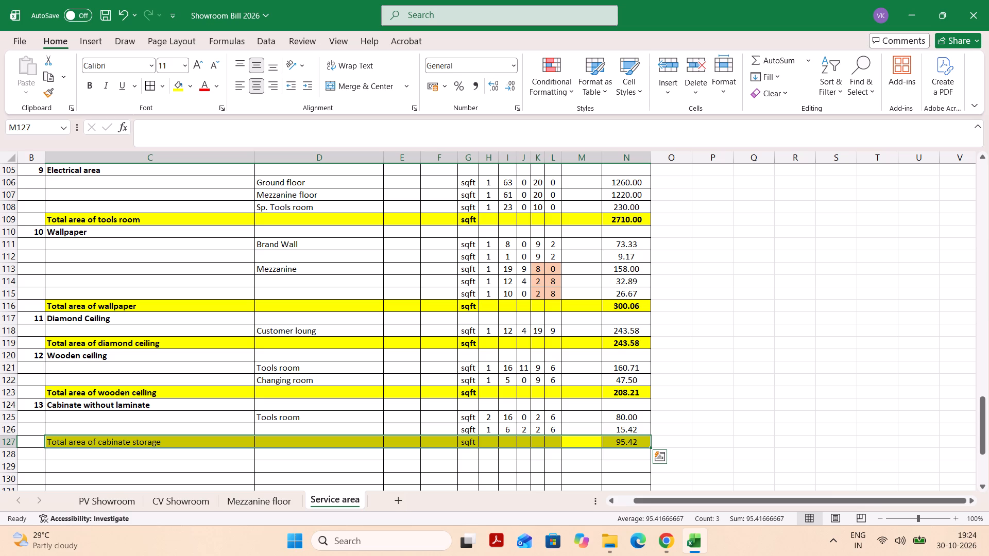
# Make the whole cabinate storage total row 127 bold.
pyautogui.hotkey('shift', 'space')
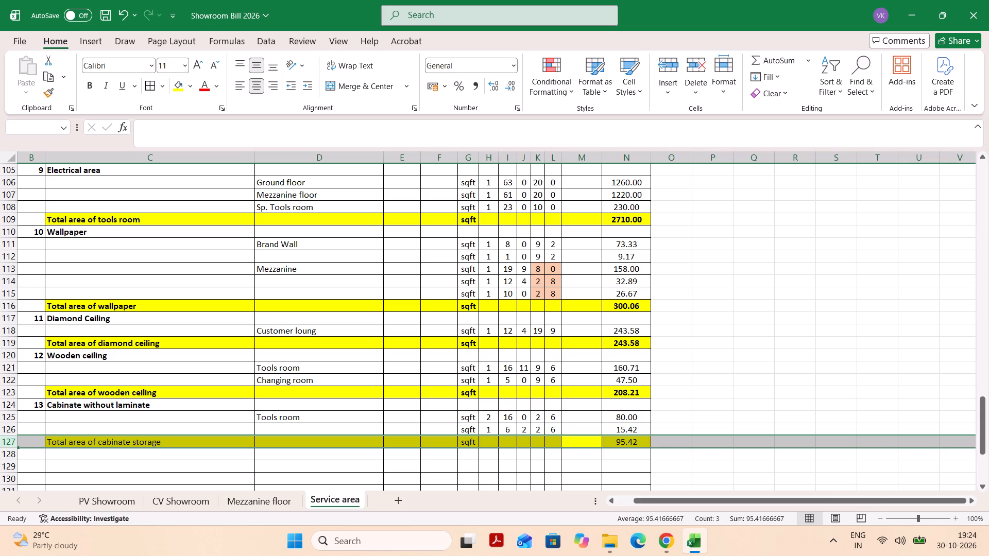
pyautogui.click(141, 449)
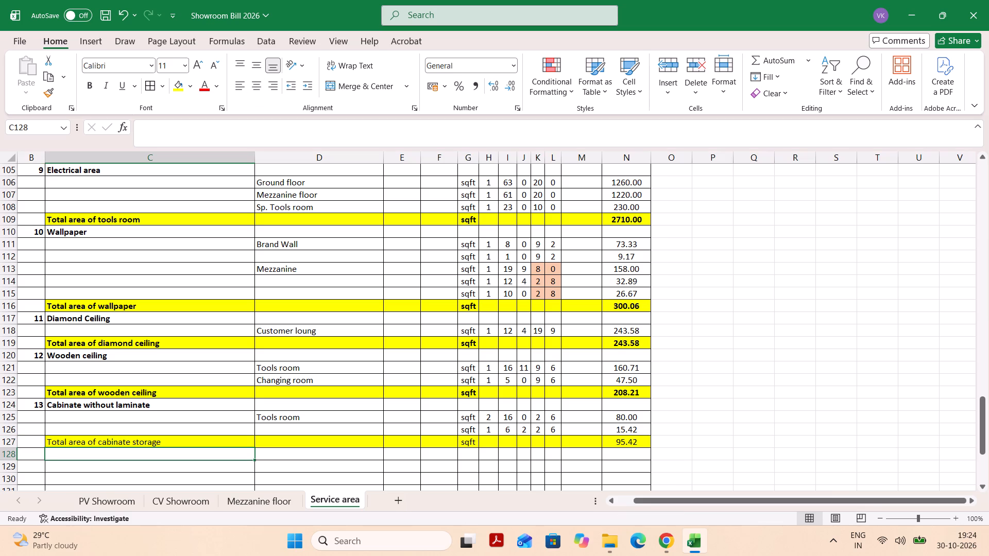
pyautogui.click(11, 440)
pyautogui.hotkey('ctrl', 'b')
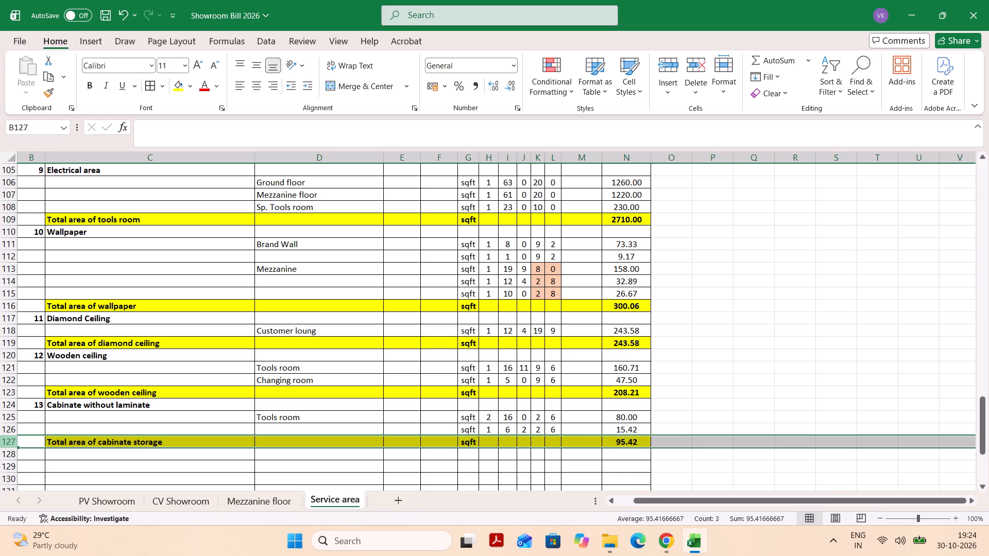
pyautogui.click(204, 479)
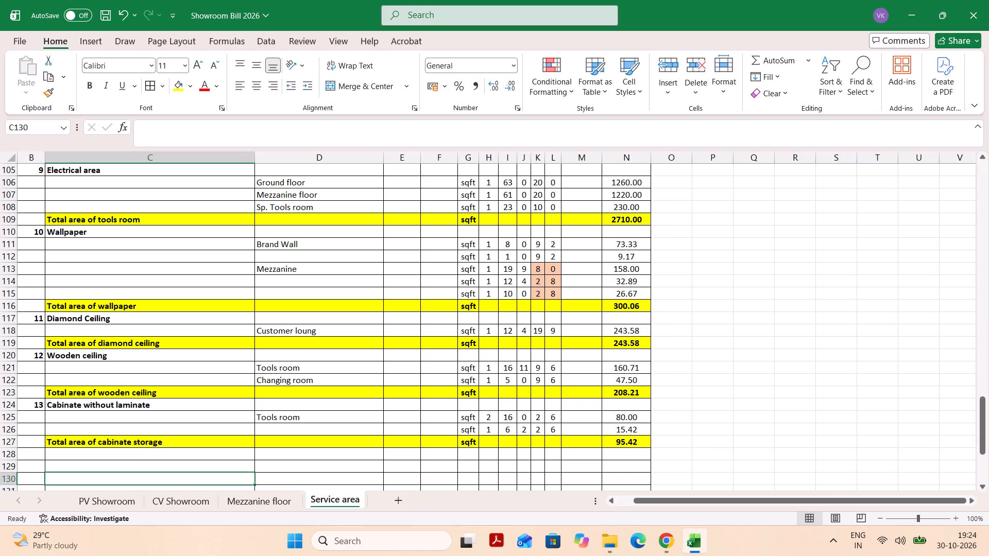
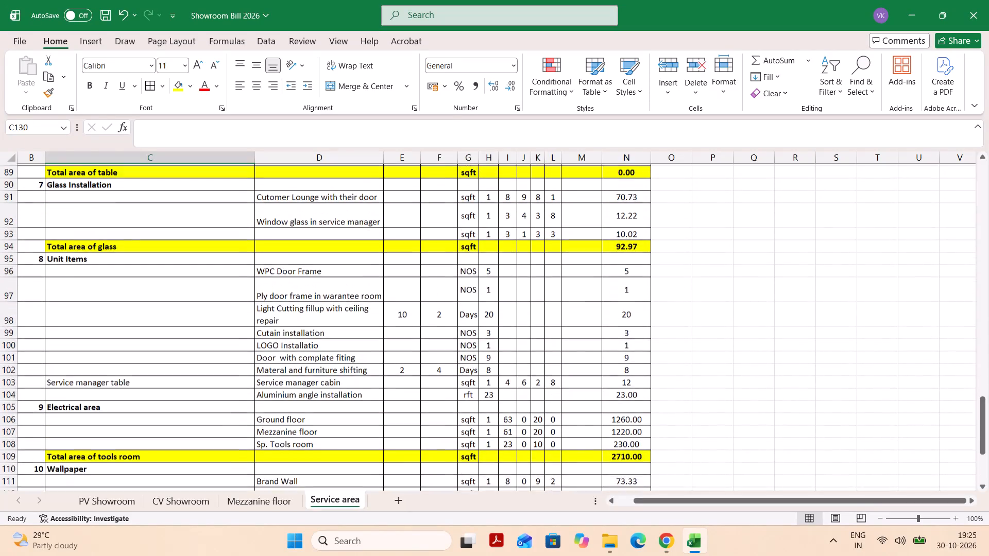
# Review the measurement sections from Unit Items back up to the end of the Laminate pasting section.
pyautogui.scroll(4, 191, 431)
pyautogui.scroll(-1, 191, 431)
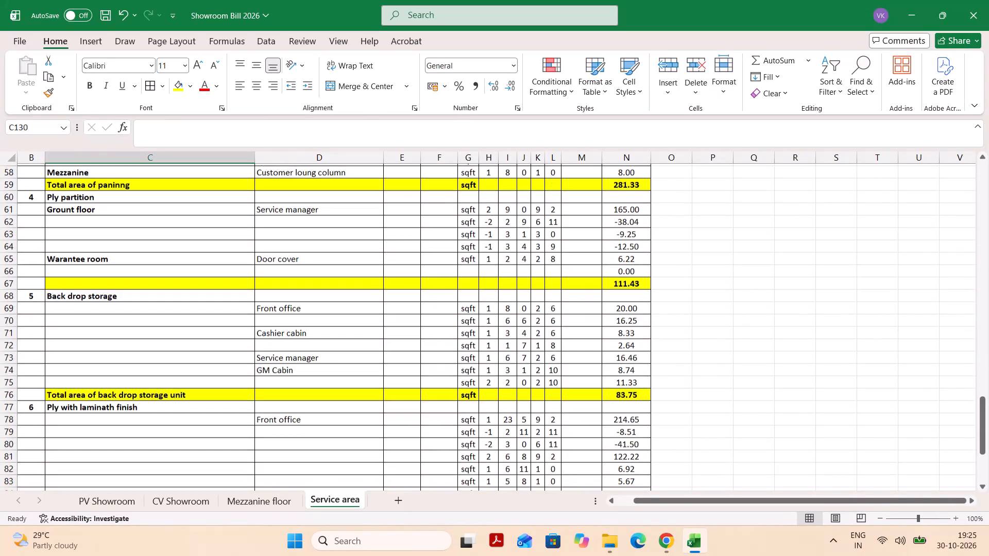
pyautogui.scroll(2, 204, 366)
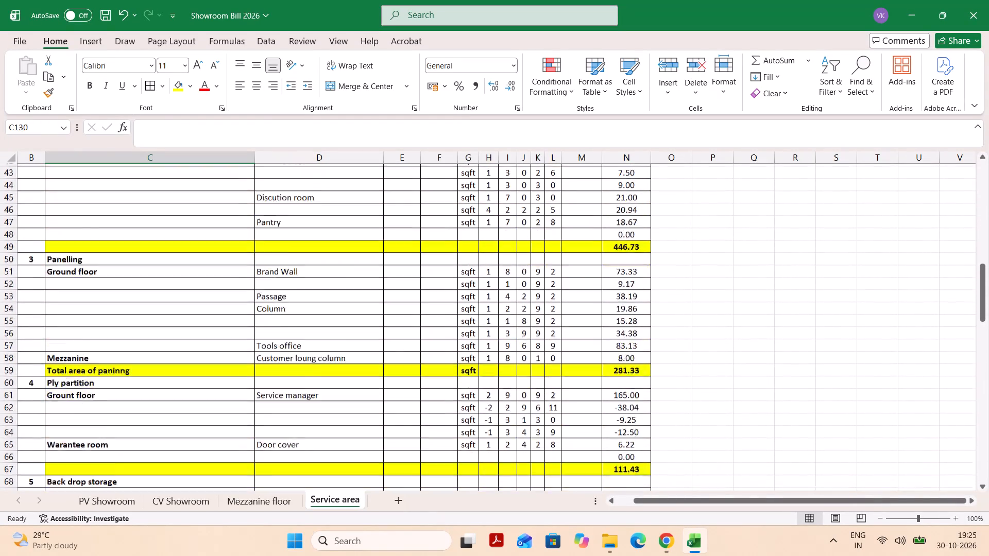
pyautogui.scroll(3, 204, 366)
pyautogui.scroll(-1, 204, 366)
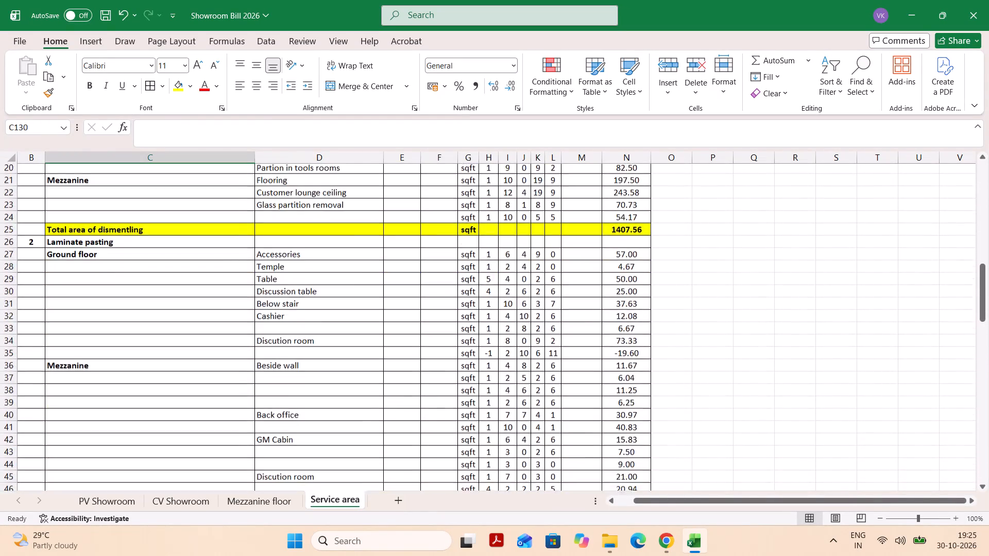
pyautogui.scroll(1, 204, 366)
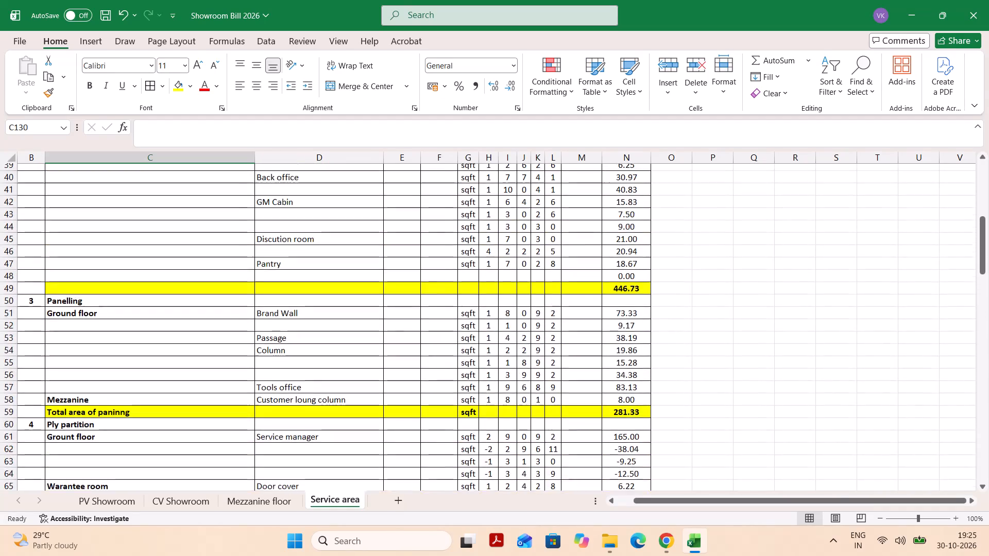
pyautogui.scroll(1, 204, 366)
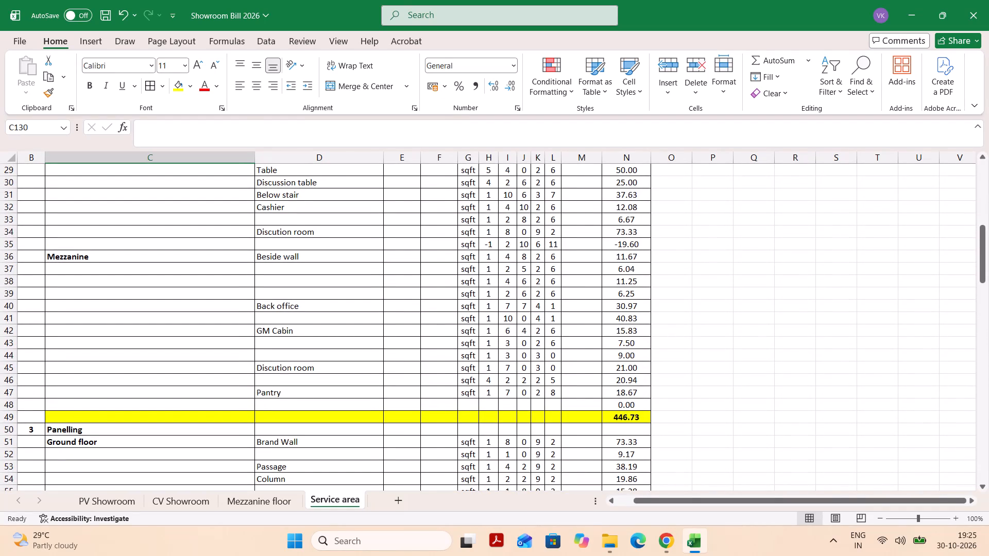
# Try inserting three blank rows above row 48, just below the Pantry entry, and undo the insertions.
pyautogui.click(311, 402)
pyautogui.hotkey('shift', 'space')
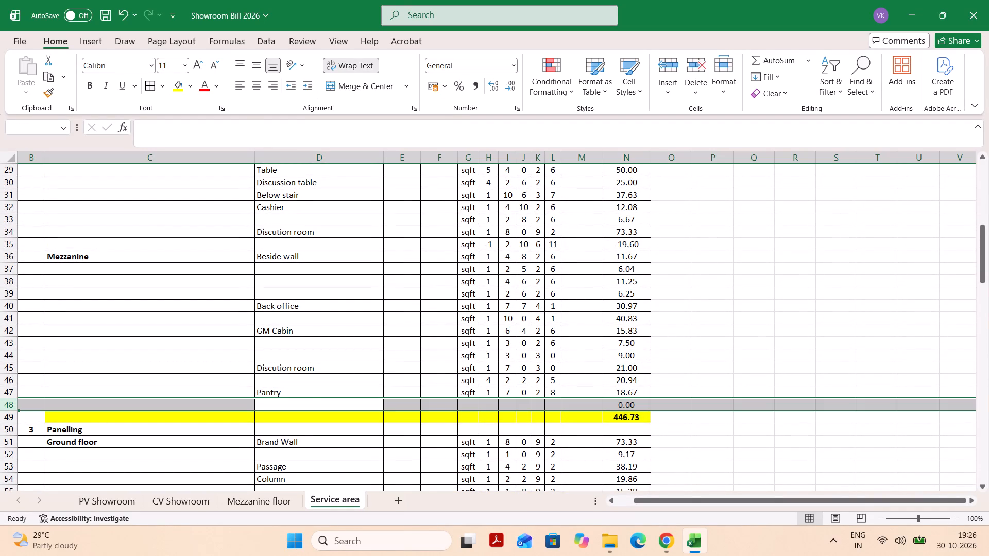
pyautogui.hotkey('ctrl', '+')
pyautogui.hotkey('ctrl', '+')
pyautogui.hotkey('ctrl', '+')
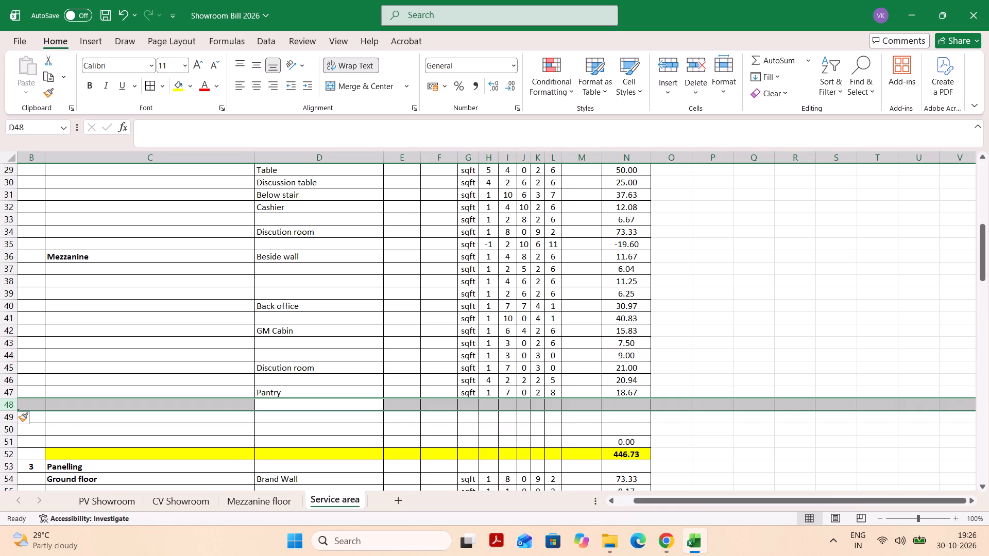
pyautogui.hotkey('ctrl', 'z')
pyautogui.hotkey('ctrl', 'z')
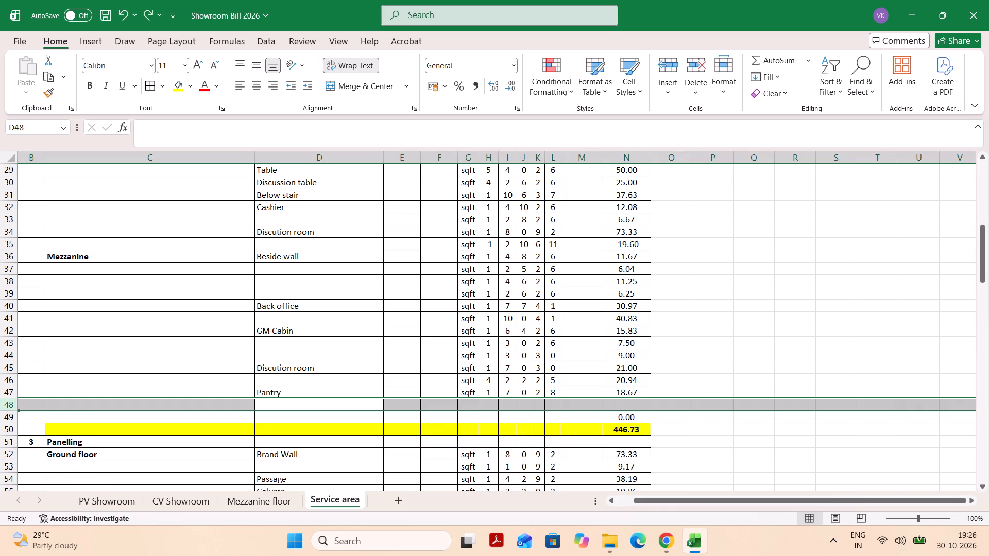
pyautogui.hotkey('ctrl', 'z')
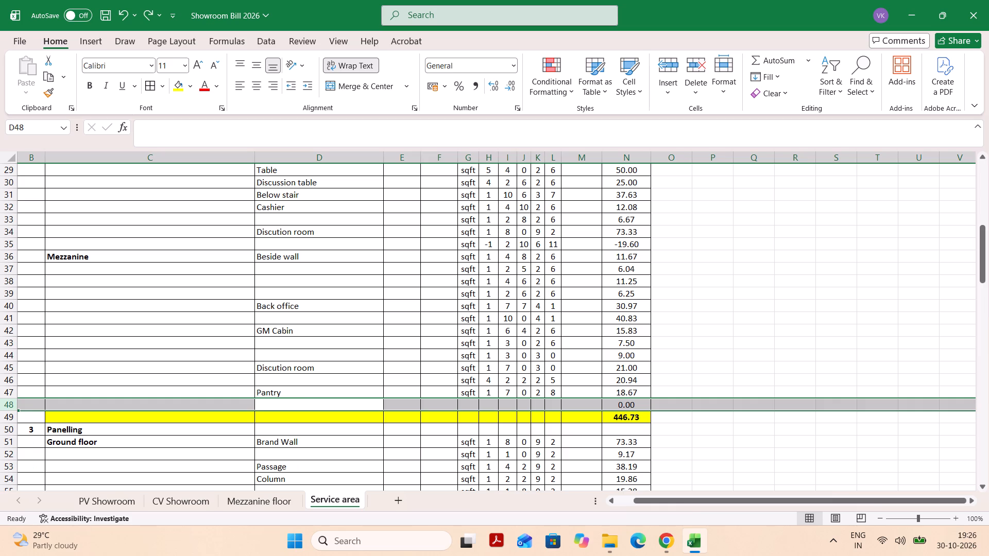
# Look over the cabinate storage section at the sheet's end and the header rows at its start.
pyautogui.scroll(-4, 311, 402)
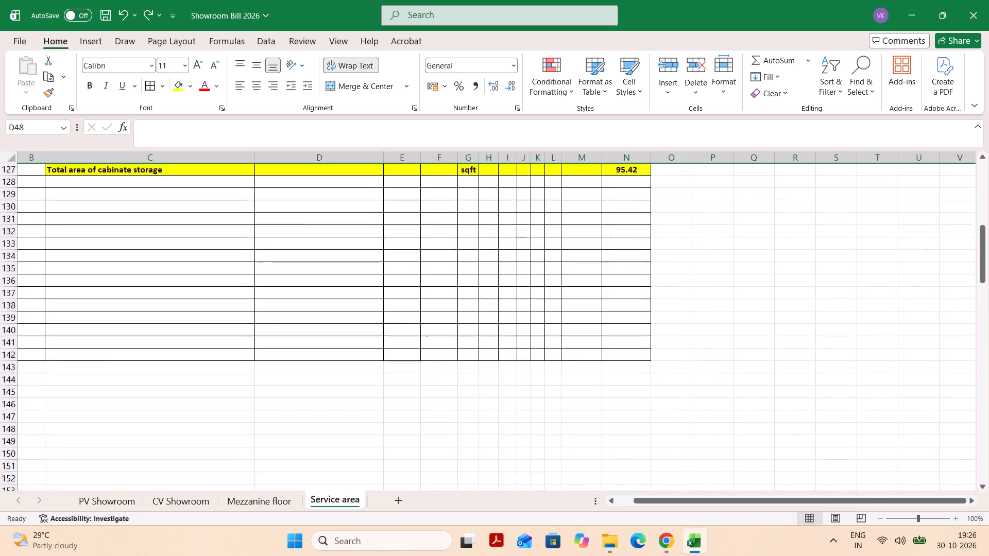
pyautogui.scroll(2, 311, 402)
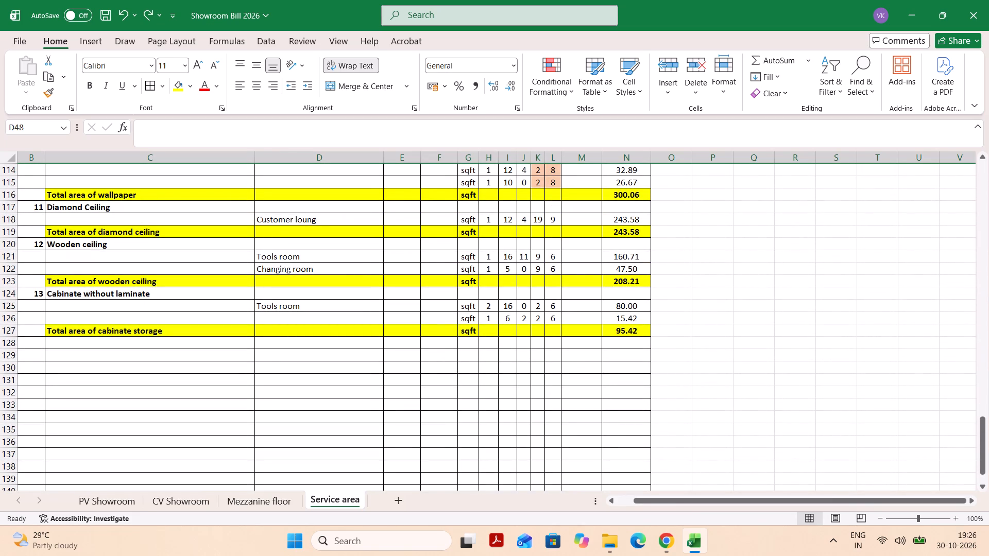
pyautogui.scroll(1, 277, 439)
pyautogui.scroll(-1, 277, 439)
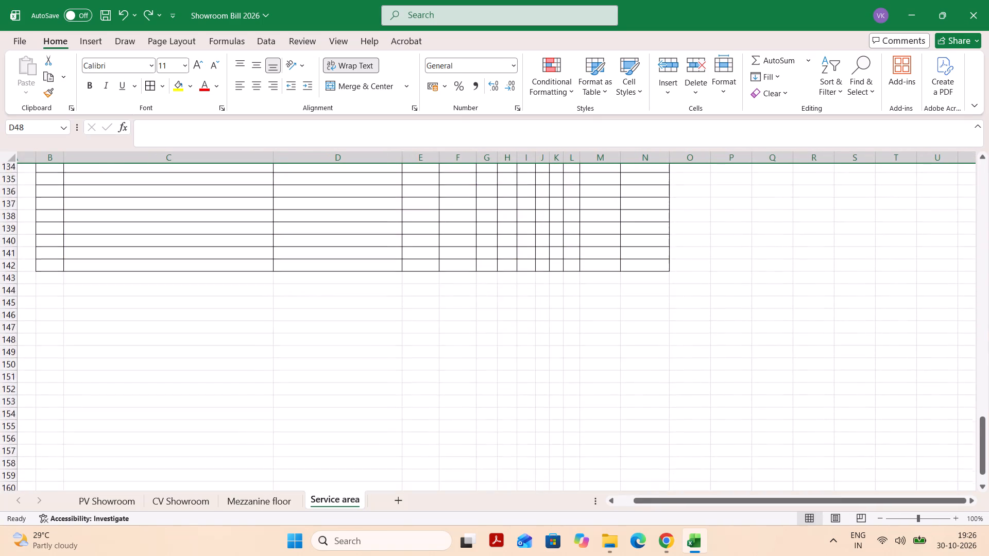
pyautogui.scroll(2, 277, 439)
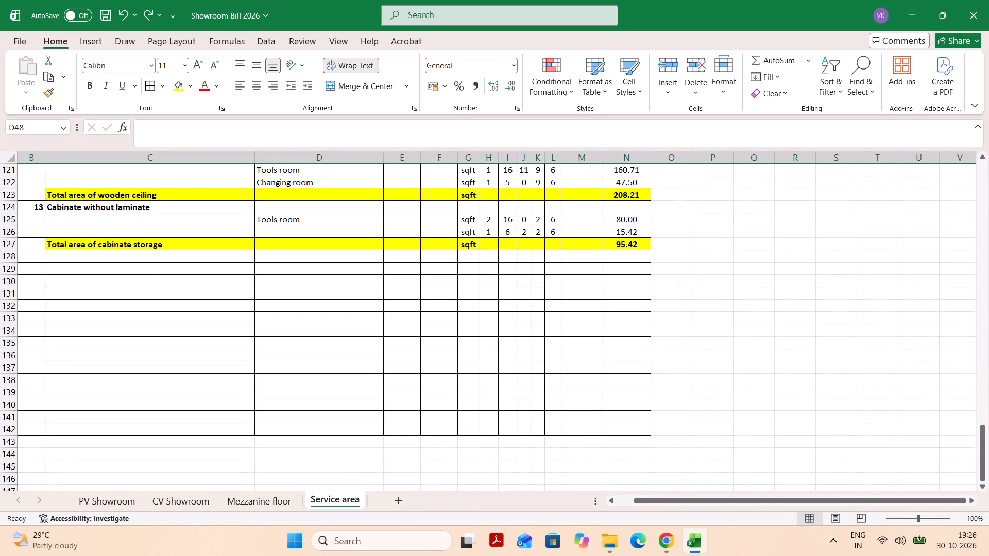
pyautogui.scroll(5, 156, 408)
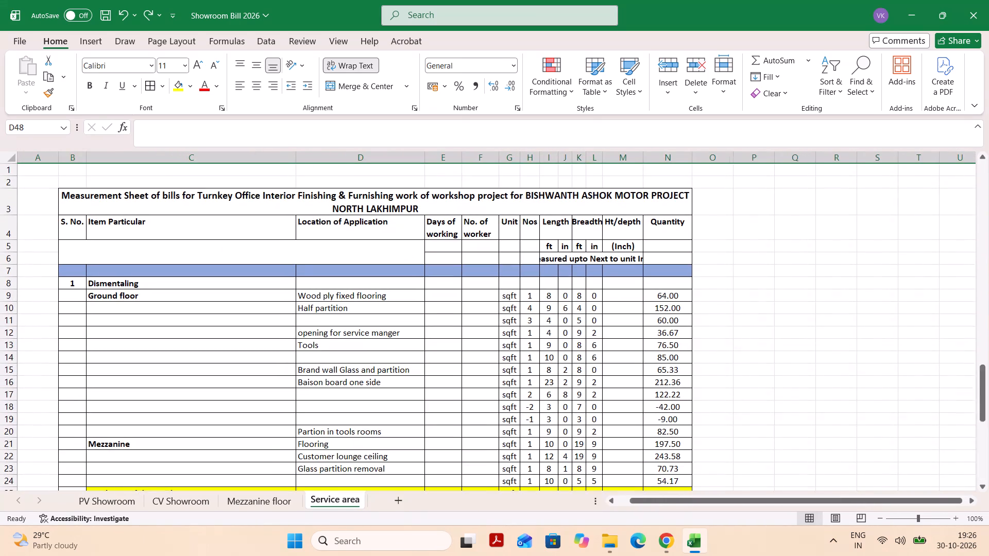
pyautogui.scroll(-2, 156, 408)
pyautogui.scroll(3, 156, 408)
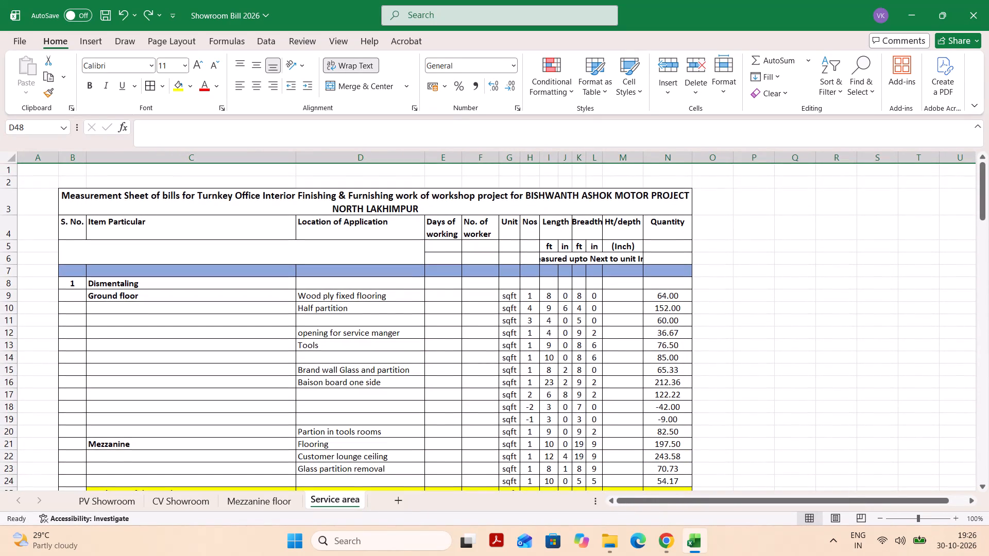
# Merge and centre the "Measured upto Next to unit Inch" header across E6:N6, with text wrapping turned off.
pyautogui.click(560, 263)
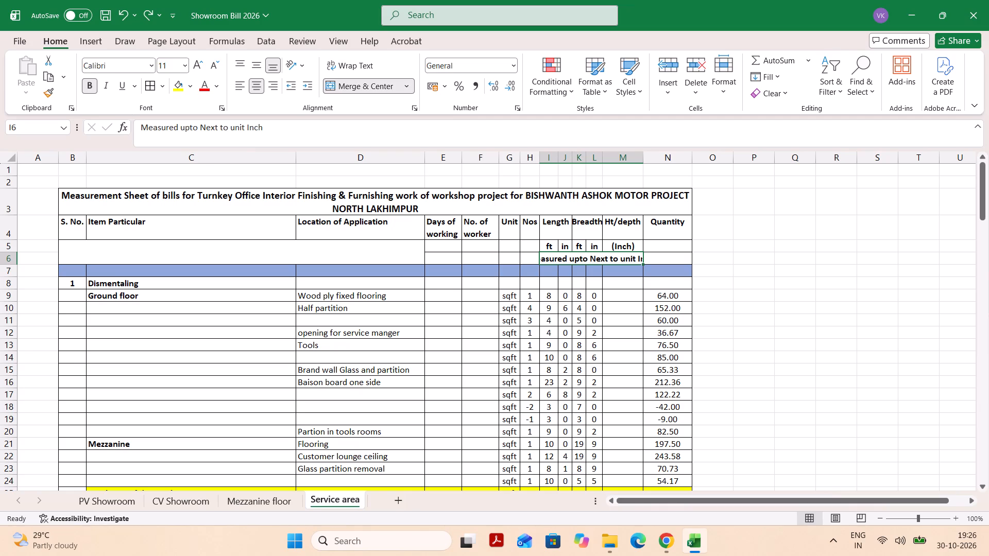
pyautogui.moveTo(442, 258); pyautogui.dragTo(668, 256)
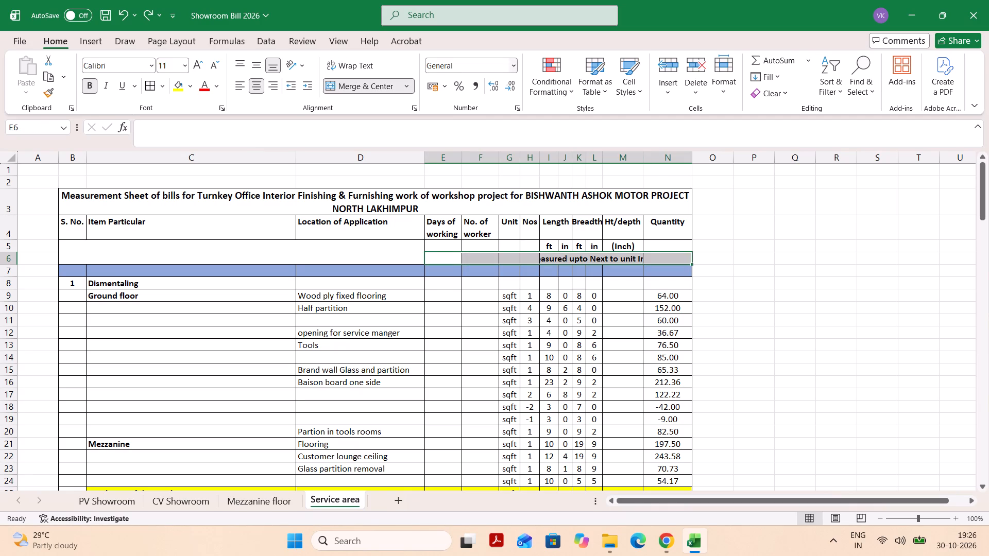
pyautogui.click(363, 65)
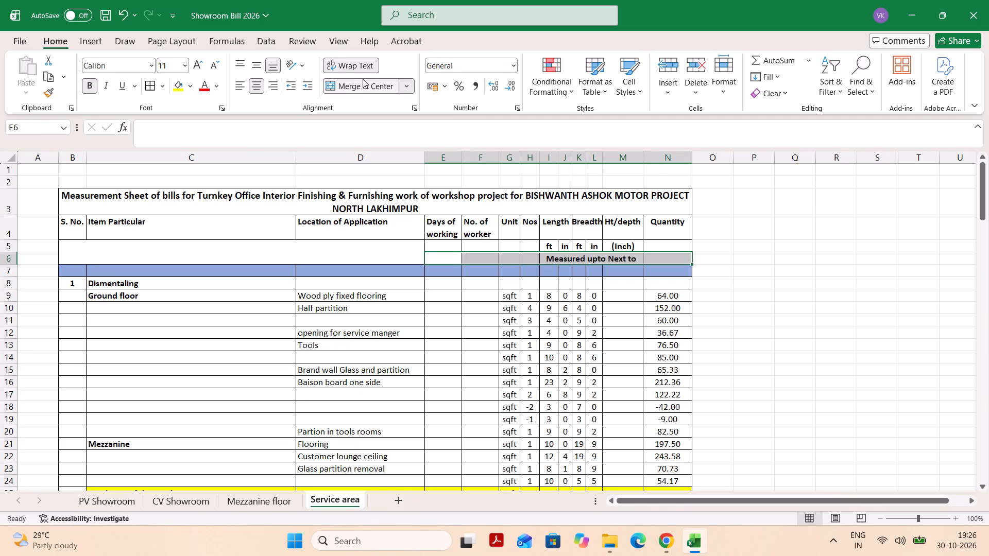
pyautogui.click(361, 83)
pyautogui.click(361, 83)
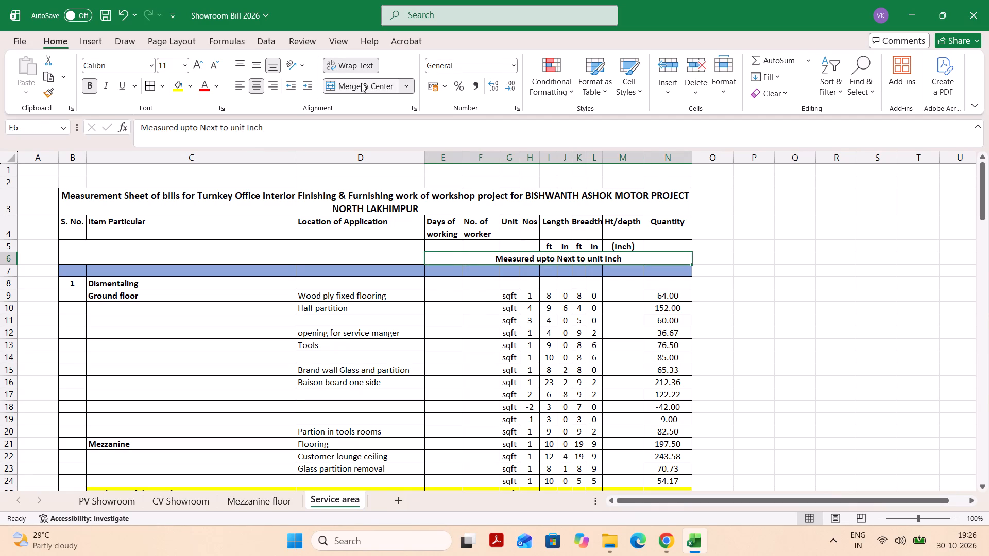
pyautogui.click(366, 69)
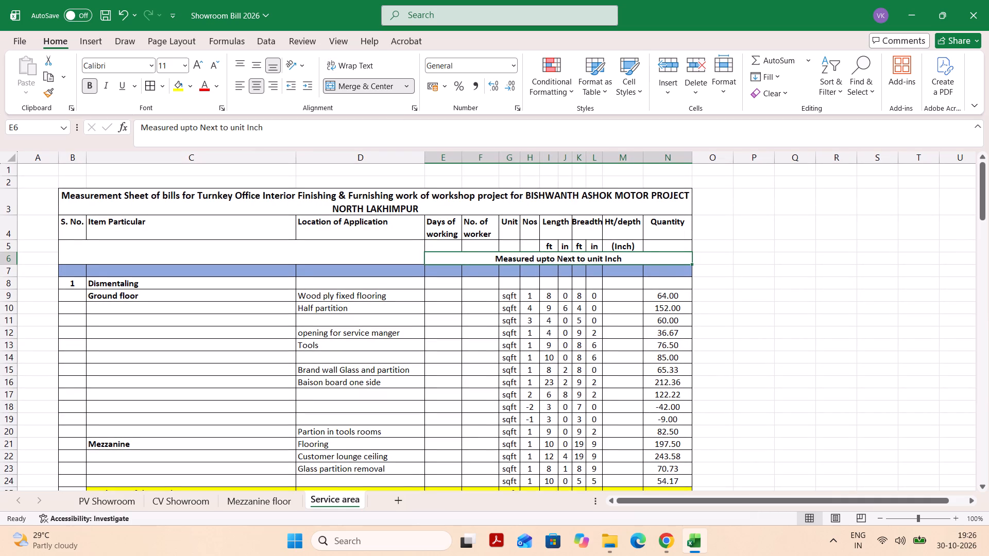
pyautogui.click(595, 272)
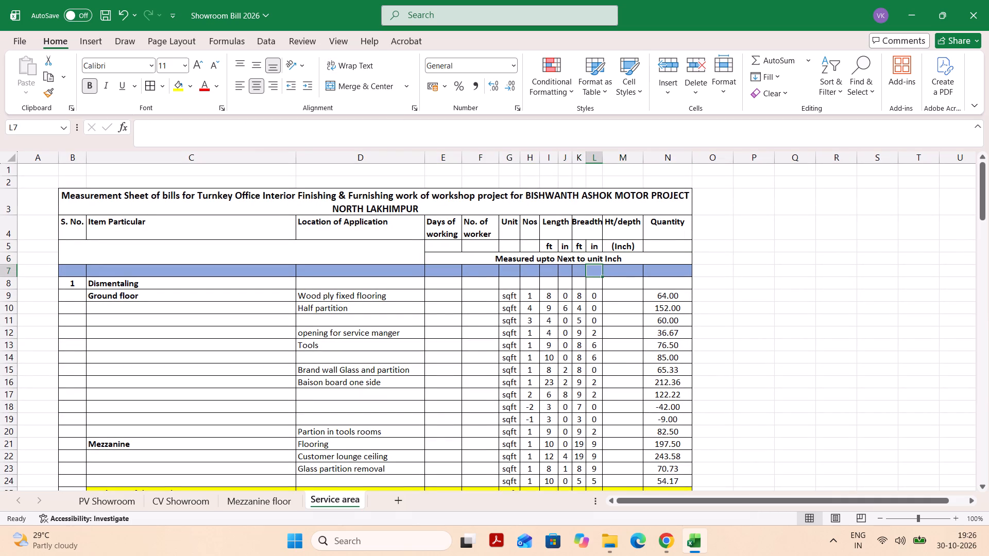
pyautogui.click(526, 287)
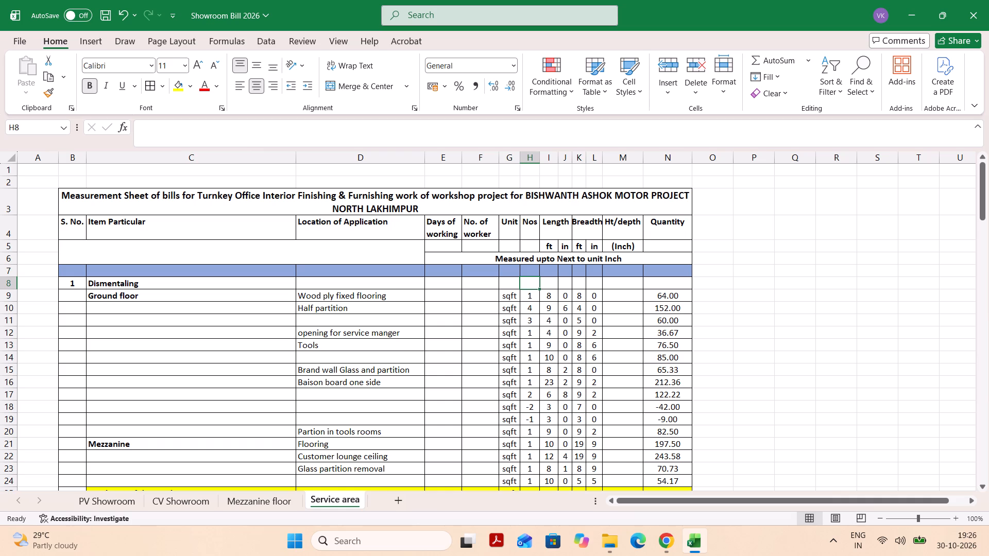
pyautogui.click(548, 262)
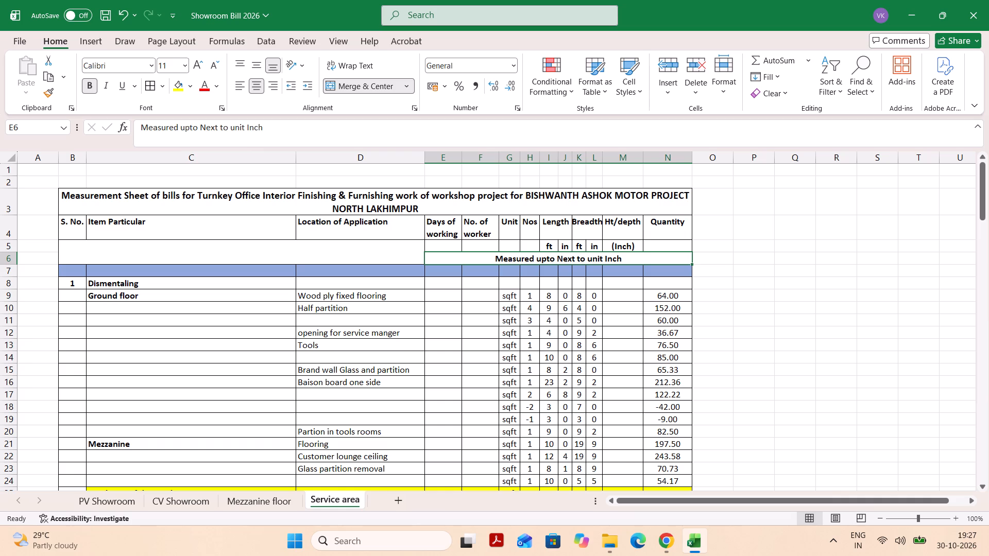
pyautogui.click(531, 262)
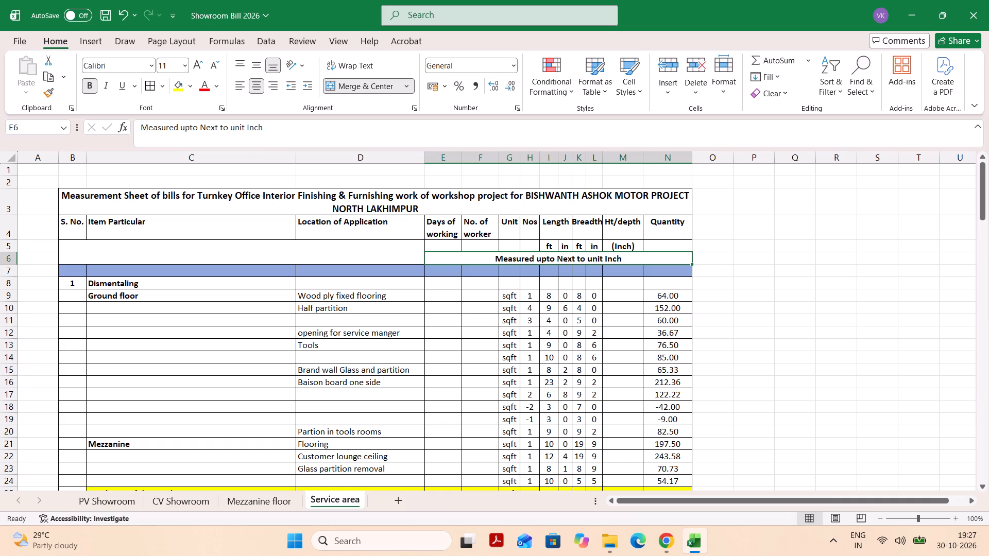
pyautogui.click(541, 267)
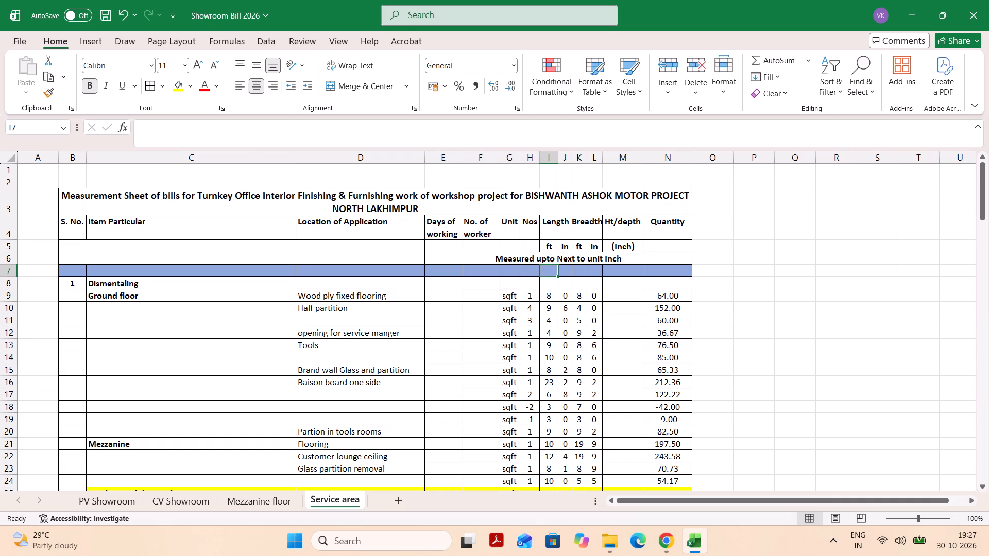
# Add the bold heading for item 14, "Paint", in columns B and C of row 128, below the cabinate storage total.
pyautogui.scroll(-2, 541, 267)
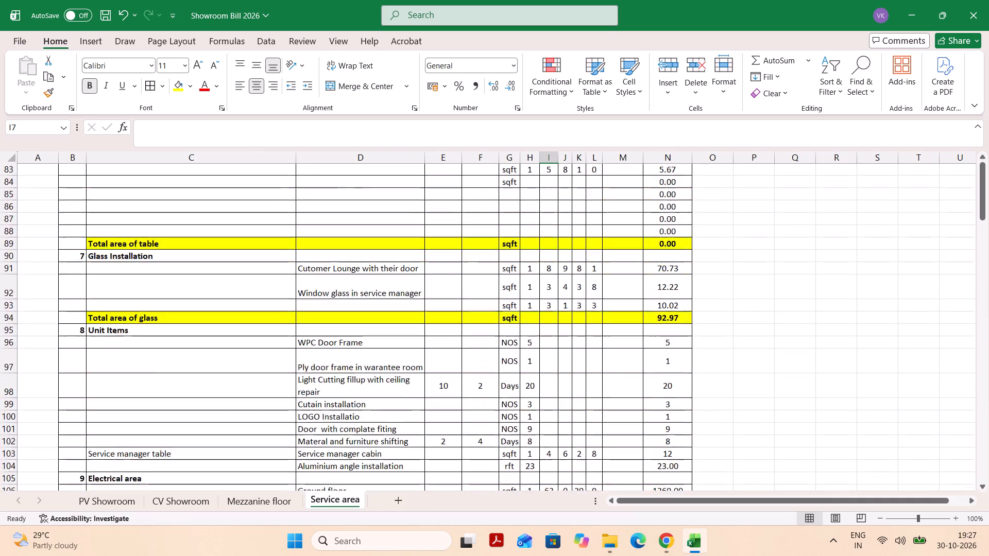
pyautogui.scroll(-1, 541, 267)
pyautogui.scroll(1, 541, 267)
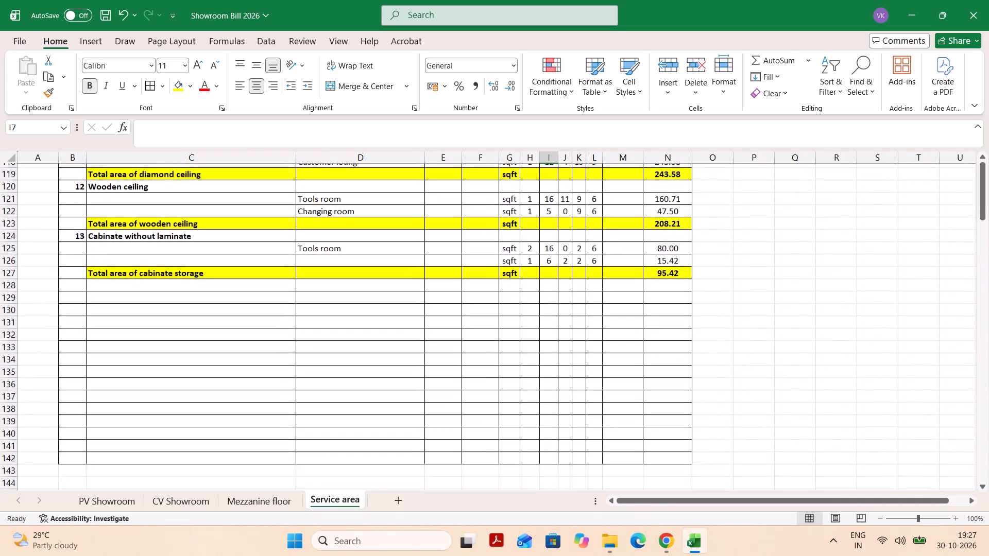
pyautogui.click(80, 280)
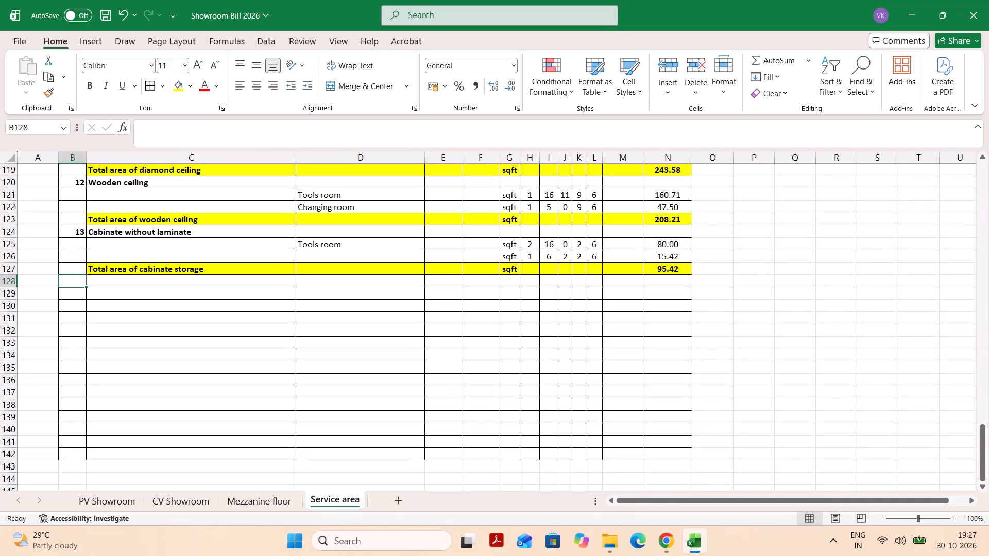
pyautogui.write('14')
pyautogui.press('Tab')
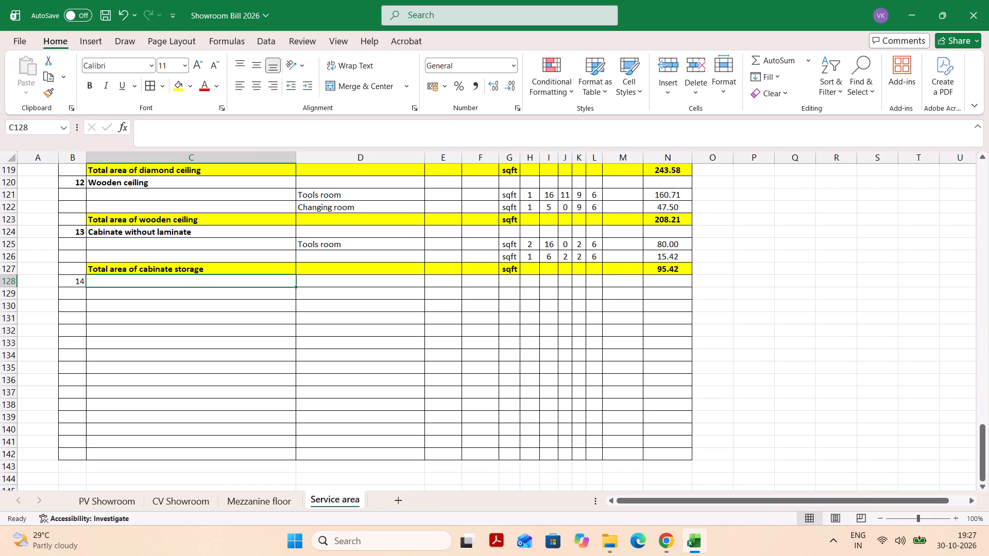
pyautogui.write('Paint')
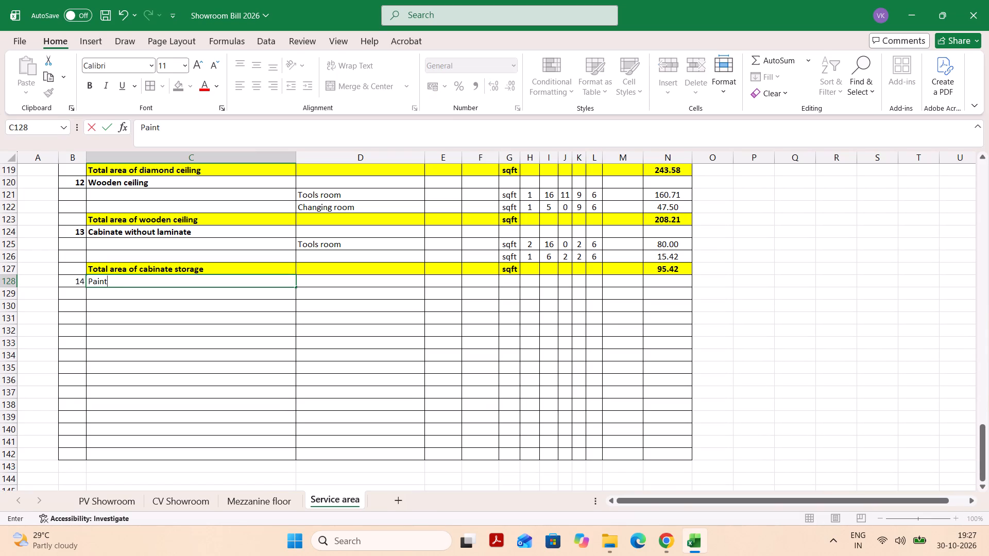
pyautogui.press('space')
pyautogui.press('BackSpace')
pyautogui.moveTo(74, 280); pyautogui.dragTo(120, 285)
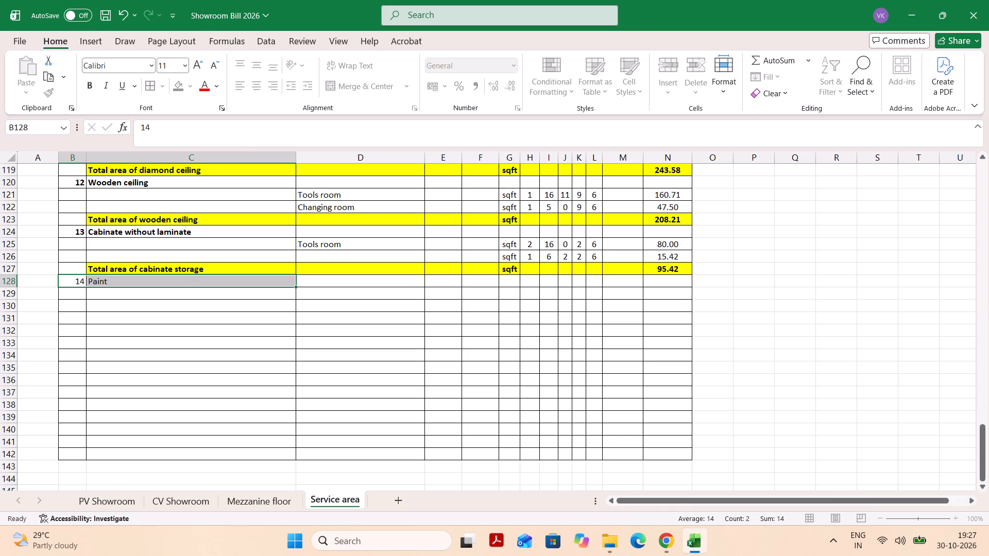
pyautogui.hotkey('ctrl', 'b')
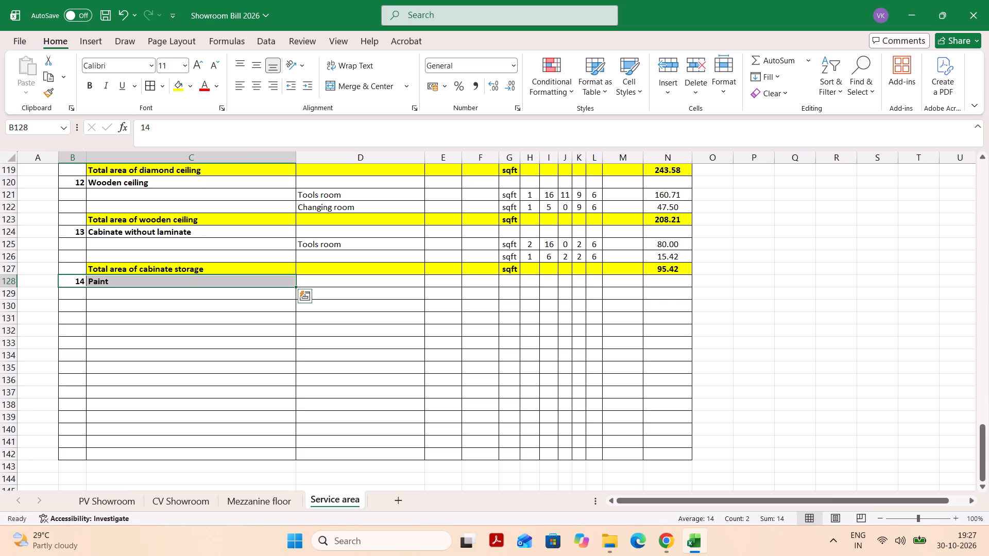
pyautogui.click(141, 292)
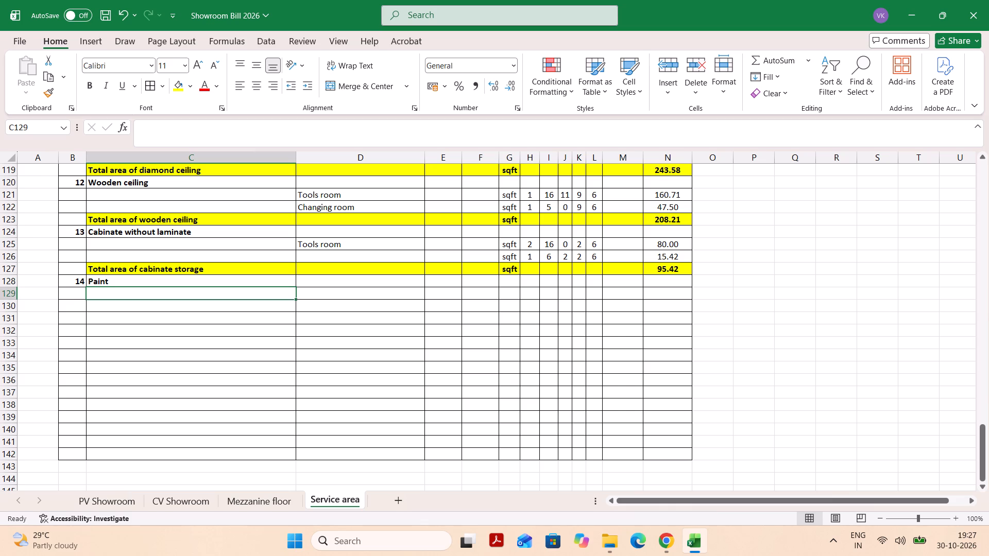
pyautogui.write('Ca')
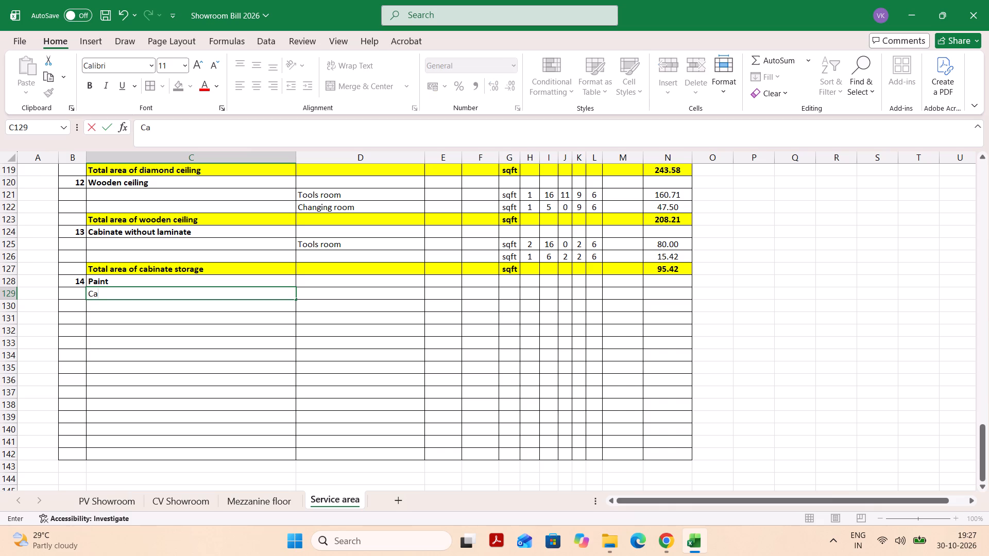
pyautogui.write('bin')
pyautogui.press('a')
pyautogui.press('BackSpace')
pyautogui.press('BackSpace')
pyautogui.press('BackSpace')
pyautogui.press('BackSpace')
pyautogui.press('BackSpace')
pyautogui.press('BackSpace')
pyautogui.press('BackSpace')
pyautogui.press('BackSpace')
# Enter the location label "Table Drawr" in D129, in the first row under the Paint heading.
pyautogui.press('Tab')
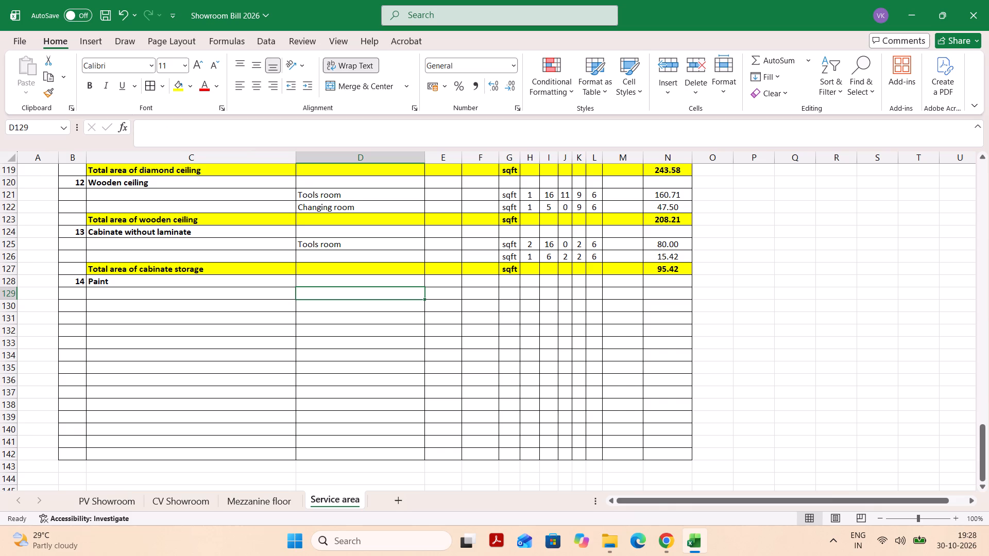
pyautogui.write('Ca')
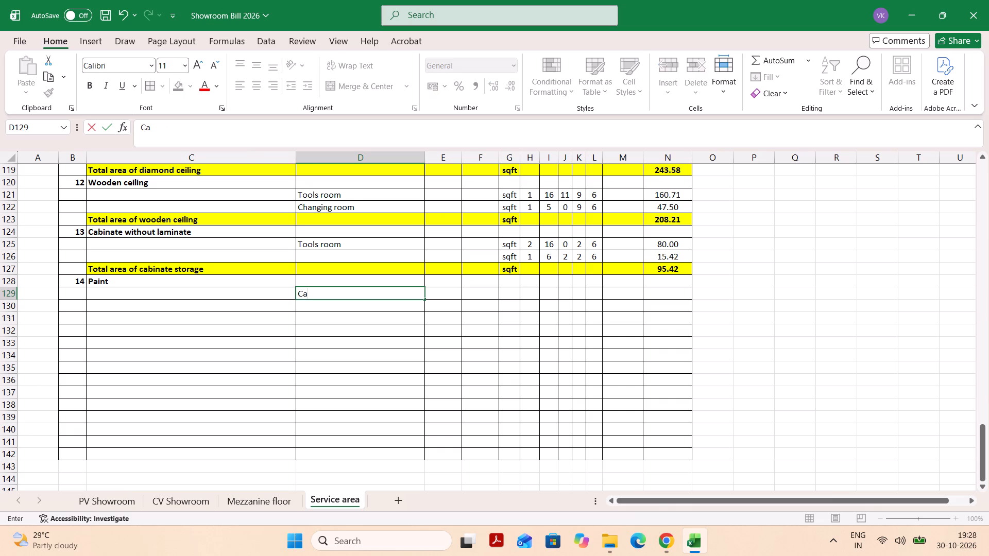
pyautogui.press('BackSpace')
pyautogui.press('BackSpace')
pyautogui.write('Table')
pyautogui.press('space')
pyautogui.hotkey('shift', 'd')
pyautogui.press('r')
pyautogui.press('a')
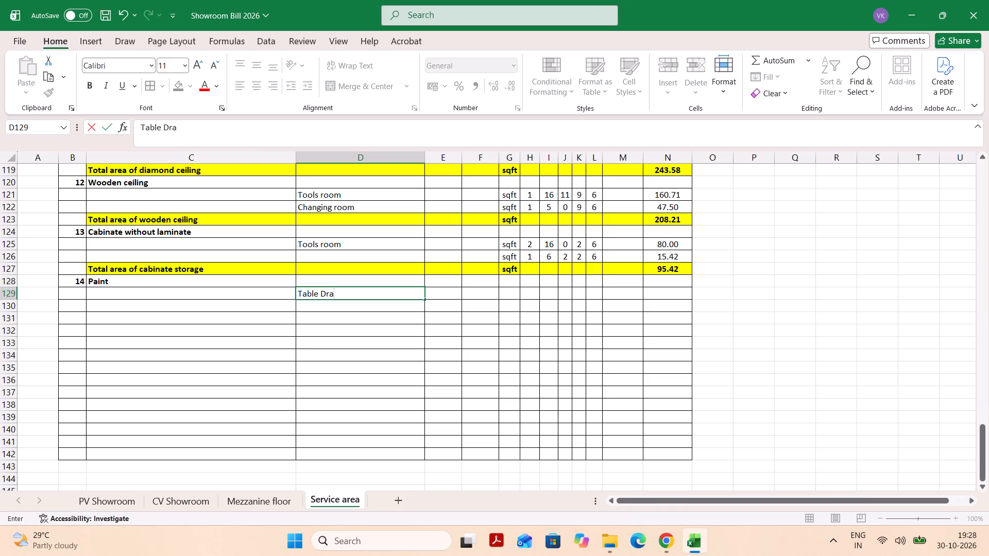
pyautogui.press('w')
pyautogui.press('r')
pyautogui.press('Tab')
# Fill in the Table Drawr row's measurements in G129:L129: unit sqft, quantity 9, size 2 ft 0 in by 3 ft 0 in.
pyautogui.press('Tab')
pyautogui.press('Tab')
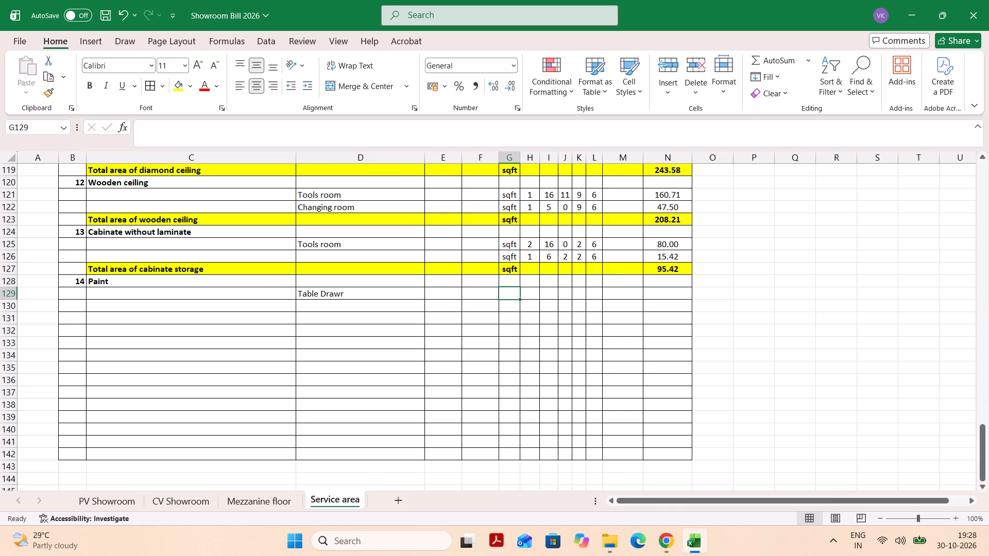
pyautogui.write('sq')
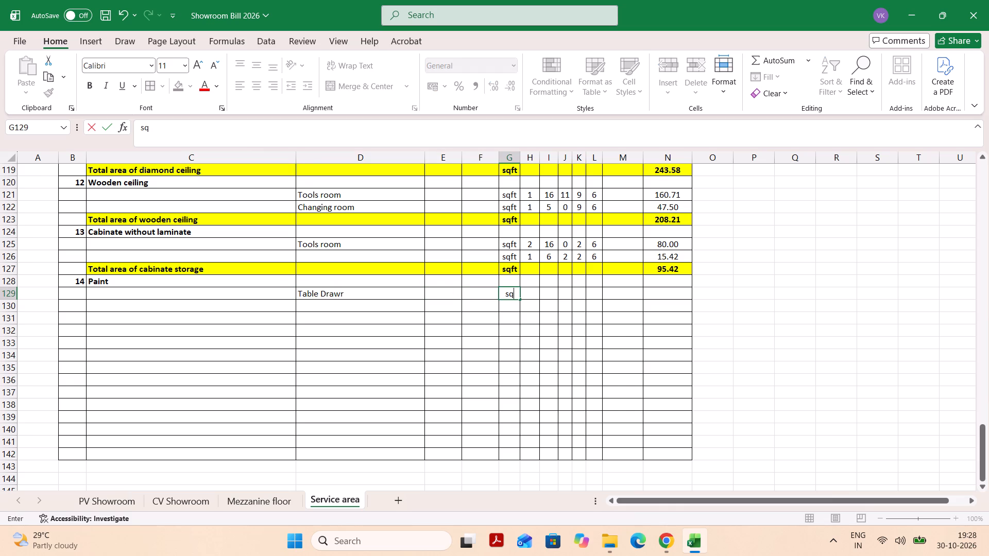
pyautogui.press('f')
pyautogui.press('t')
pyautogui.press('Tab')
pyautogui.press('Tab')
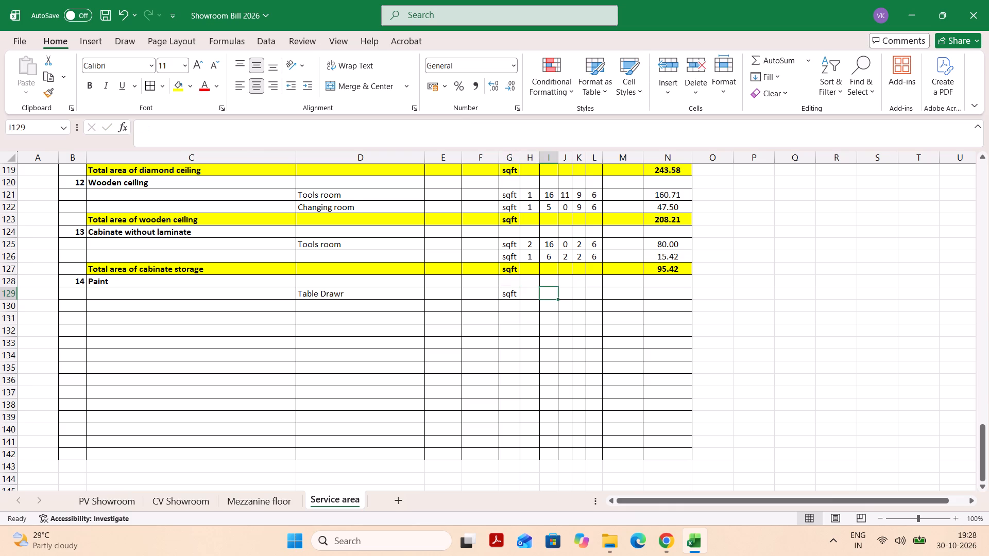
pyautogui.hotkey('shift', 'Tab')
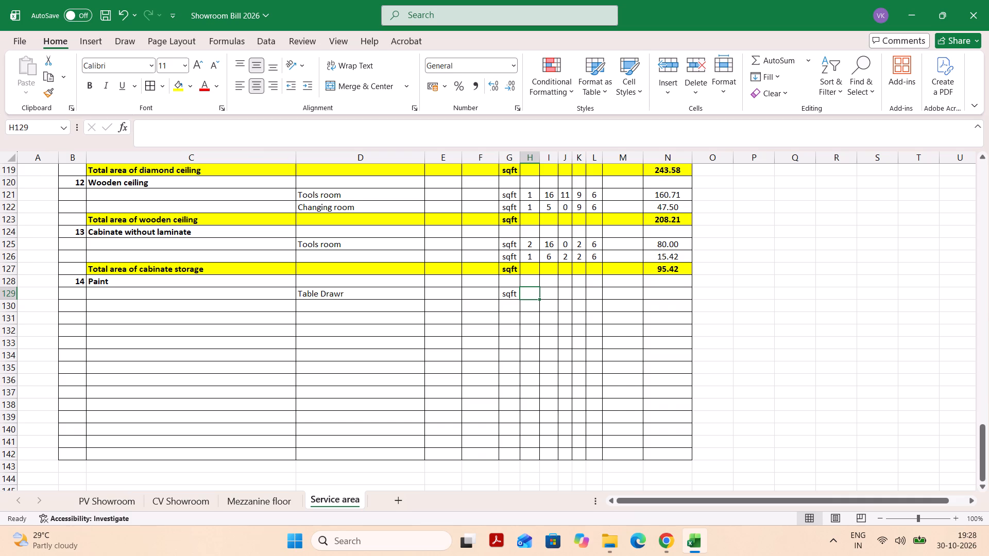
pyautogui.press('9')
pyautogui.press('Tab')
pyautogui.press('3')
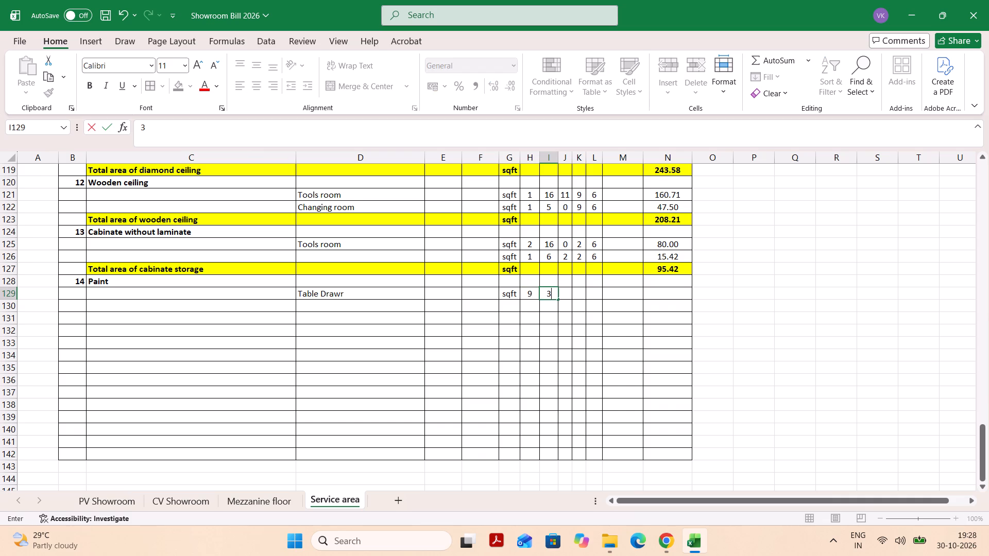
pyautogui.press('BackSpace')
pyautogui.press('2')
pyautogui.press('Tab')
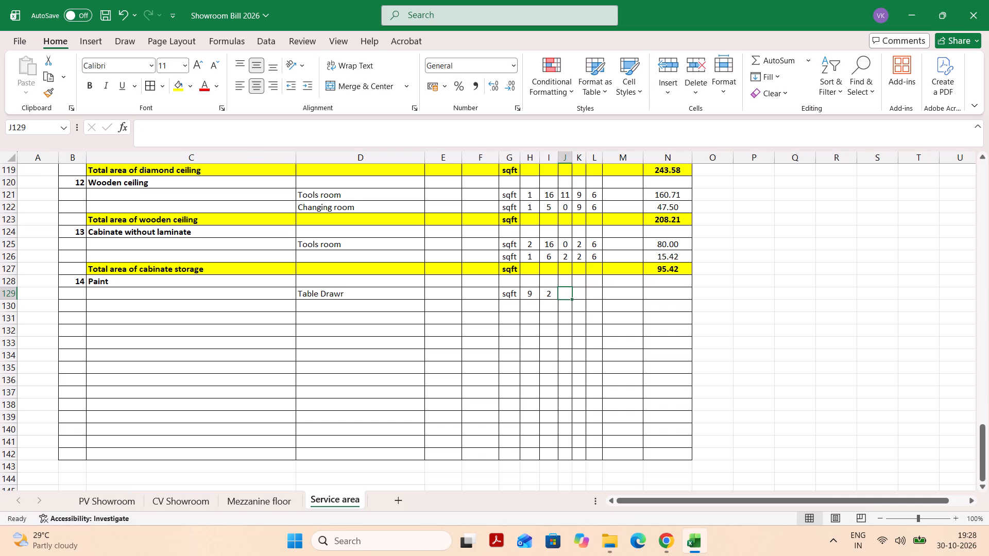
pyautogui.press('0')
pyautogui.press('Tab')
pyautogui.press('3')
pyautogui.press('Tab')
pyautogui.press('0')
pyautogui.press('Tab')
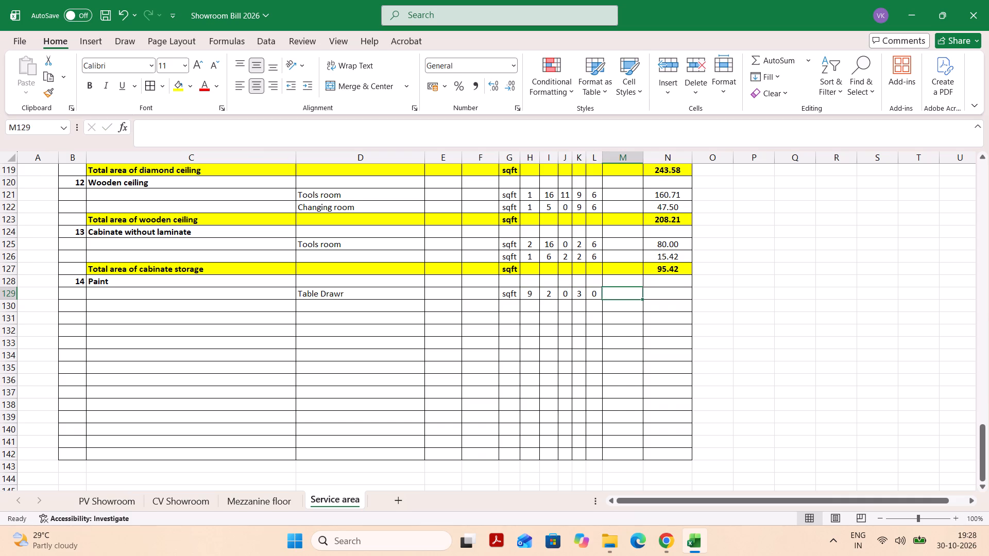
# Copy the area formula from N126 into N129 for the Table Drawr row.
pyautogui.press('Tab')
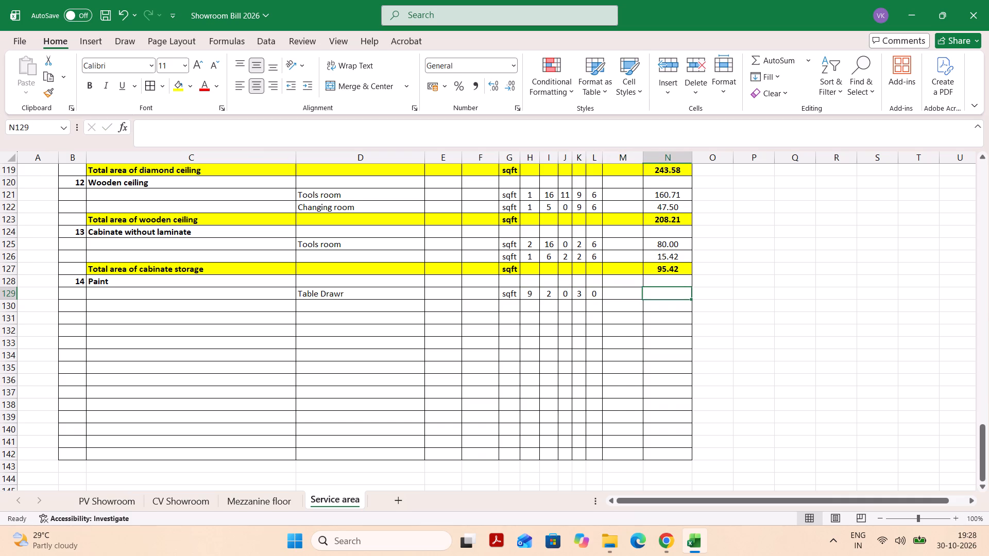
pyautogui.press('Up')
pyautogui.press('Up')
pyautogui.press('Up')
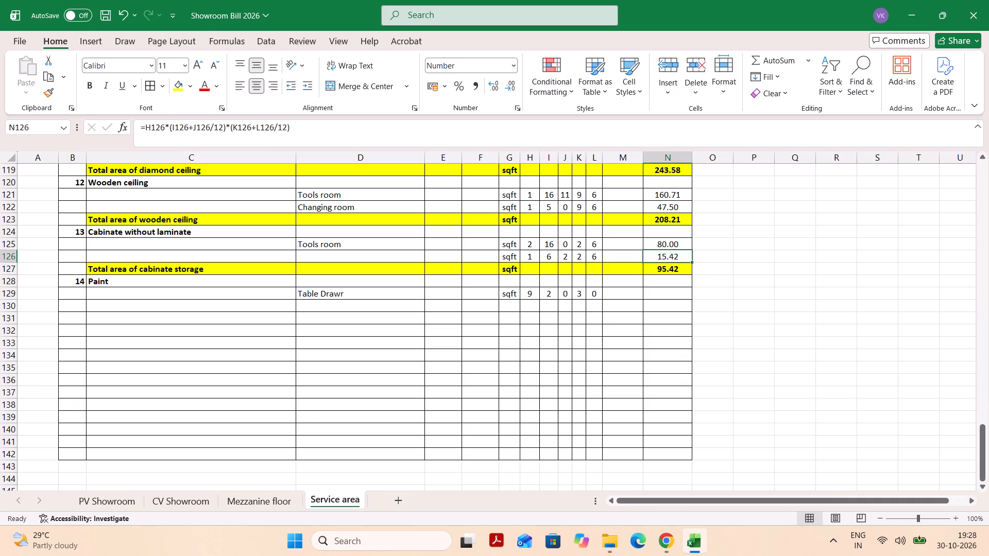
pyautogui.hotkey('ctrl', 'c')
pyautogui.press('Down')
pyautogui.press('Down')
pyautogui.press('Down')
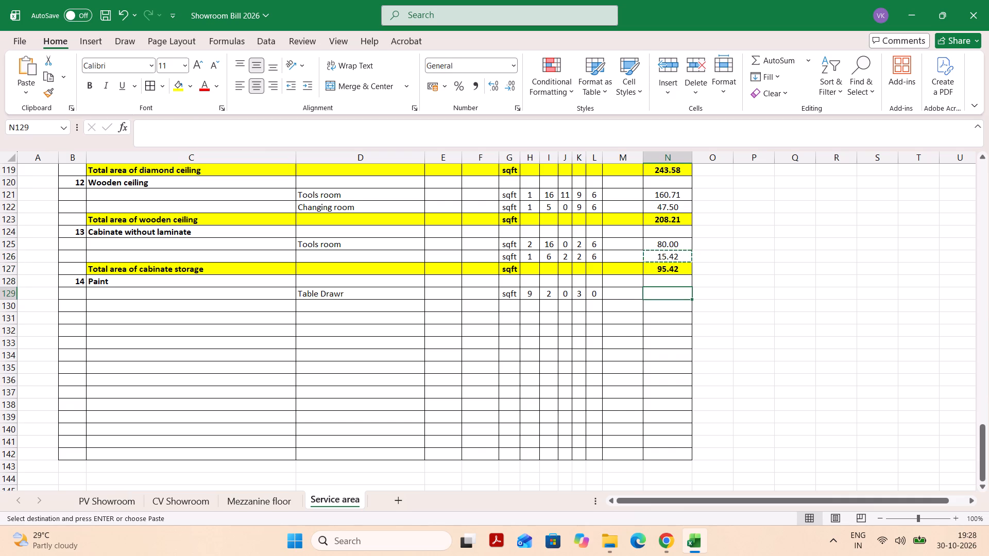
pyautogui.hotkey('ctrl', 'v')
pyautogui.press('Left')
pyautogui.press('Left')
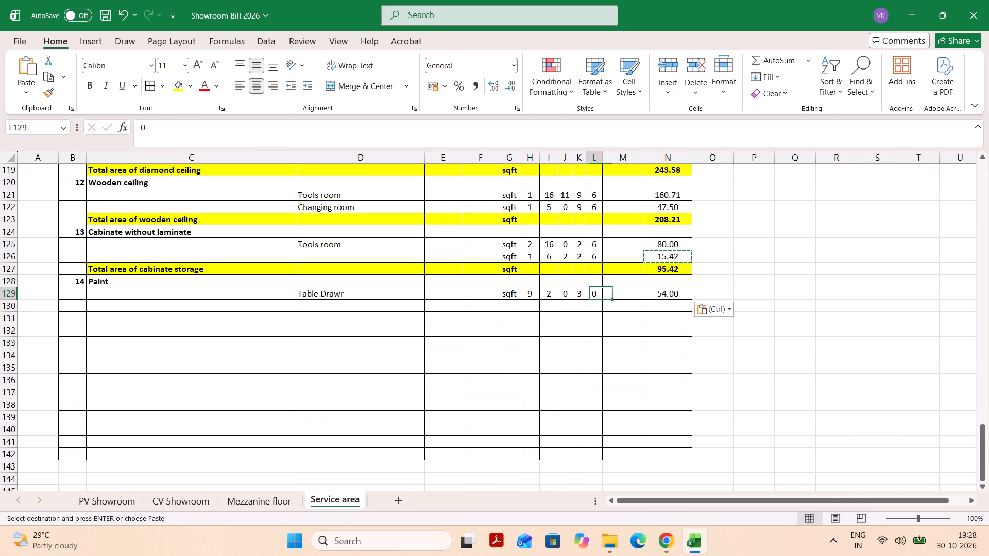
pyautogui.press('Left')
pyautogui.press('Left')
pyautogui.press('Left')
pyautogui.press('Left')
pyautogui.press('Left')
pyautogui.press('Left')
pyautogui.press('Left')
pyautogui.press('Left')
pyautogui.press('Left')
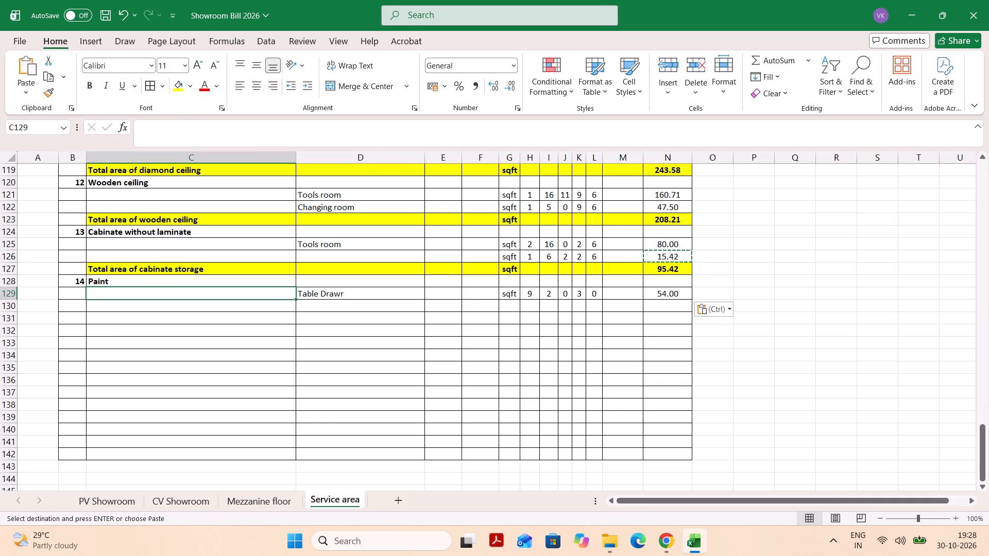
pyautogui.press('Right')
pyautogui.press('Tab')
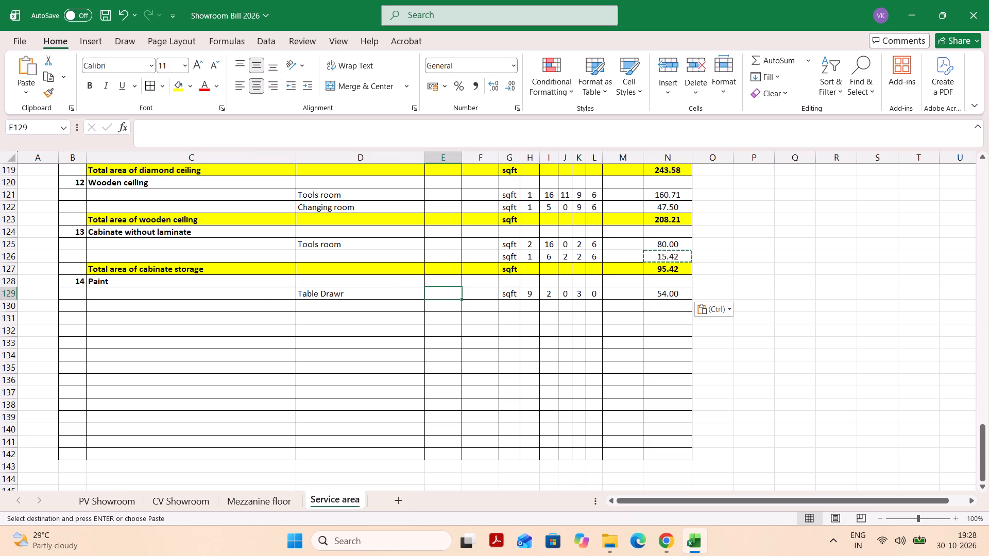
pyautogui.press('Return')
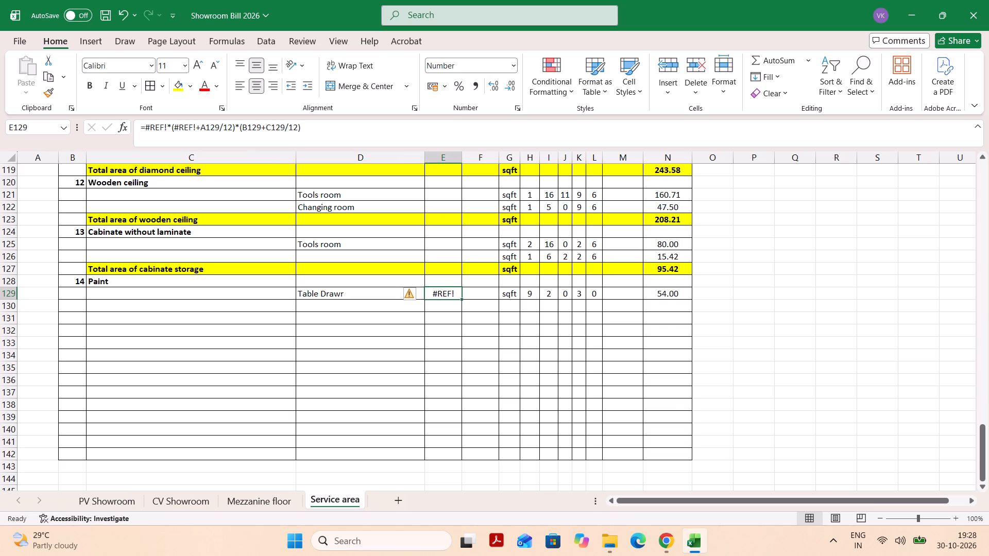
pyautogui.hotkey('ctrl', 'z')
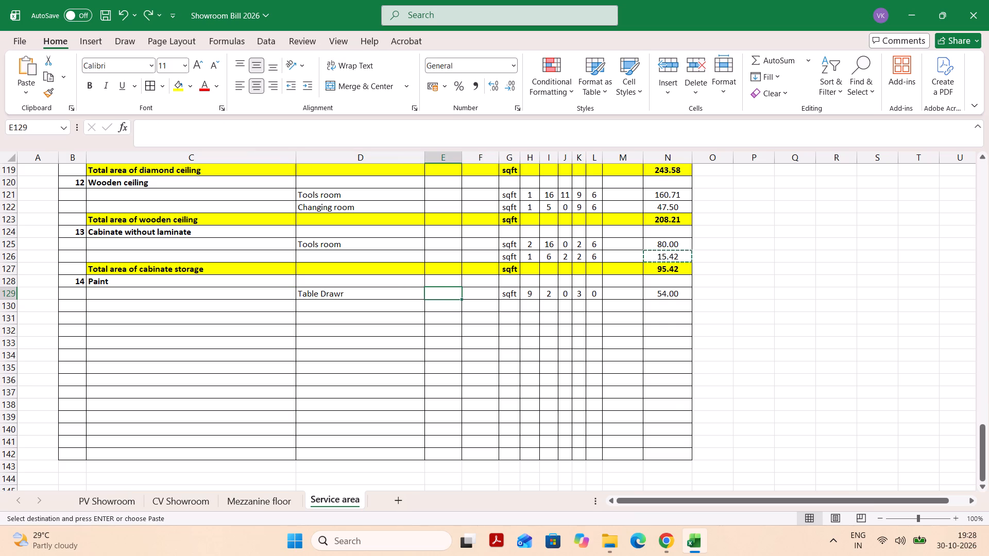
# Enter a second Paint measurement in G130:L130: unit sqft, quantity 9, size 1 ft 6 in by 4 ft 0 in.
pyautogui.press('Left')
pyautogui.press('Left')
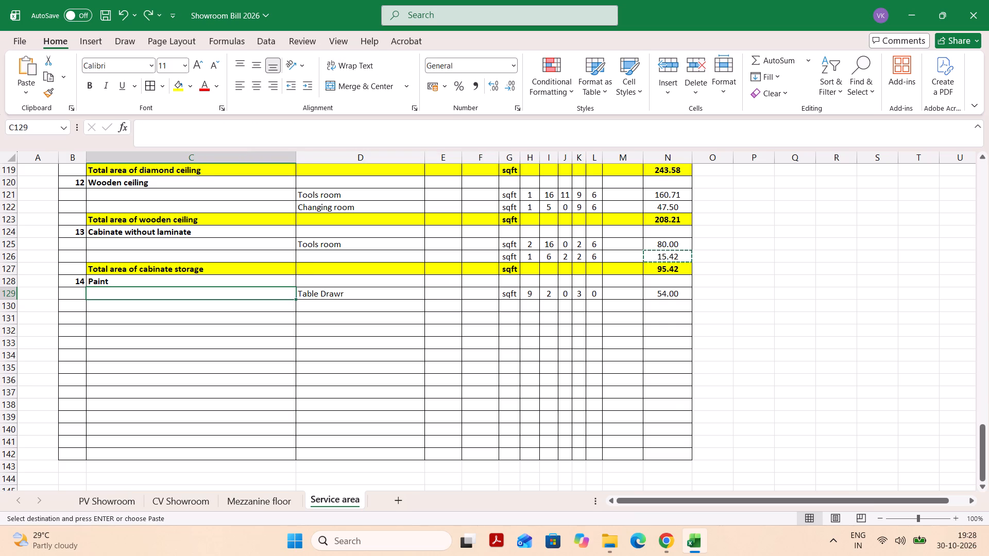
pyautogui.press('Down')
pyautogui.press('Right')
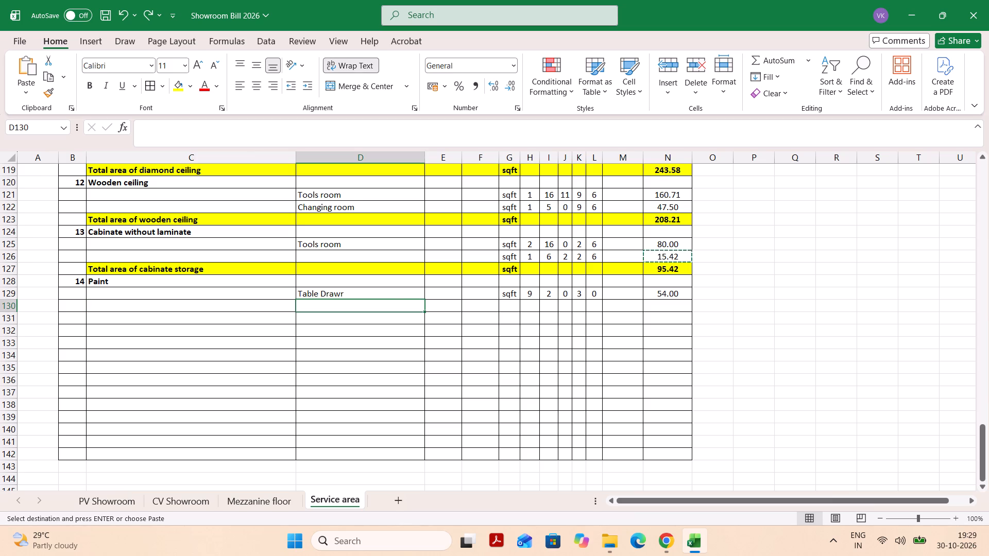
pyautogui.press('Tab')
pyautogui.press('Tab')
pyautogui.press('Tab')
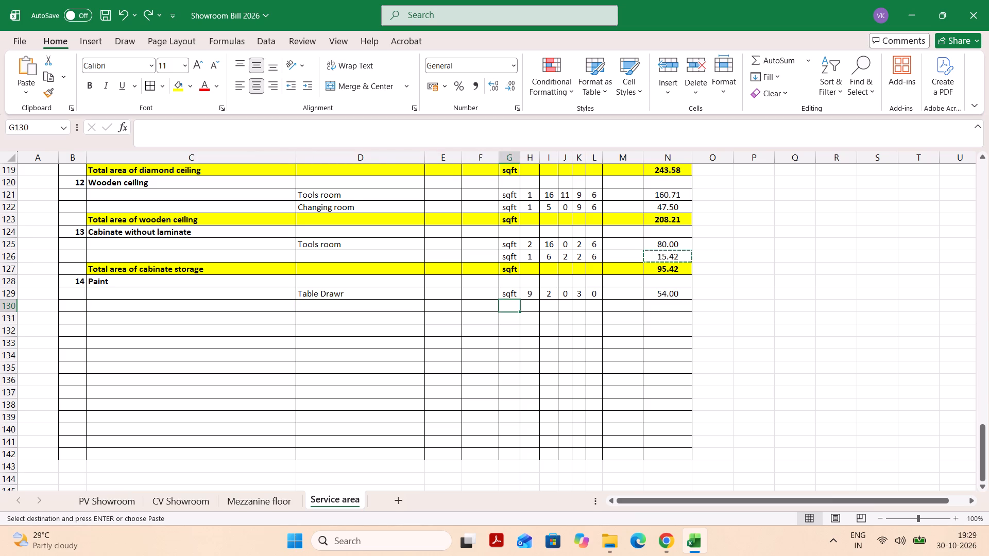
pyautogui.press('s')
pyautogui.press('Tab')
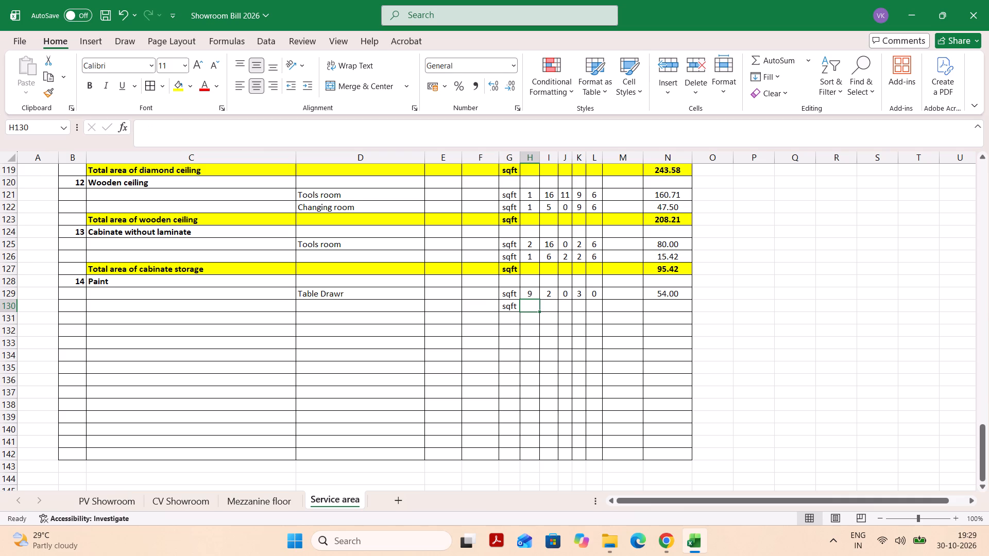
pyautogui.press('9')
pyautogui.press('Tab')
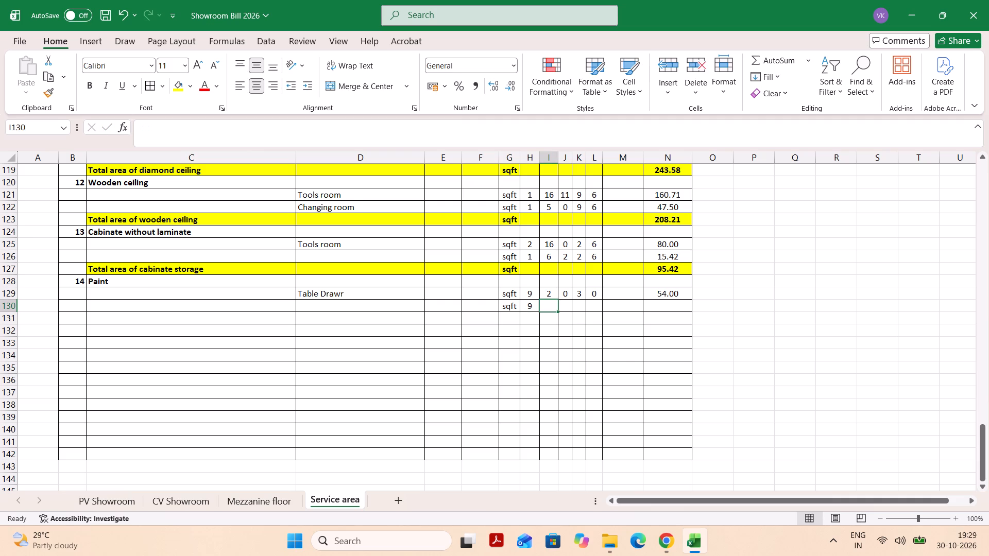
pyautogui.press('1')
pyautogui.press('Tab')
pyautogui.press('6')
pyautogui.press('Tab')
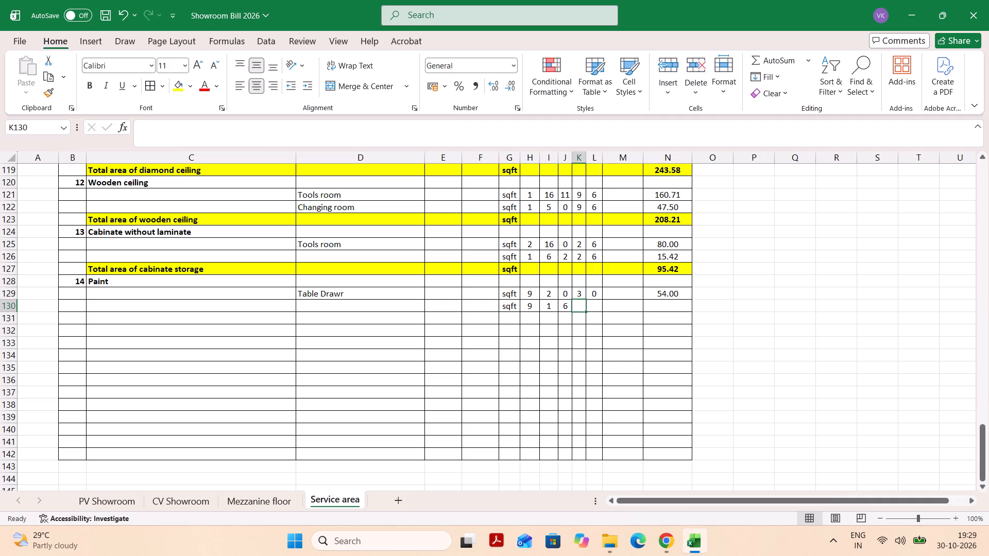
pyautogui.press('4')
pyautogui.press('Tab')
pyautogui.press('0')
pyautogui.press('Tab')
# Fill the area formula from N129 down into N130.
pyautogui.press('Tab')
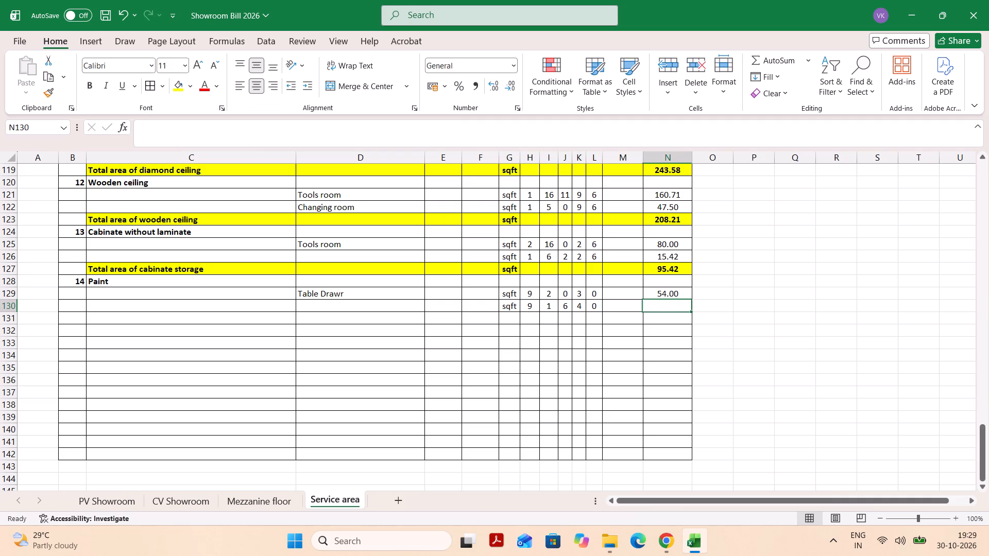
pyautogui.hotkey('ctrl', 'd')
pyautogui.press('Return')
# Enter a third Table Drawr paint measurement in G131:L131: unit sqft, quantity 18, size 1 ft 6 in by 2 ft 0 in.
pyautogui.press('Tab')
pyautogui.press('Tab')
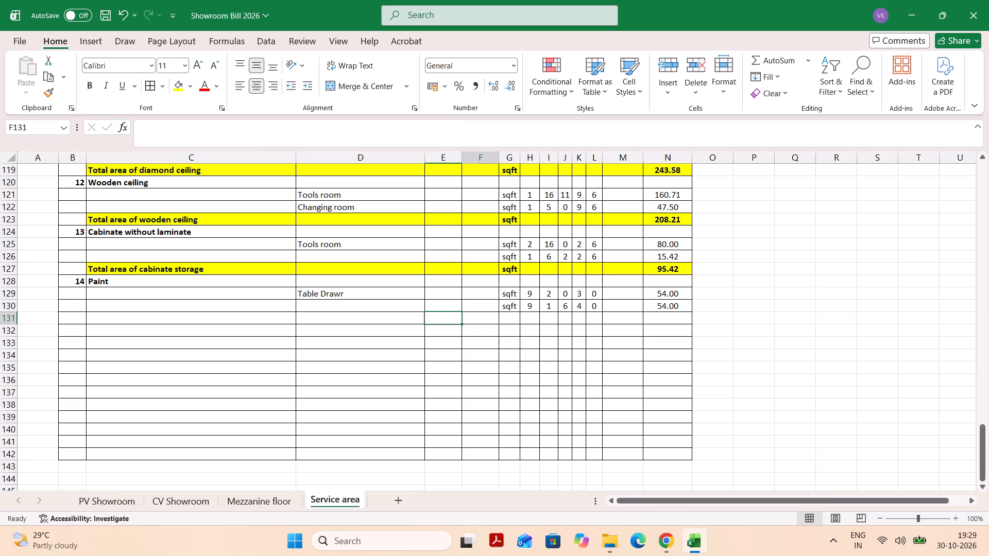
pyautogui.press('Tab')
pyautogui.write('sq')
pyautogui.press('Tab')
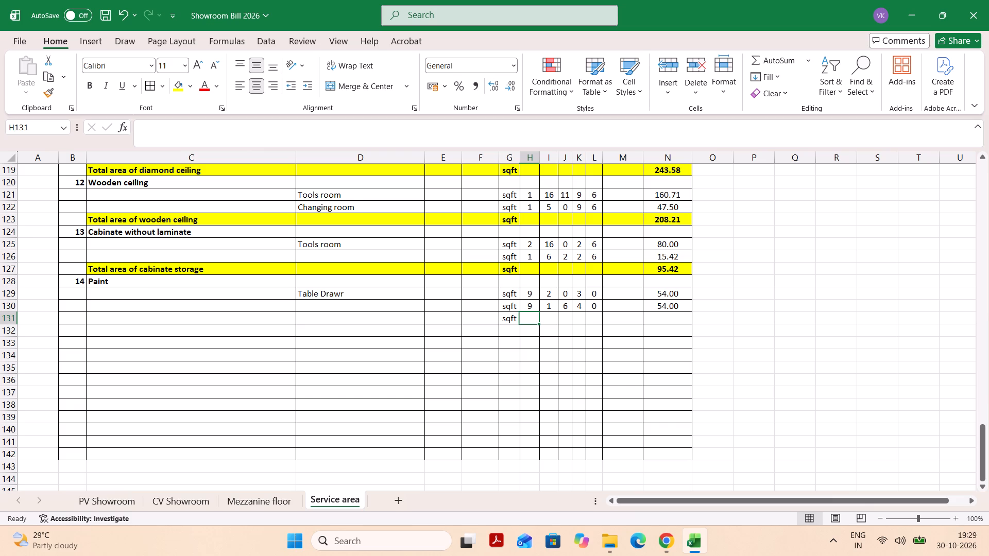
pyautogui.write('18')
pyautogui.press('Tab')
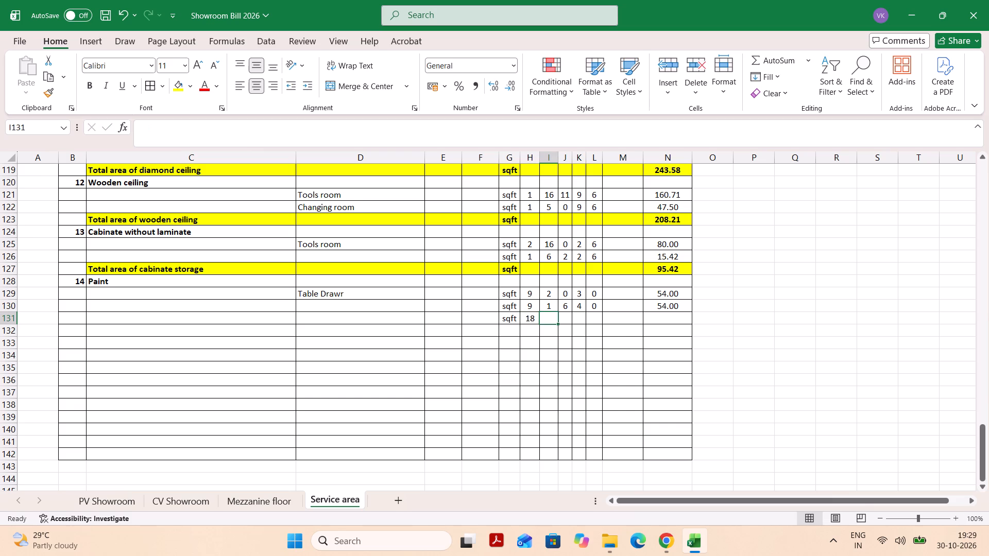
pyautogui.press('1')
pyautogui.press('Tab')
pyautogui.press('6')
pyautogui.press('Tab')
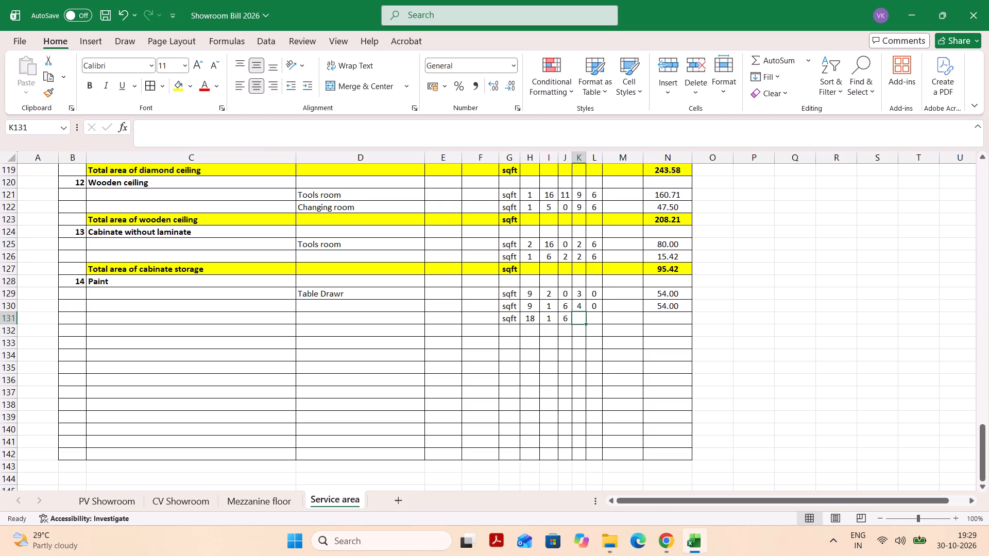
pyautogui.press('2')
pyautogui.press('Tab')
pyautogui.press('0')
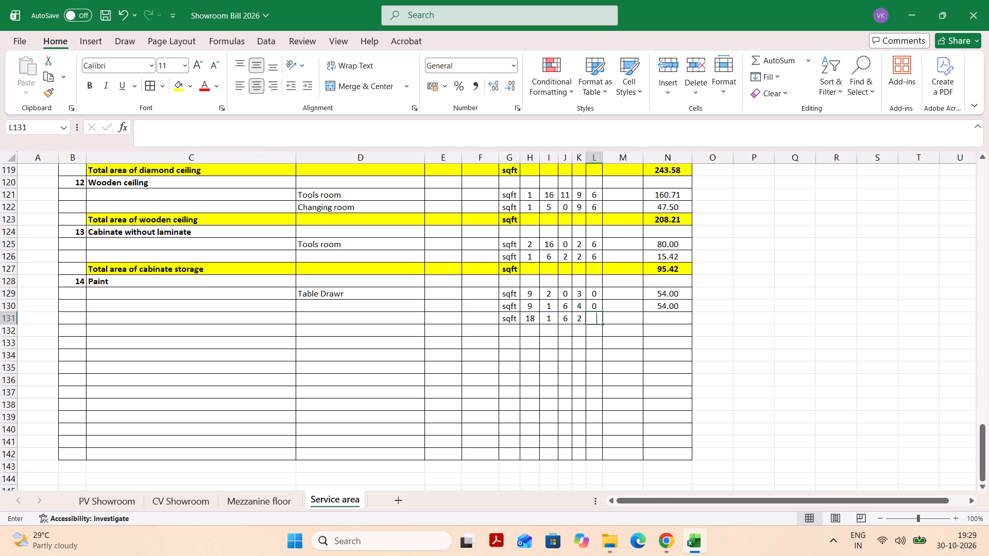
pyautogui.press('Tab')
pyautogui.press('Tab')
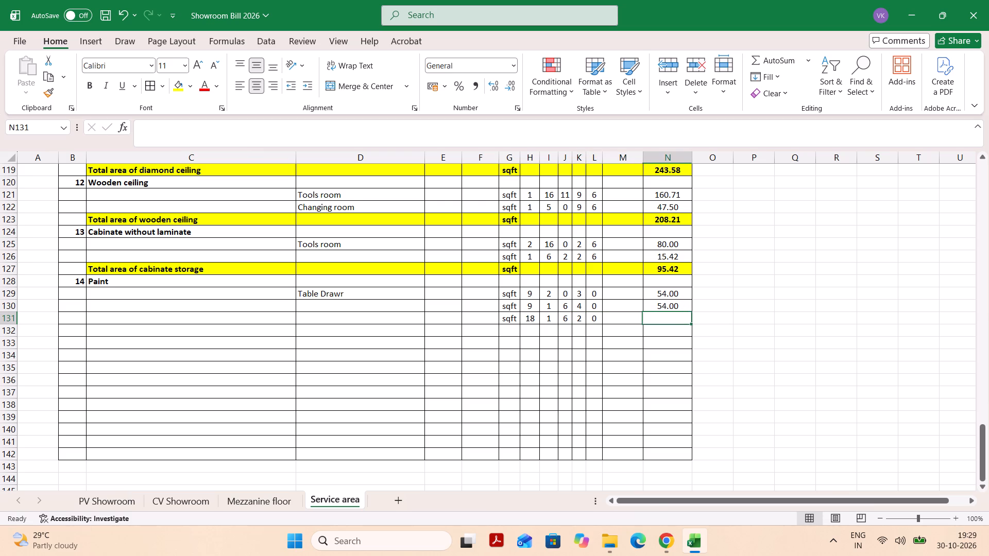
# Fill the area formula from N130 down into N131.
pyautogui.hotkey('ctrl', 'd')
pyautogui.press('Return')
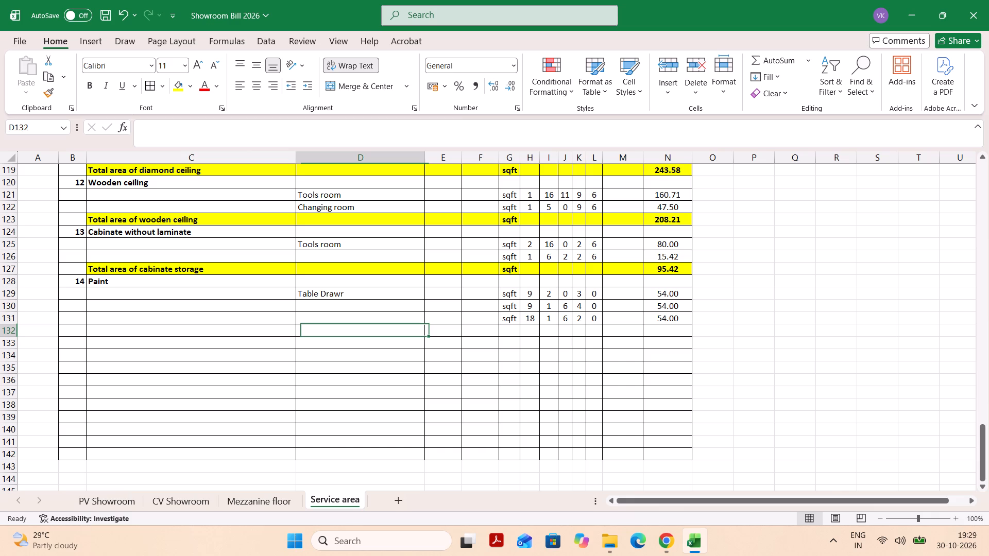
# Enter the location label Below table in D132 under the Paint item.
pyautogui.write('Be')
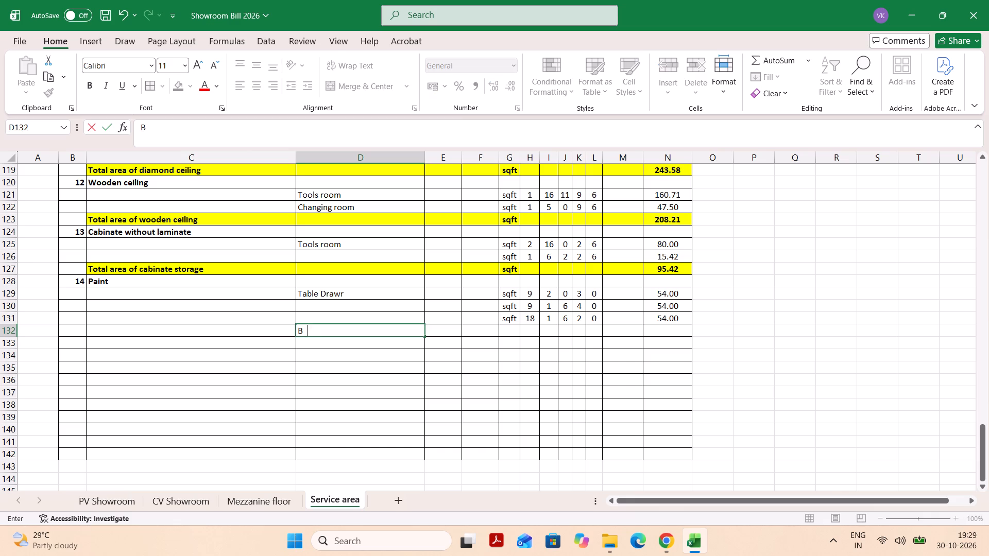
pyautogui.write('lo')
pyautogui.write('w table')
pyautogui.press('Tab')
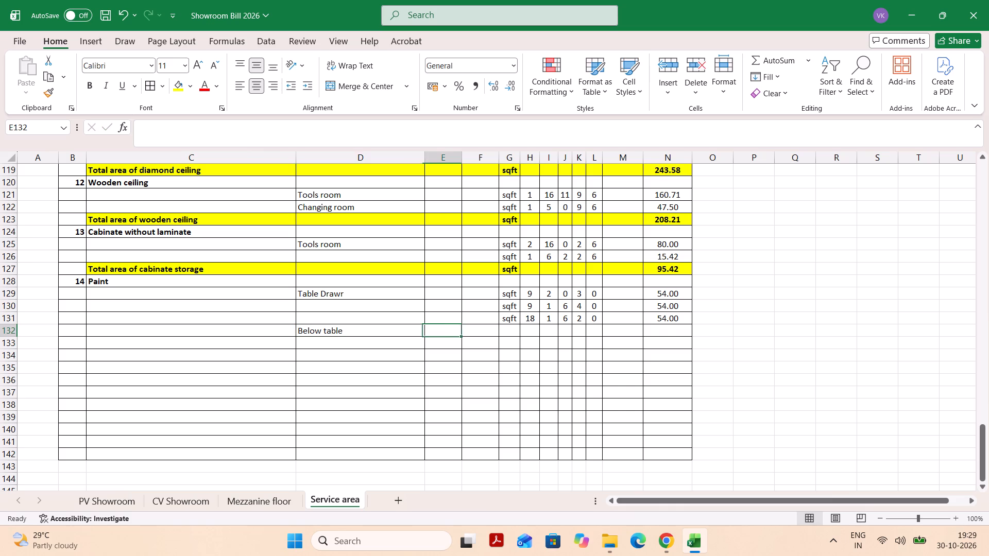
# Fill in the Below table row's measurements in G132:L132: unit sqft, quantity 14, size 1 ft 7 in by 2 ft 5 in.
pyautogui.press('Tab')
pyautogui.press('Tab')
pyautogui.write('sq')
pyautogui.press('Tab')
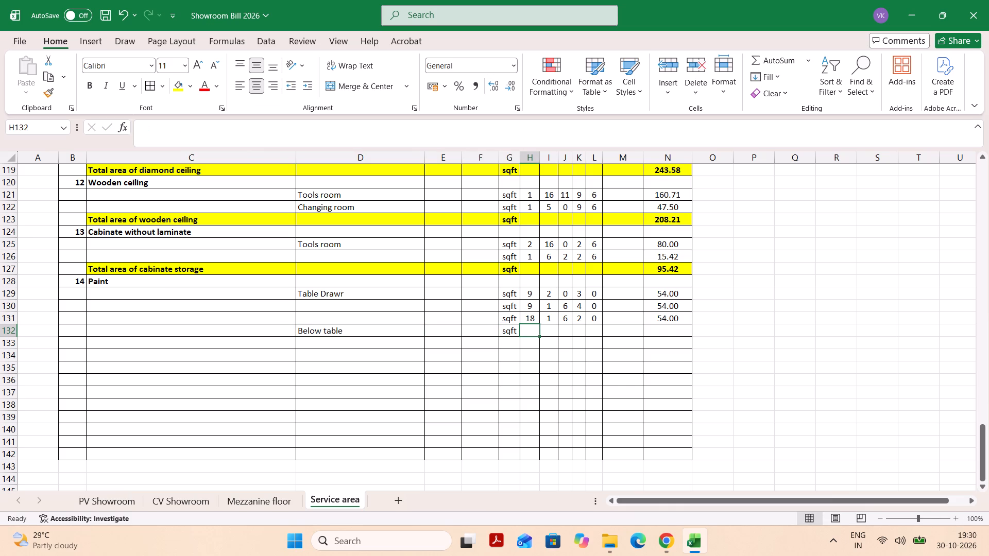
pyautogui.write('14')
pyautogui.press('Tab')
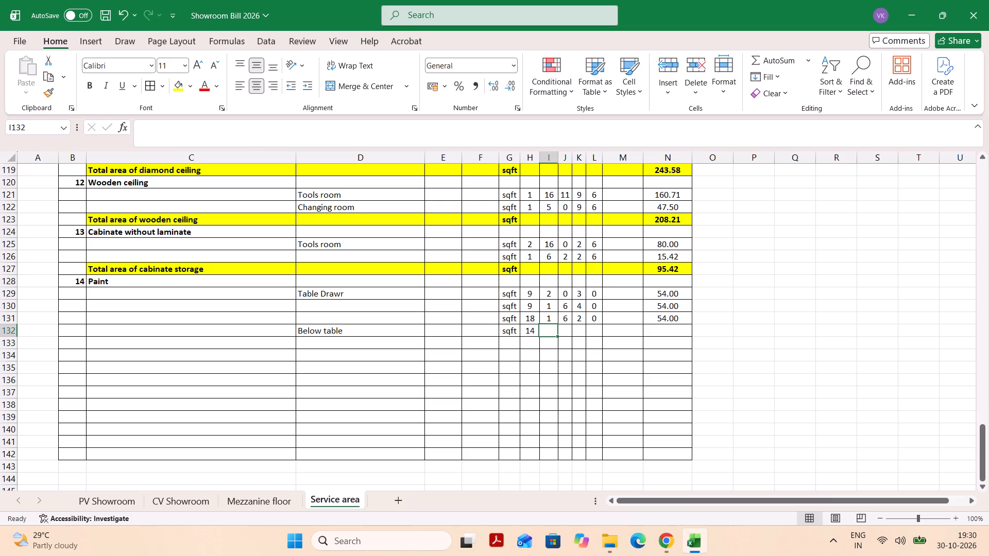
pyautogui.press('1')
pyautogui.press('Tab')
pyautogui.press('7')
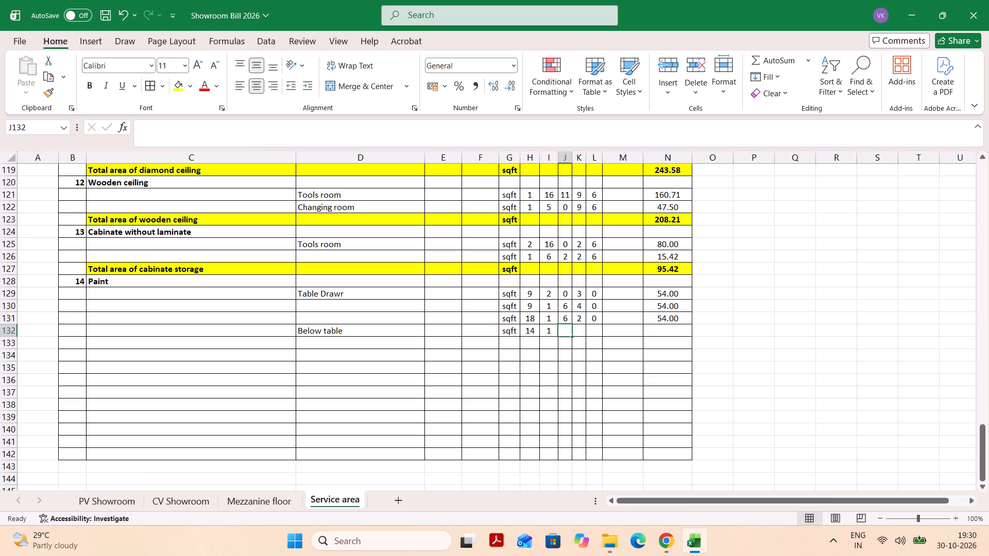
pyautogui.press('Tab')
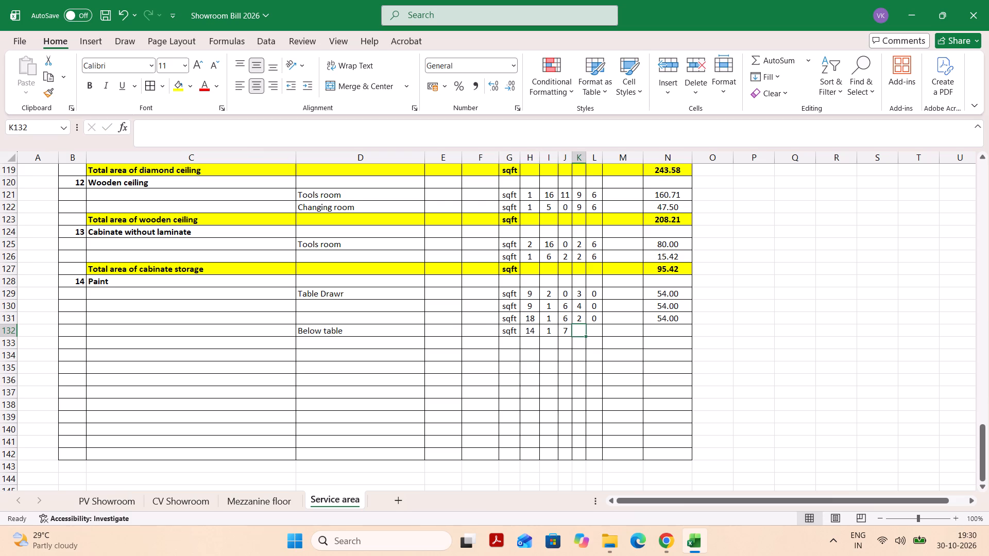
pyautogui.press('2')
pyautogui.press('Tab')
pyautogui.press('5')
pyautogui.press('Tab')
pyautogui.press('Tab')
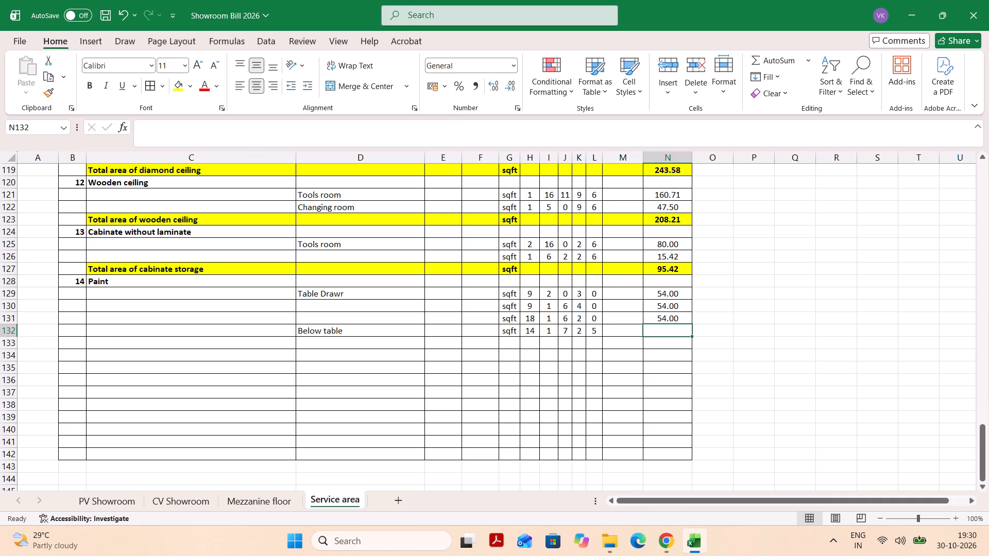
# Fill the area formula from N131 down into N132 for the Below table row.
pyautogui.hotkey('ctrl', 'd')
pyautogui.press('Return')
# Enter a second Below table measurement in G133:L133: unit sqft, quantity 7, size 2 ft 3 in by 2 ft 3 in.
pyautogui.press('Tab')
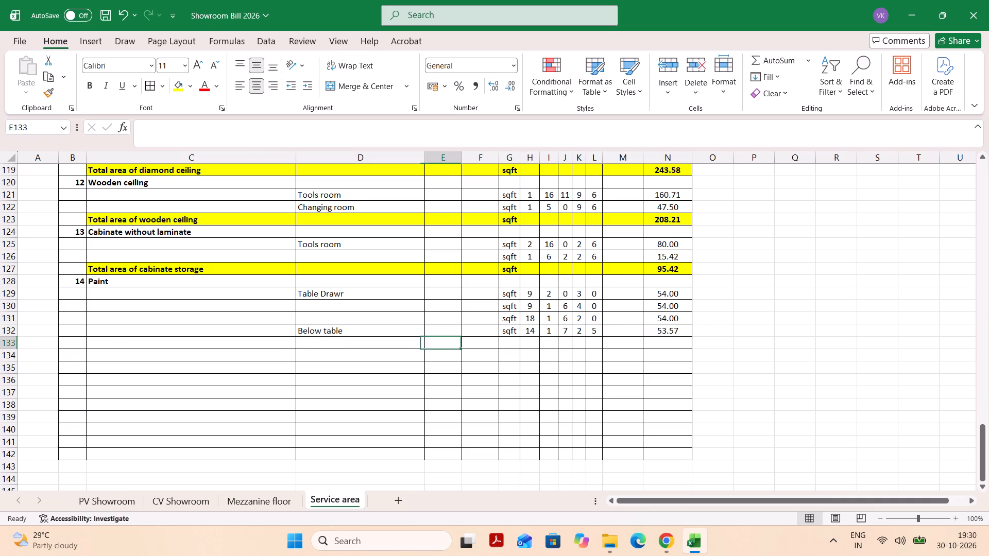
pyautogui.press('Tab')
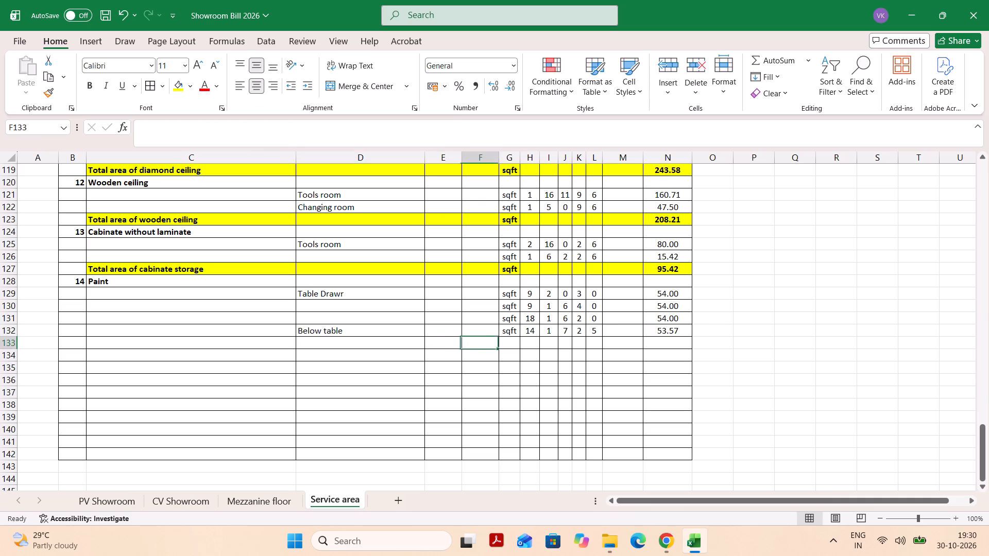
pyautogui.press('Tab')
pyautogui.write('sq')
pyautogui.press('Tab')
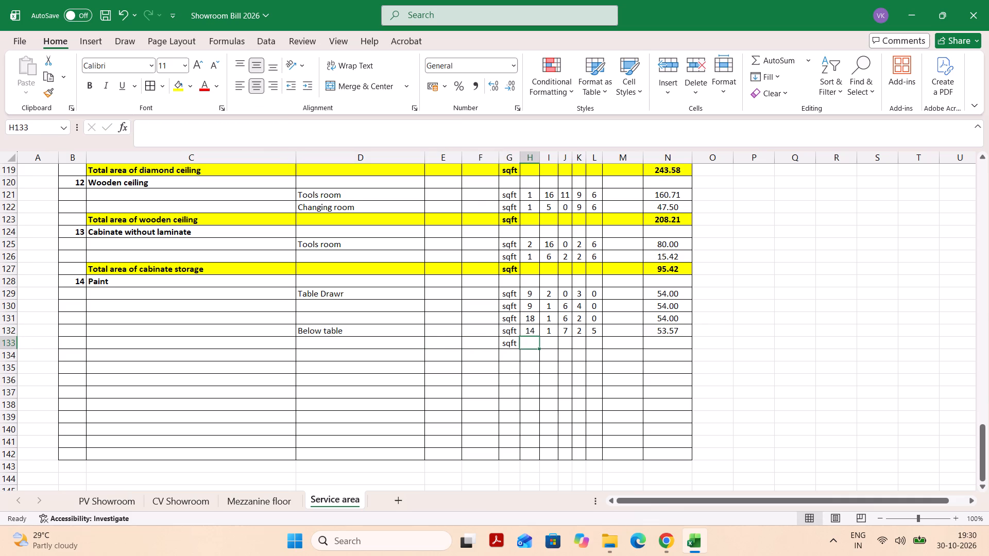
pyautogui.press('7')
pyautogui.press('Tab')
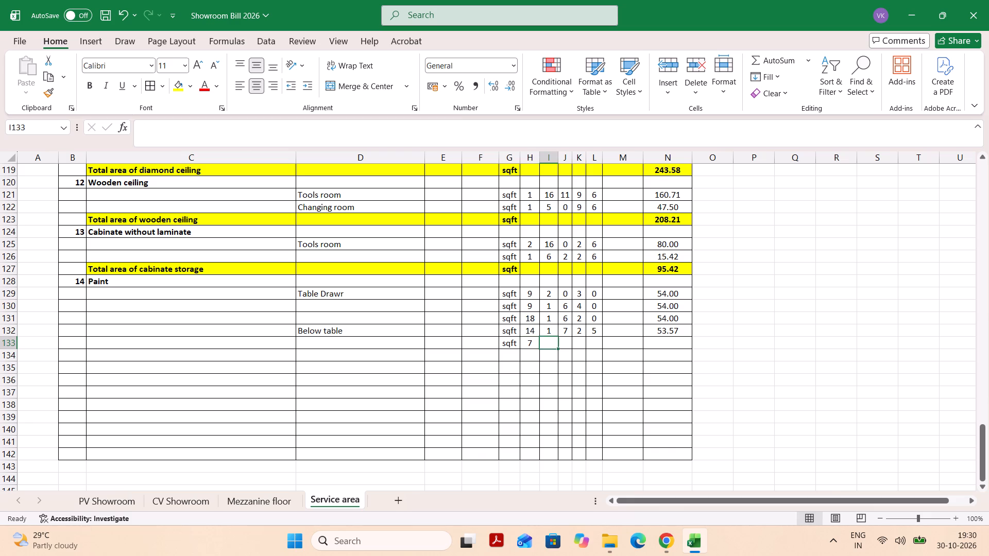
pyautogui.press('2')
pyautogui.press('Tab')
pyautogui.press('3')
pyautogui.press('Tab')
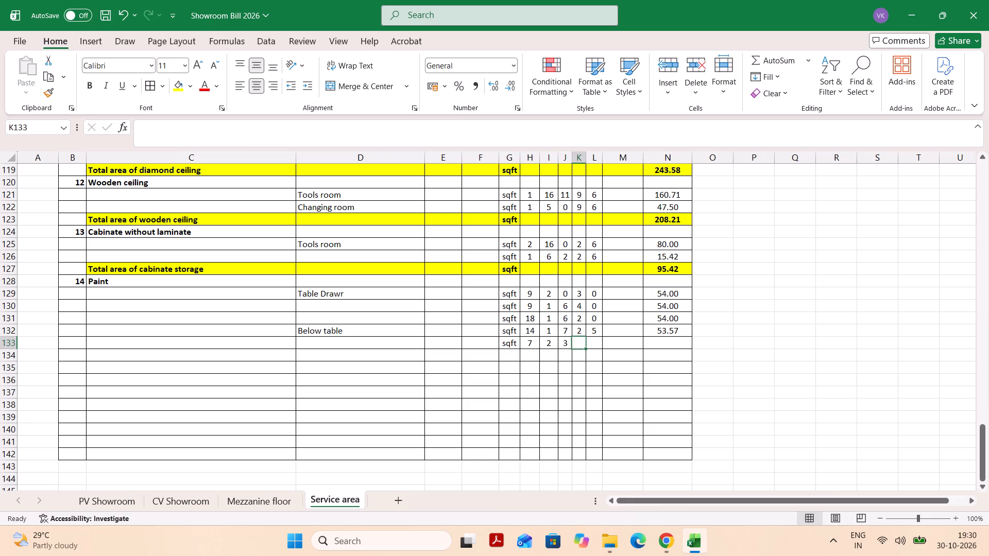
pyautogui.press('2')
pyautogui.press('Tab')
pyautogui.press('3')
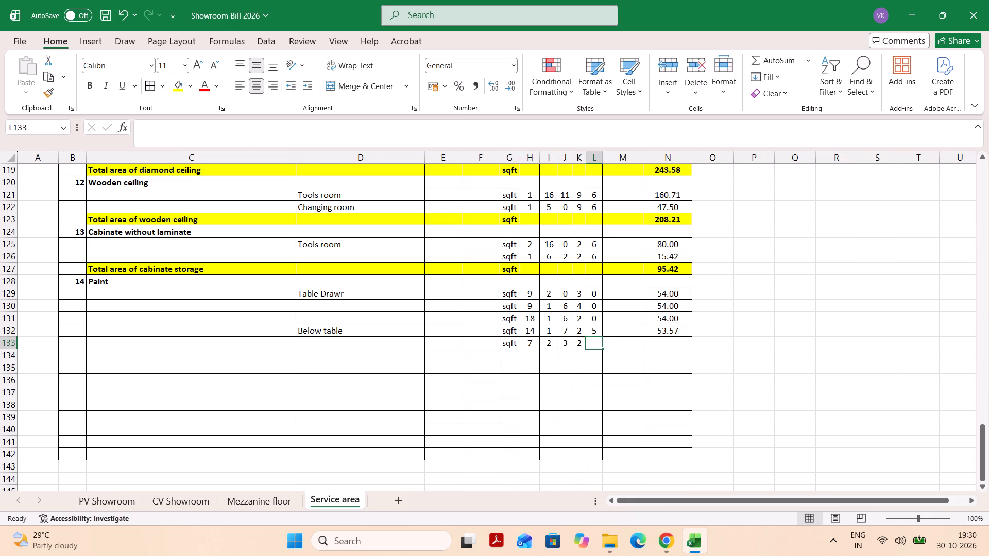
pyautogui.press('Tab')
pyautogui.press('Tab')
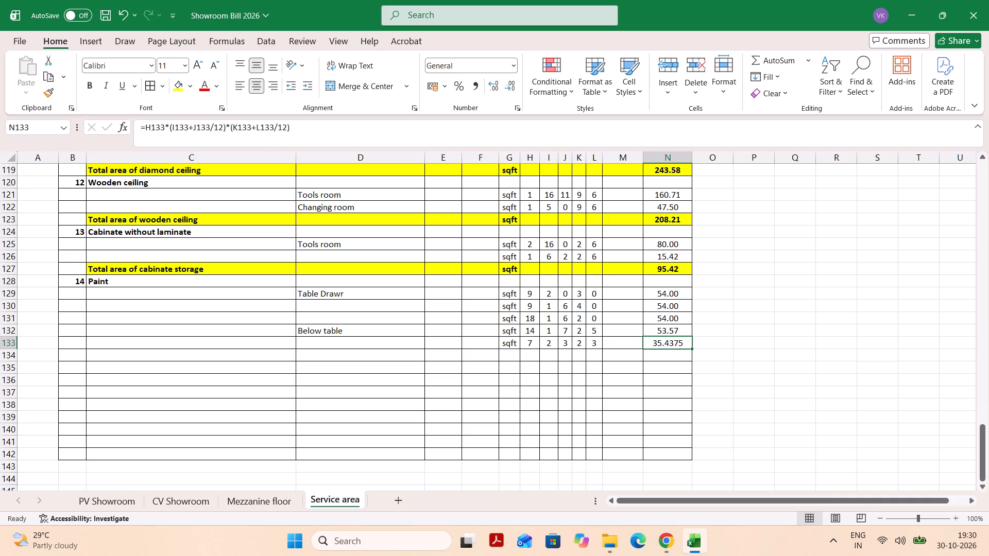
# Format the area in N133 to show two decimal places.
pyautogui.tripleClick(515, 84)
pyautogui.click(489, 88)
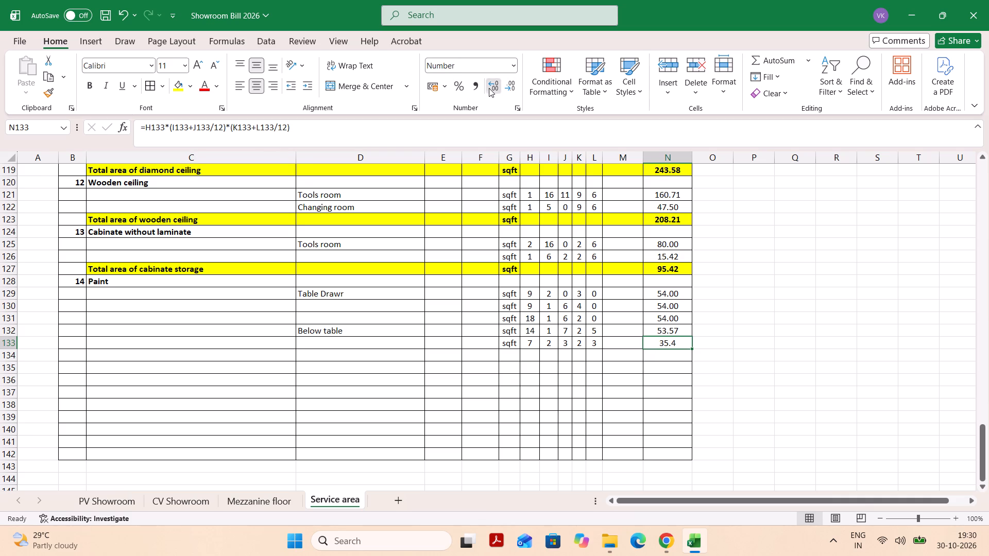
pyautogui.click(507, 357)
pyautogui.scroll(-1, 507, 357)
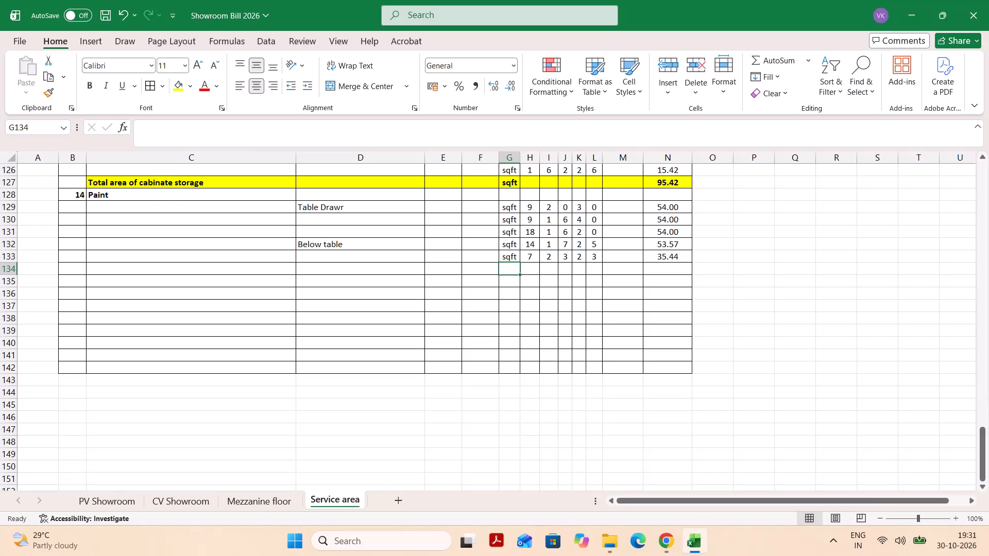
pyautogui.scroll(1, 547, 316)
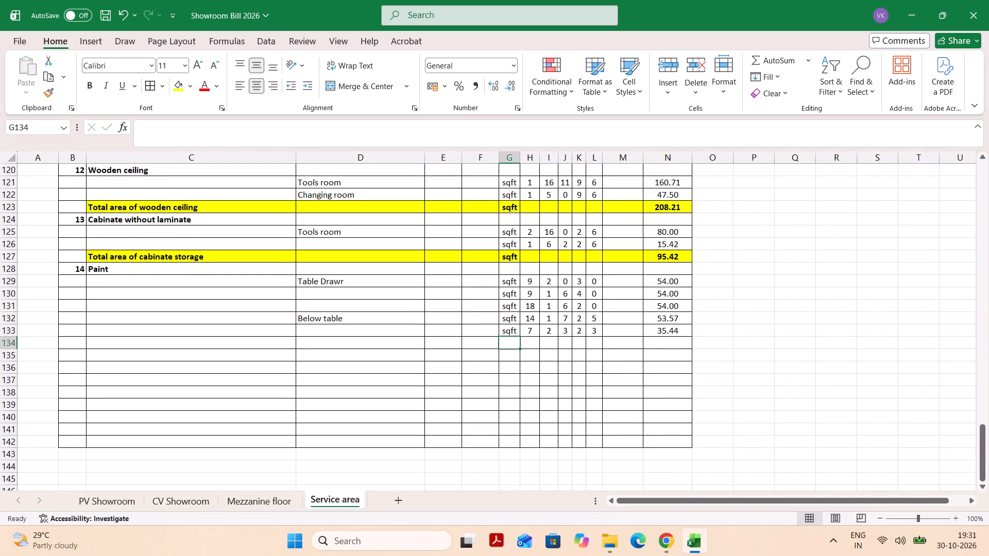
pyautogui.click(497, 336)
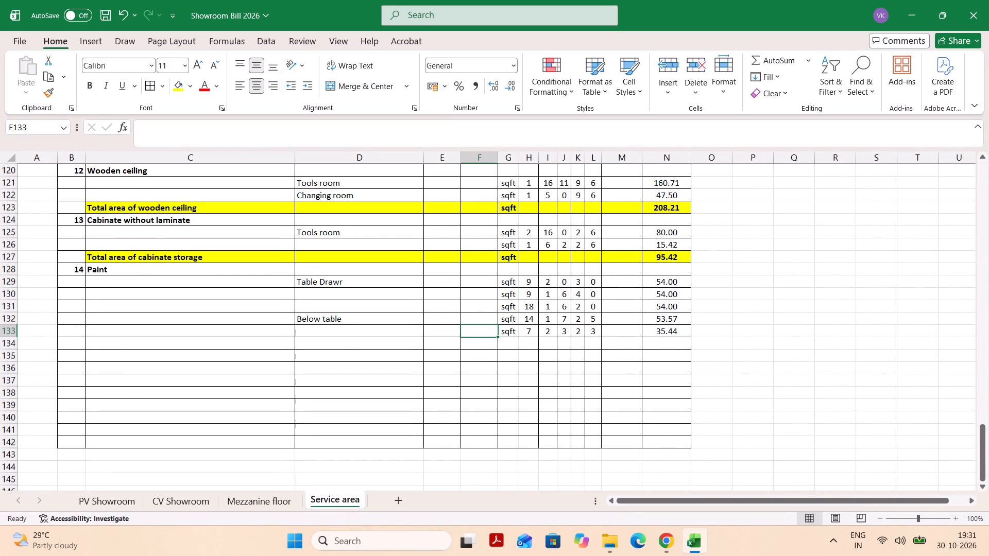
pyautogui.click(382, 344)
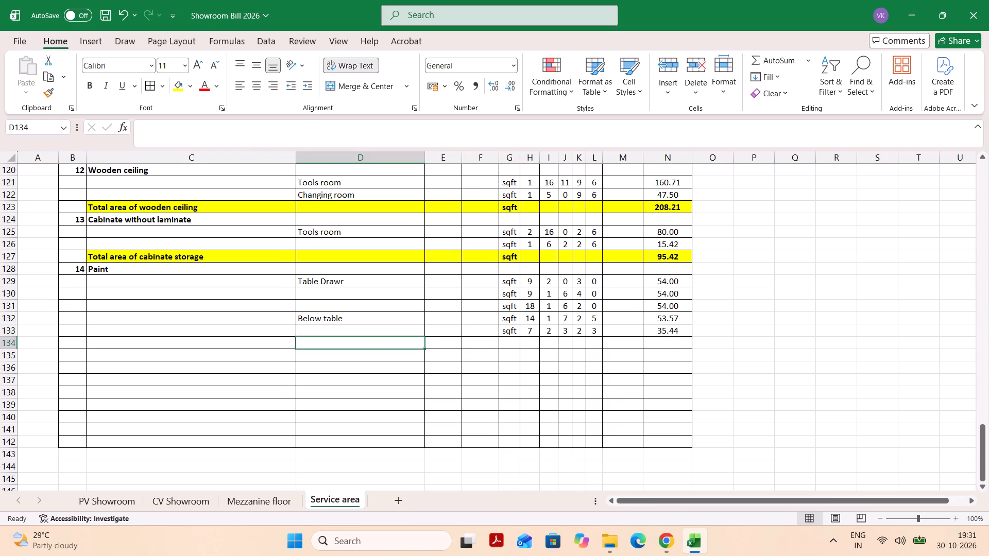
# Select the empty bordered rows 134 to 142 and insert blocks of nine blank rows there eight times to extend the table.
pyautogui.moveTo(2, 344); pyautogui.dragTo(2, 461)
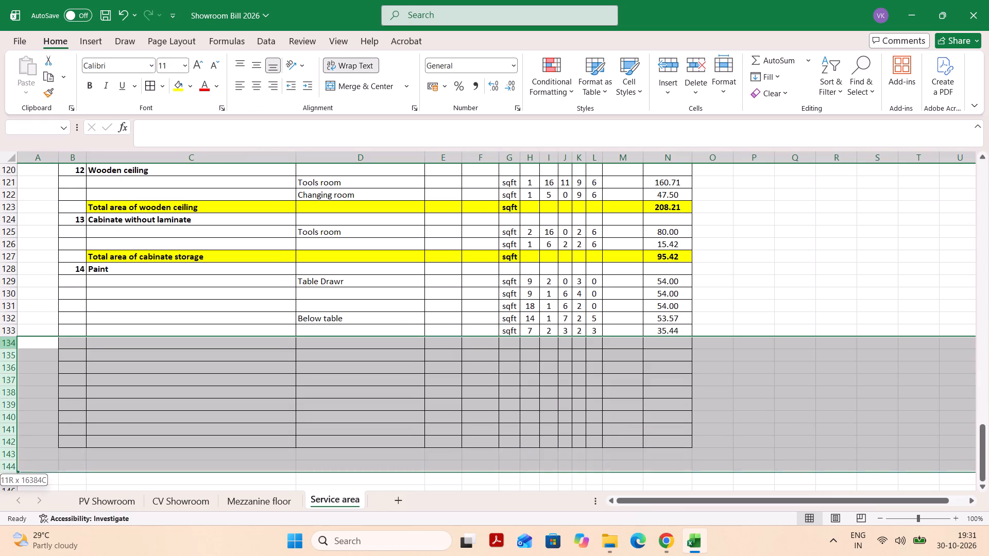
pyautogui.moveTo(2, 461); pyautogui.dragTo(4, 442)
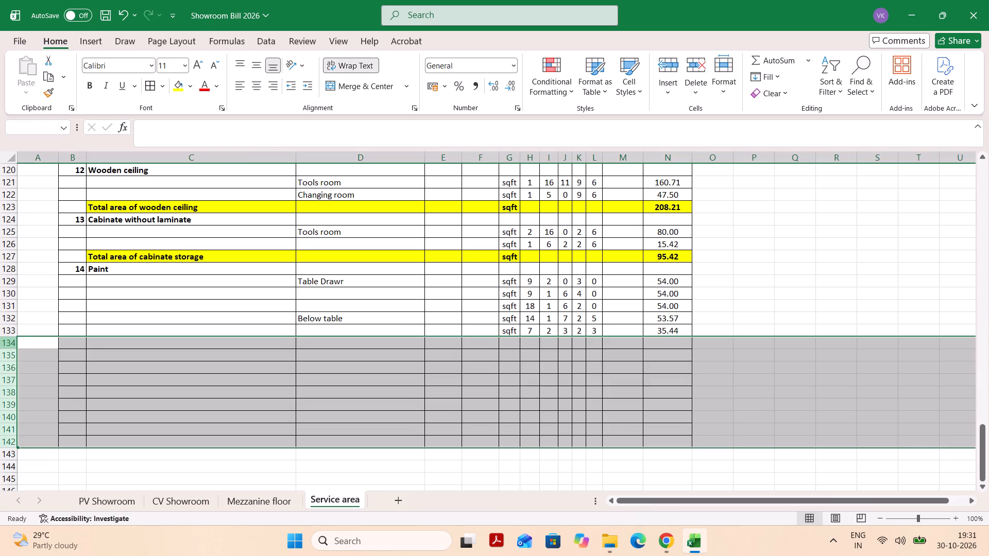
pyautogui.hotkey('ctrl', '+')
pyautogui.hotkey('ctrl', '+')
pyautogui.hotkey('ctrl', '+')
pyautogui.hotkey('ctrl', '+')
pyautogui.hotkey('ctrl', '+')
pyautogui.hotkey('ctrl', '+')
pyautogui.hotkey('ctrl', '+')
pyautogui.hotkey('ctrl', '+')
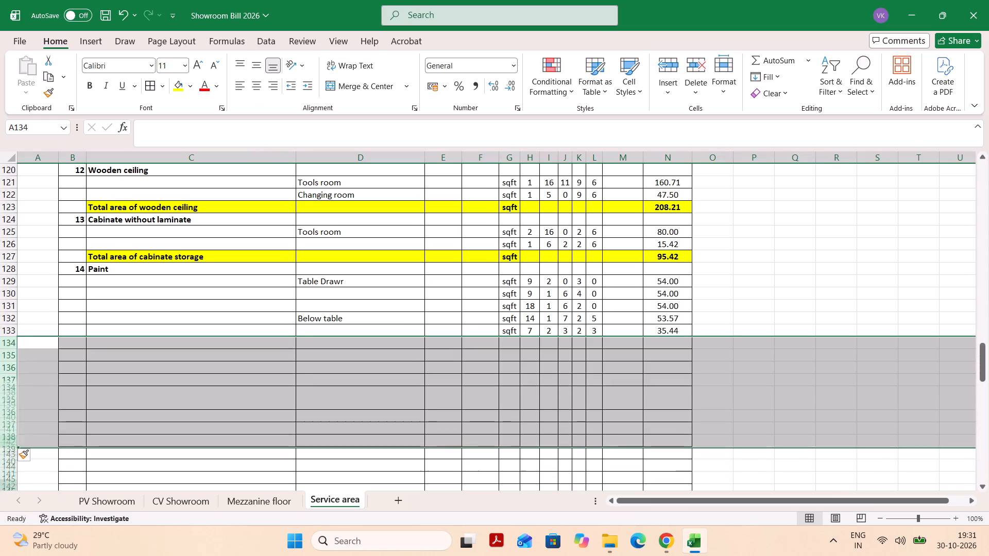
pyautogui.moveTo(4, 442); pyautogui.dragTo(74, 423)
pyautogui.click(74, 423)
pyautogui.click(218, 370)
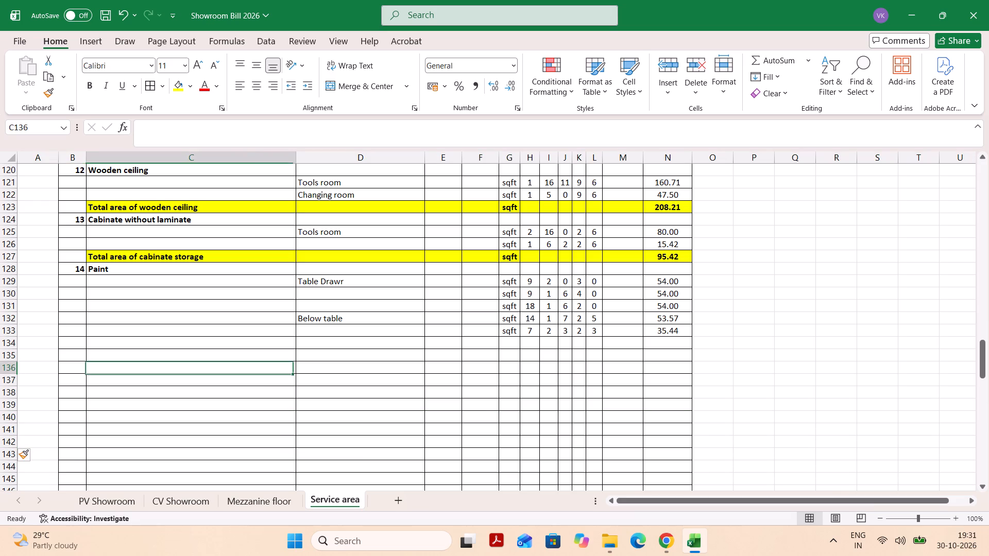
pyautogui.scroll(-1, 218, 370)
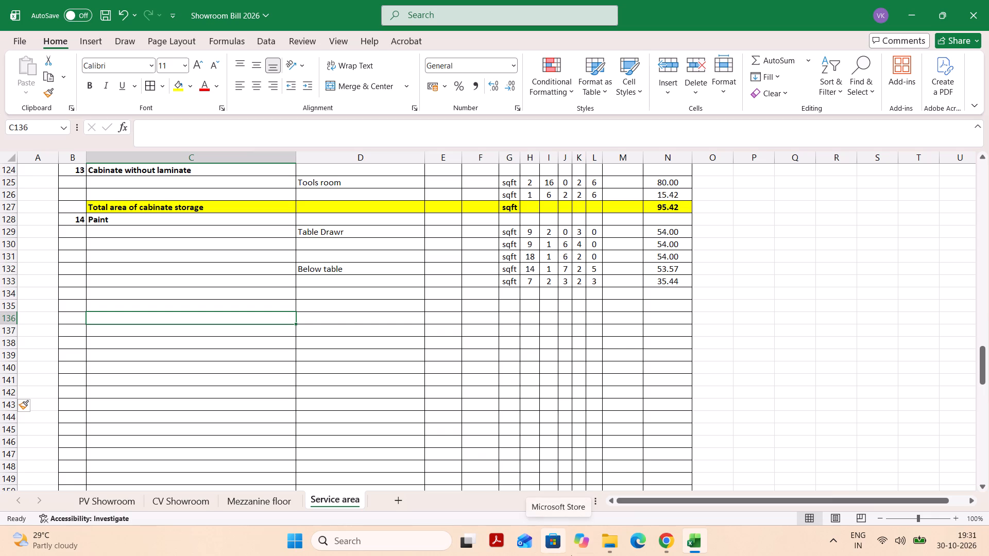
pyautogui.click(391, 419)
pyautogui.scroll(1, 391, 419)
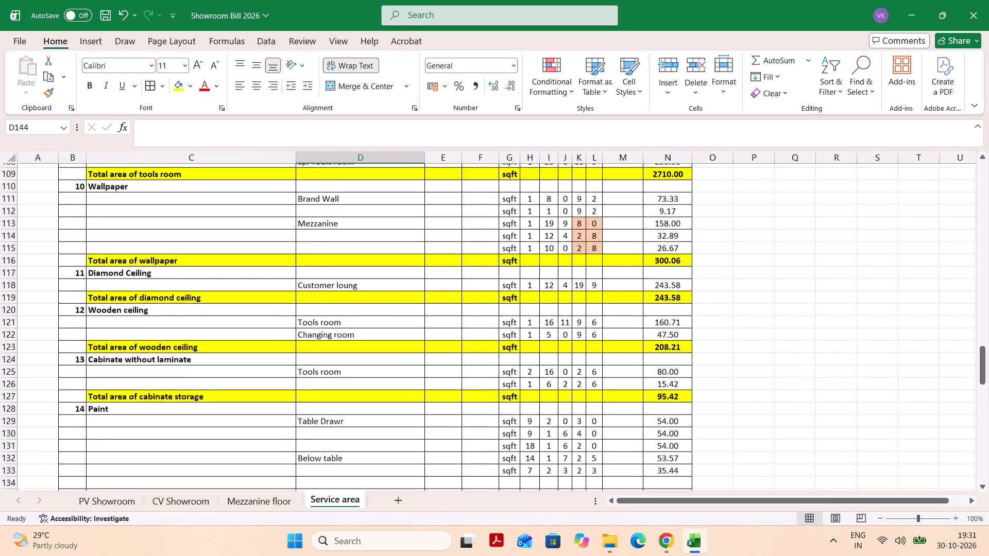
# Review the Service area measurement sheet from the Dismentaling item through the Paint entries and the blank rows below them.
pyautogui.scroll(2, 391, 419)
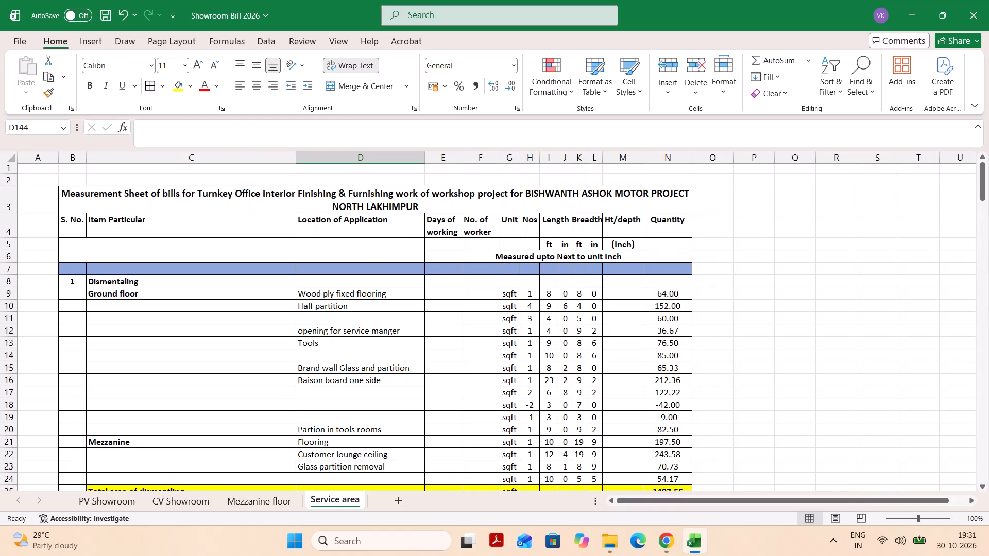
pyautogui.scroll(-1, 373, 331)
pyautogui.scroll(-3, 104, 346)
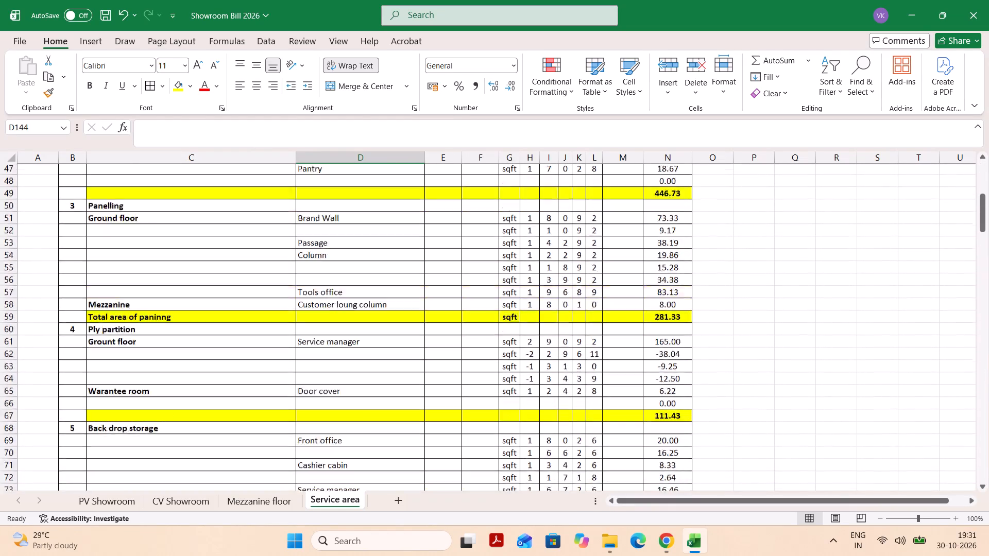
pyautogui.scroll(-2, 104, 346)
pyautogui.scroll(1, 104, 346)
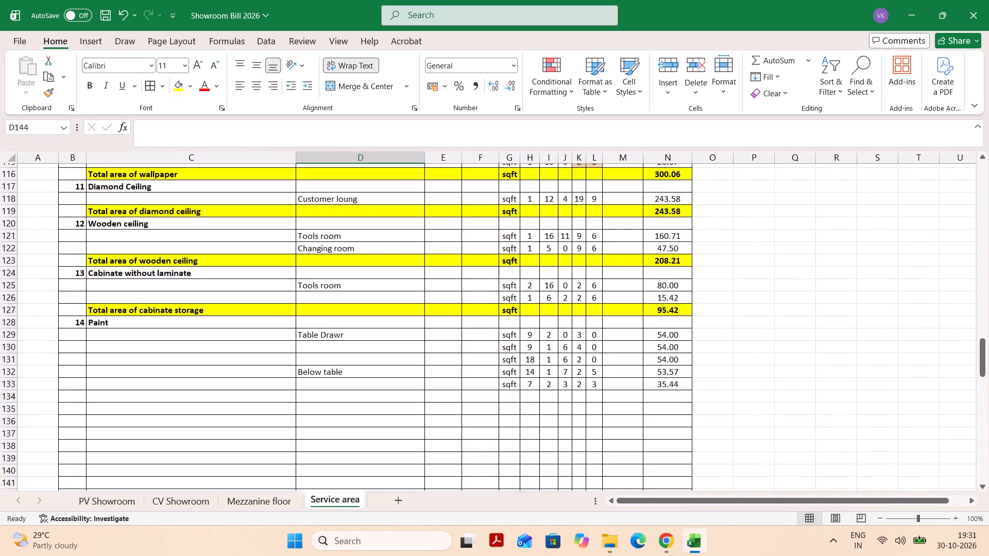
pyautogui.scroll(1, 104, 346)
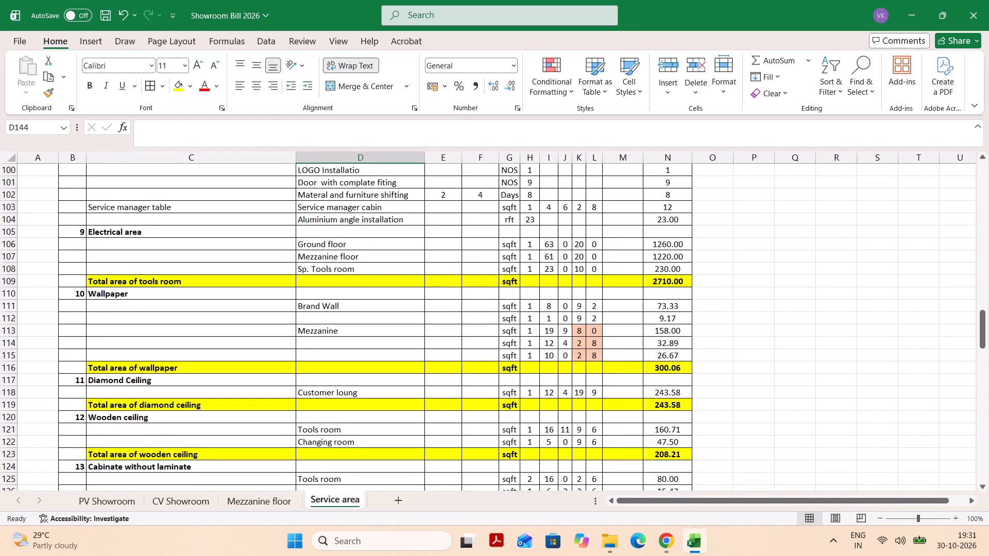
pyautogui.scroll(-3, 275, 383)
pyautogui.scroll(2, 275, 383)
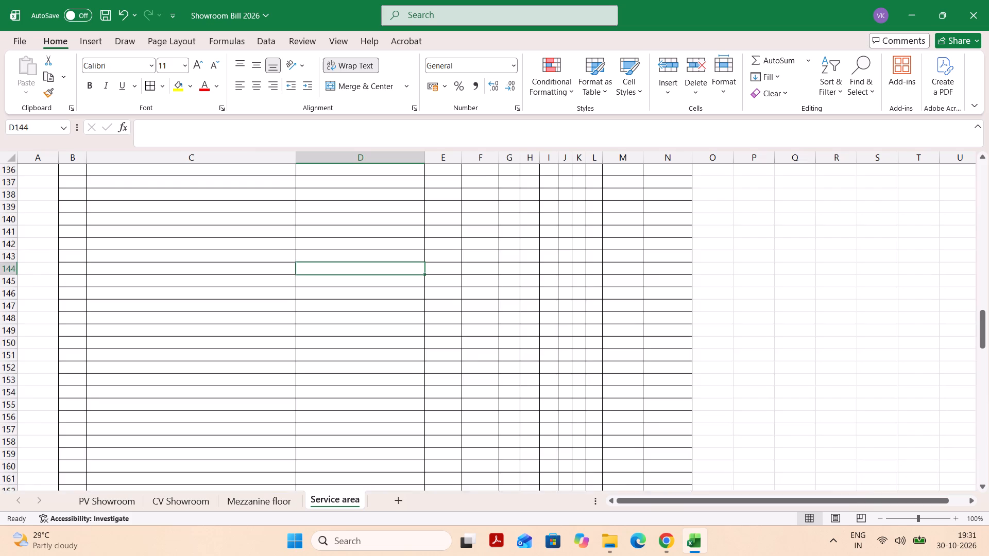
pyautogui.scroll(2, 275, 383)
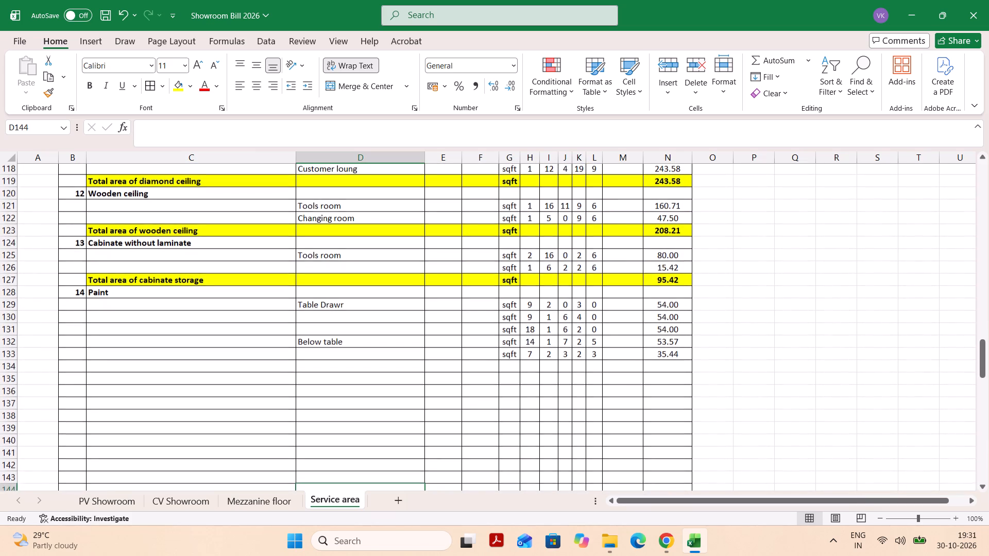
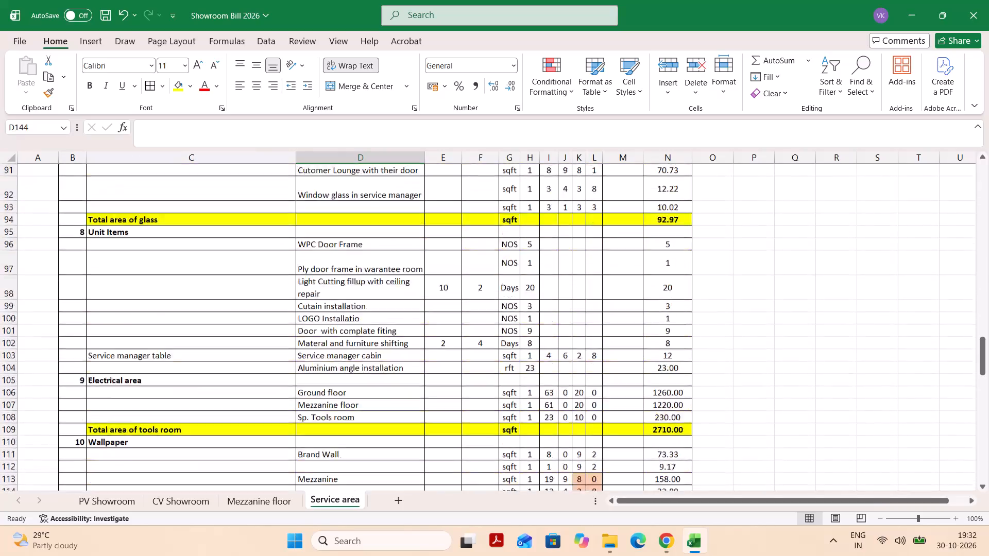
# Save the Showroom Bill 2026 workbook, go to the PV Showroom sheet and close the workbook.
pyautogui.scroll(2, 275, 383)
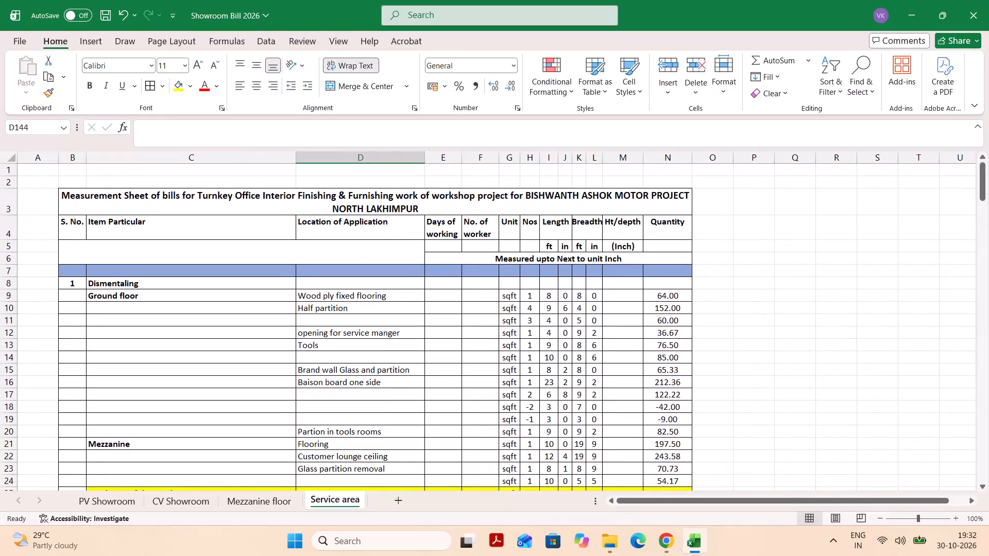
pyautogui.hotkey('ctrl', 's')
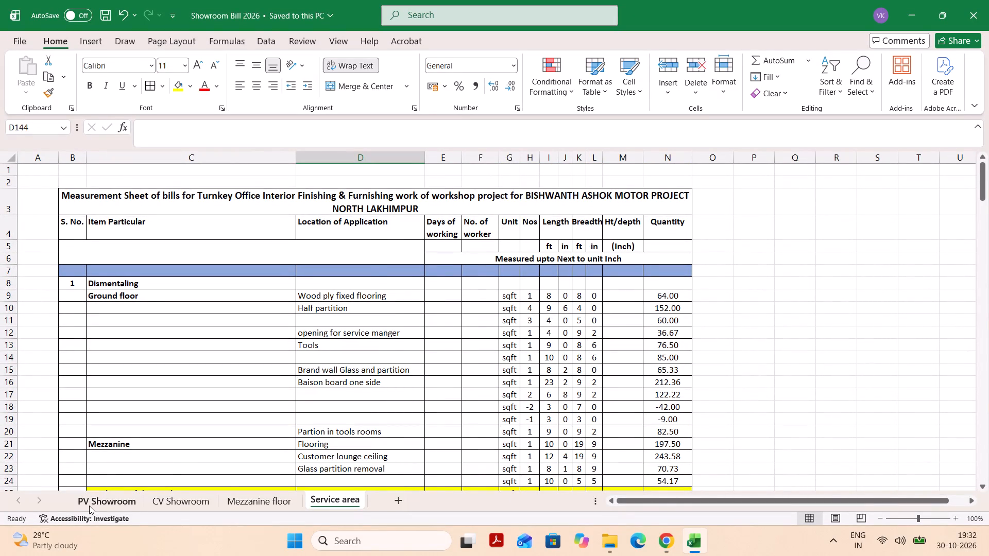
pyautogui.click(89, 506)
pyautogui.click(988, 0)
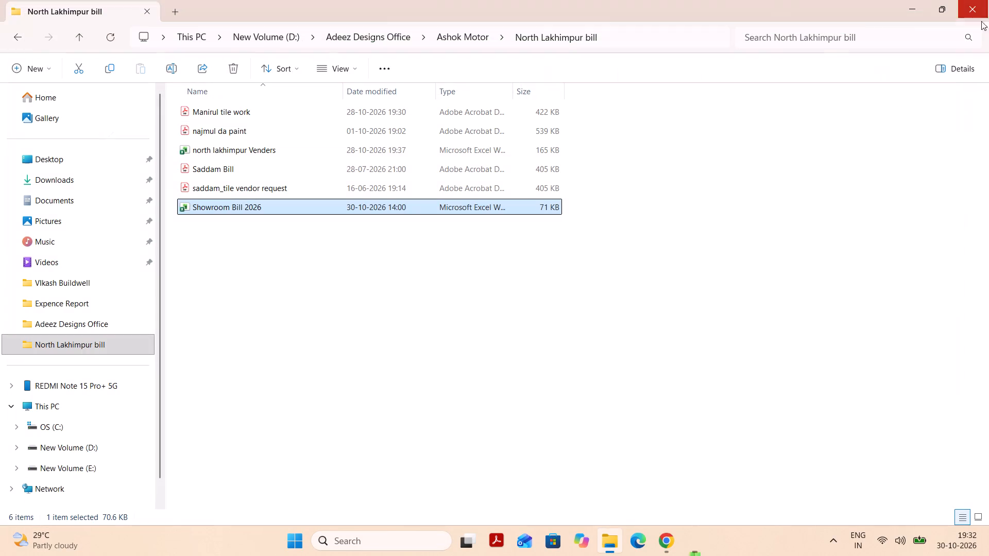